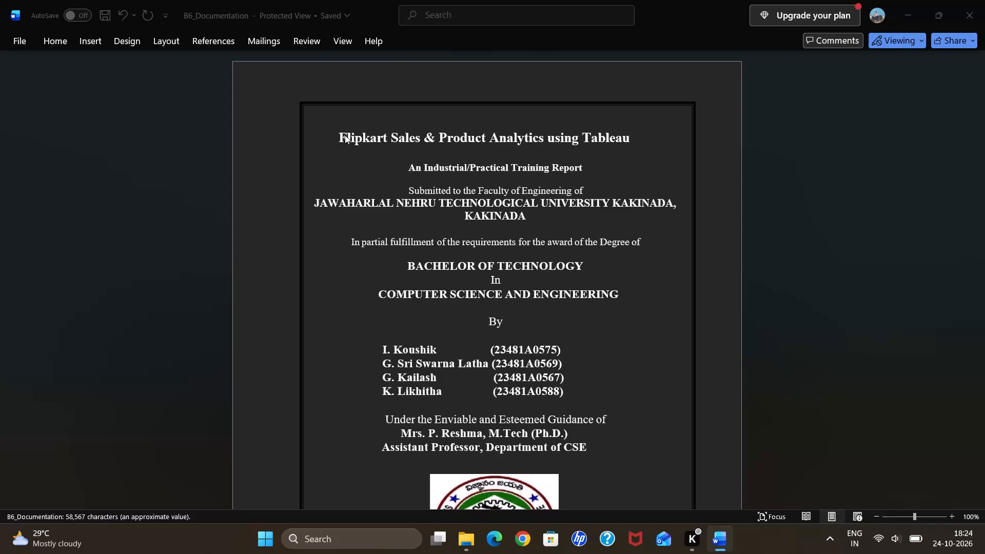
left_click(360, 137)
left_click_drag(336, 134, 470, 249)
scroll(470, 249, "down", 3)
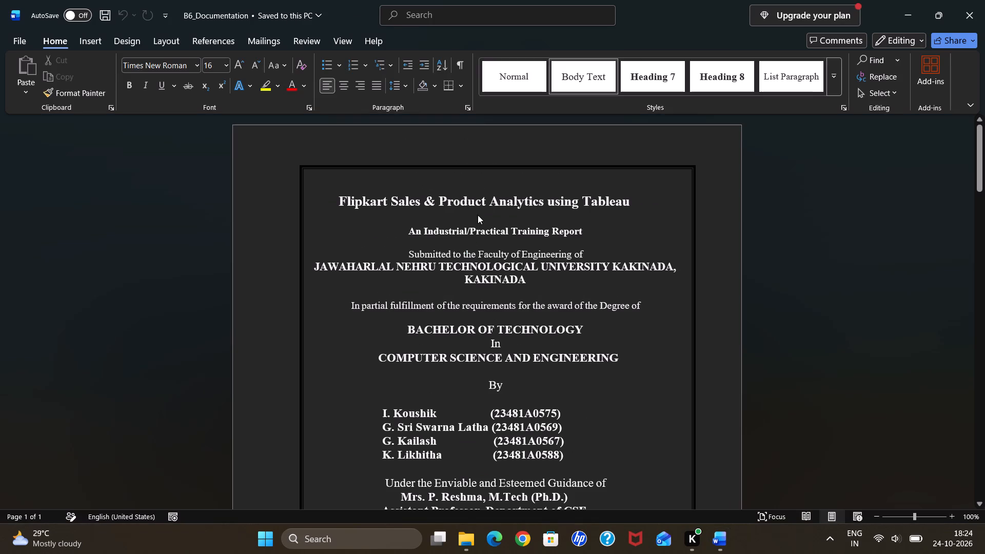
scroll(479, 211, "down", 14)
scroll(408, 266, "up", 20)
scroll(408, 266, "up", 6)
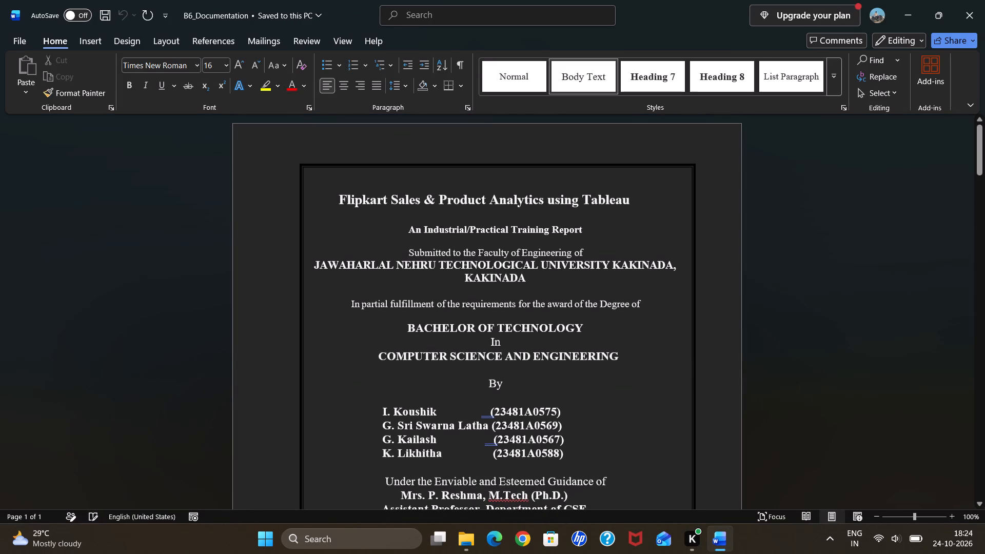
Insert six spaces before the cover page title "Flipkart Sales & Product Analytics using Tableau", dismissing the McAfee offer pop-up.
left_click(339, 201)
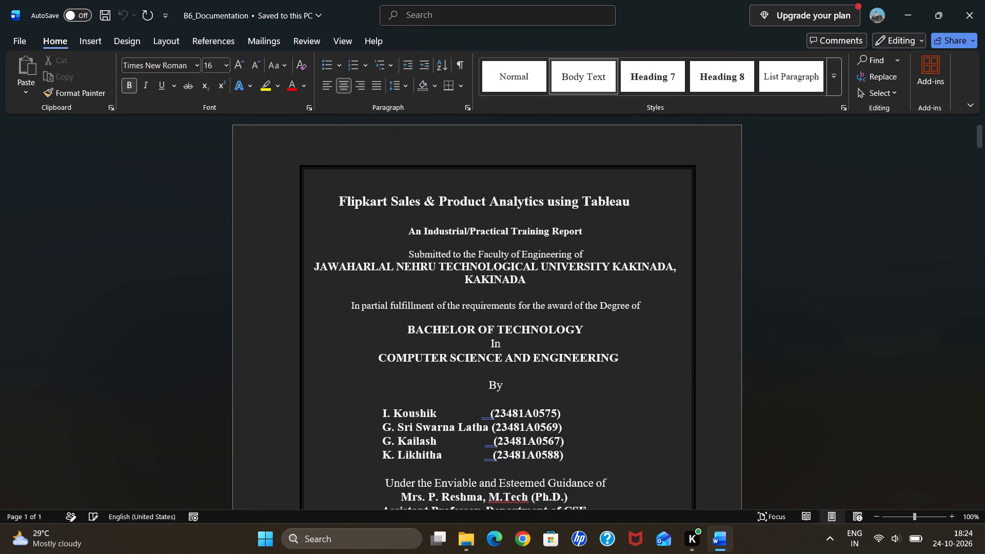
key("space")
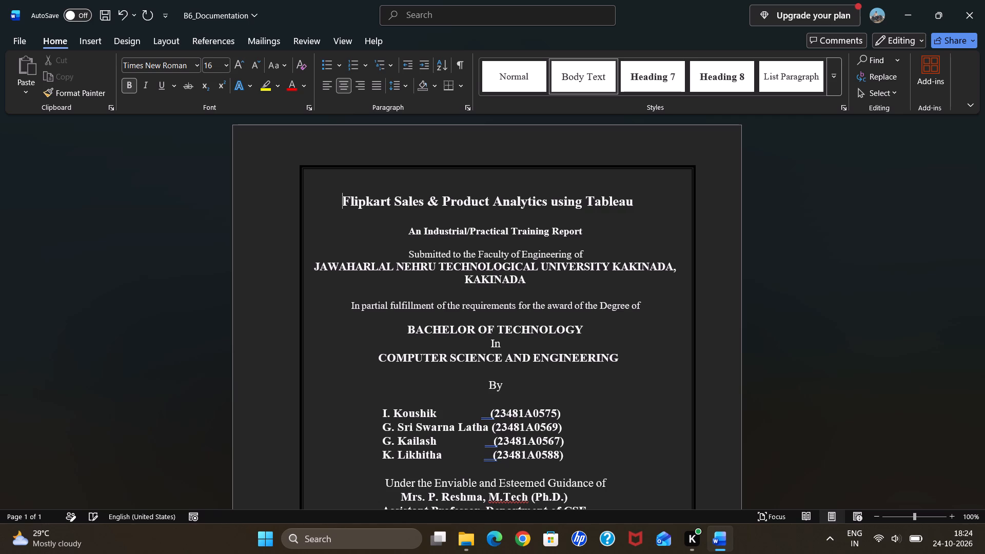
key("space")
key("space")
key("space")
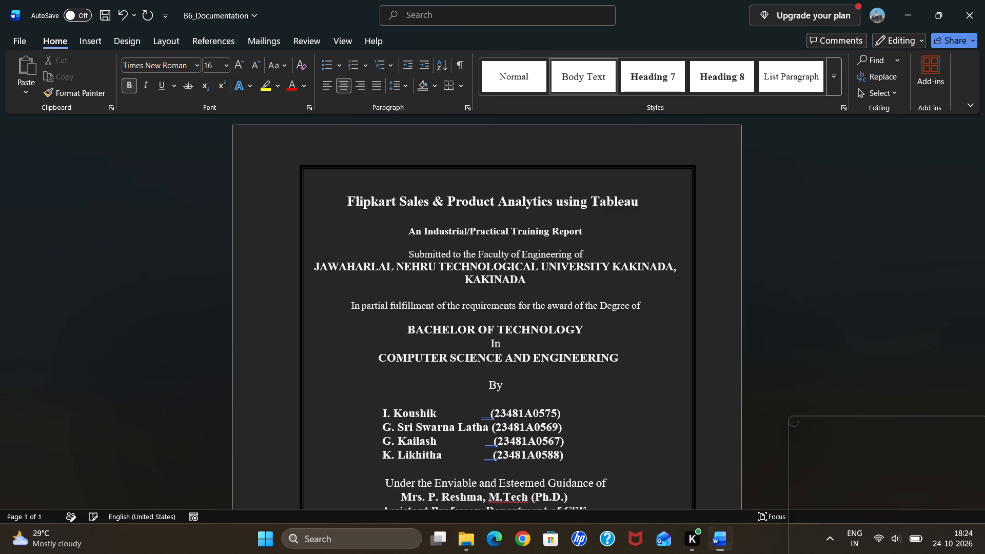
key("space")
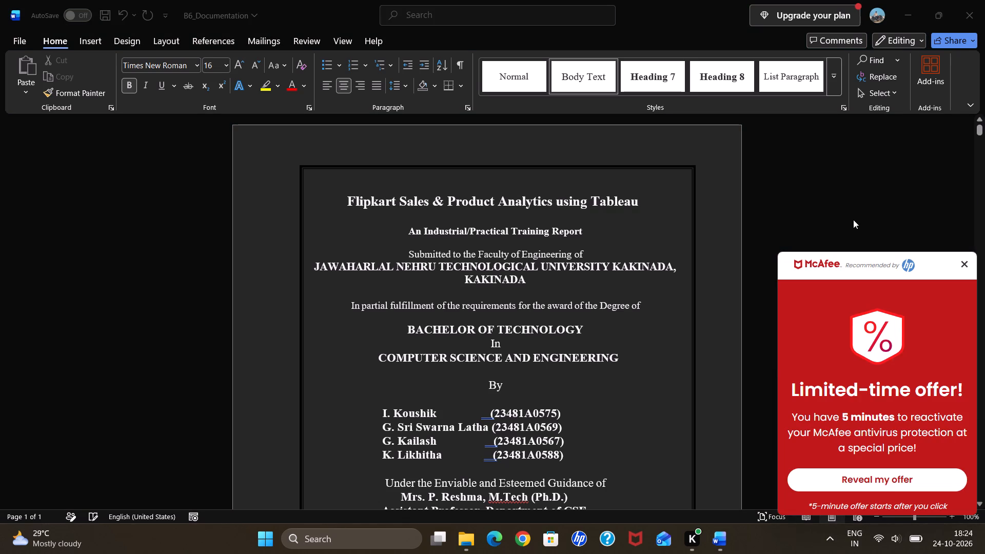
left_click(968, 265)
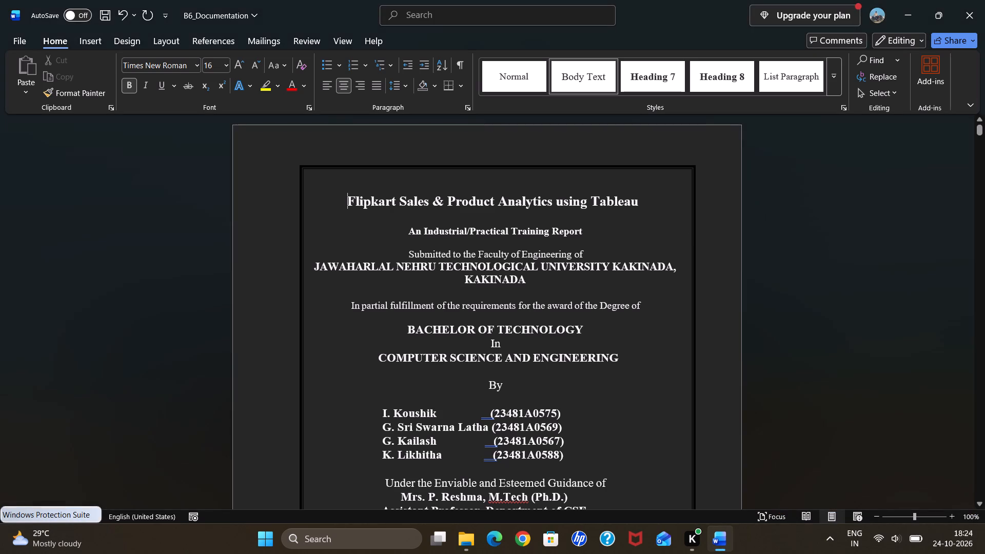
key("space")
key("space")
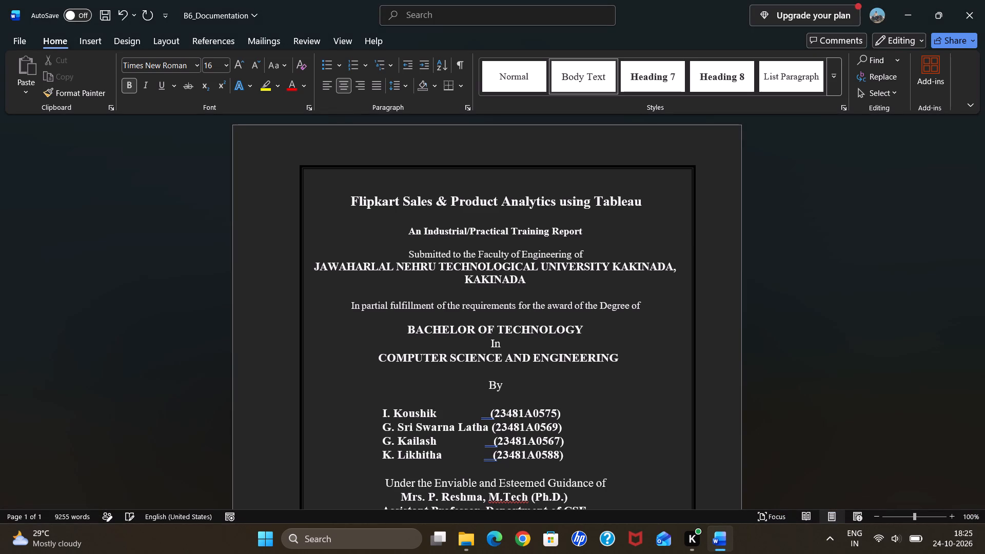
key("BackSpace")
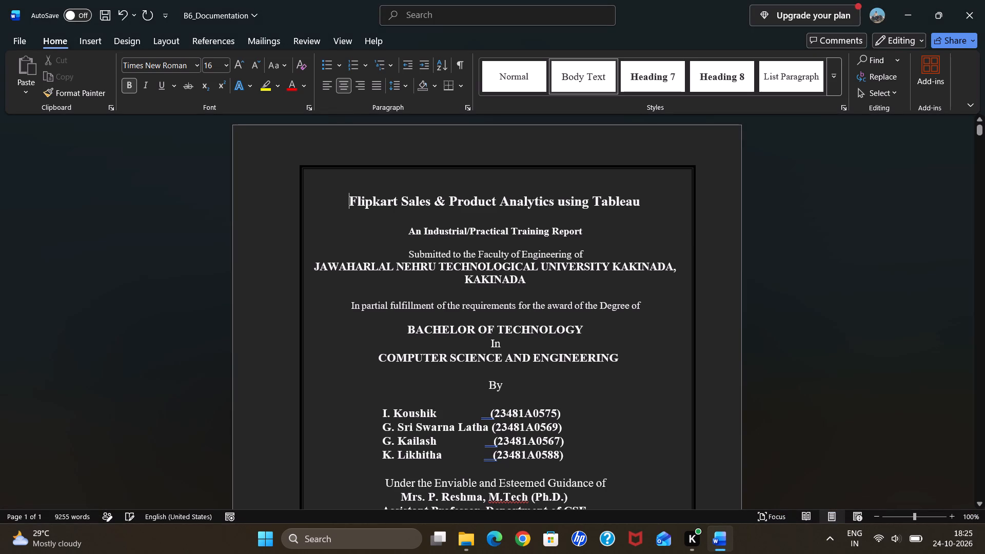
Stretch the college logo on the cover page upward to just below the "Assistant Professor, Department of CSE" line.
scroll(695, 274, "down", 1)
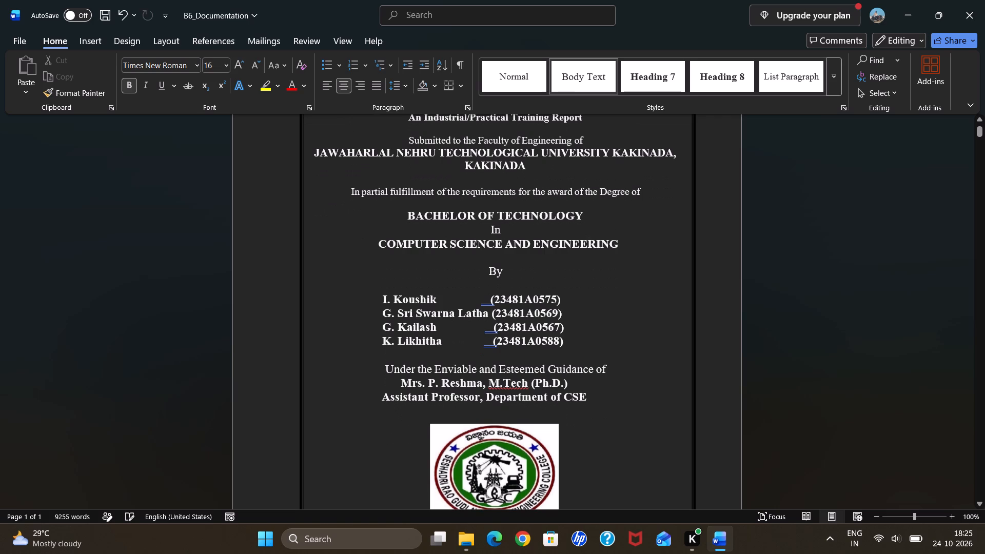
scroll(695, 274, "down", 2)
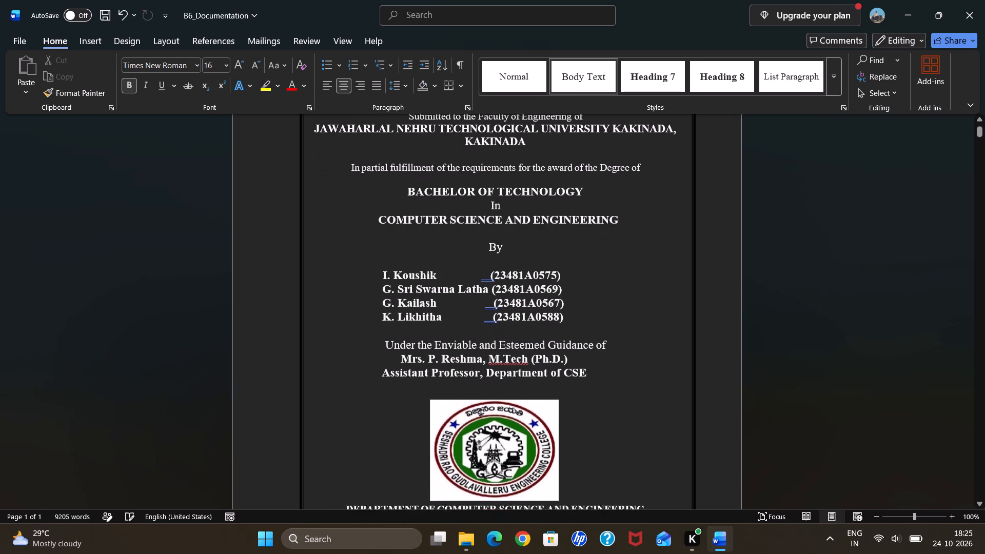
scroll(695, 274, "down", 1)
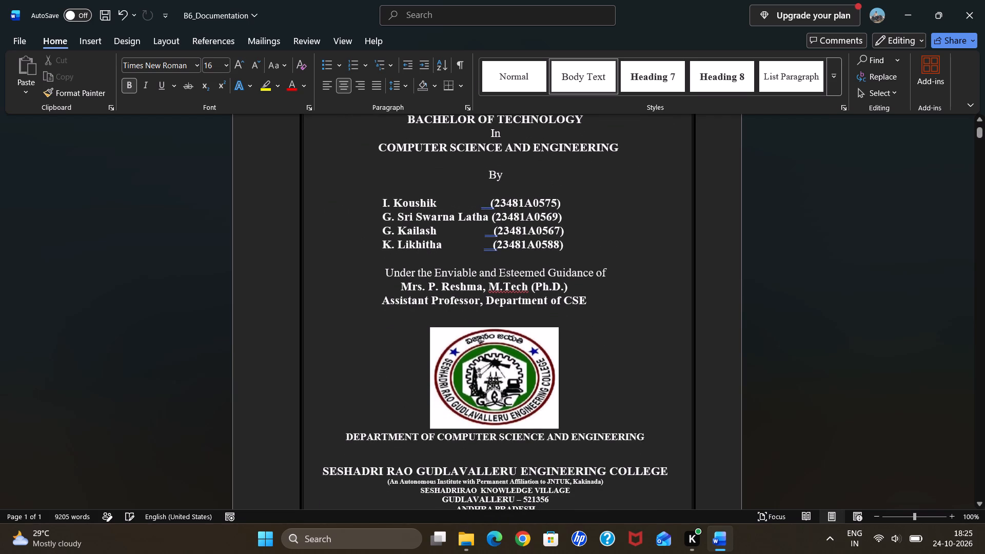
left_click(522, 380)
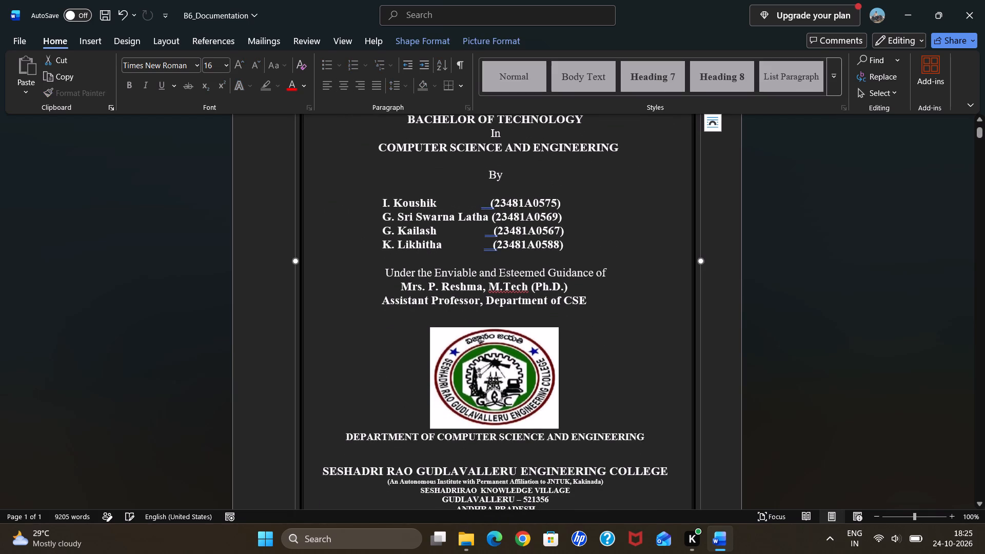
left_click(511, 362)
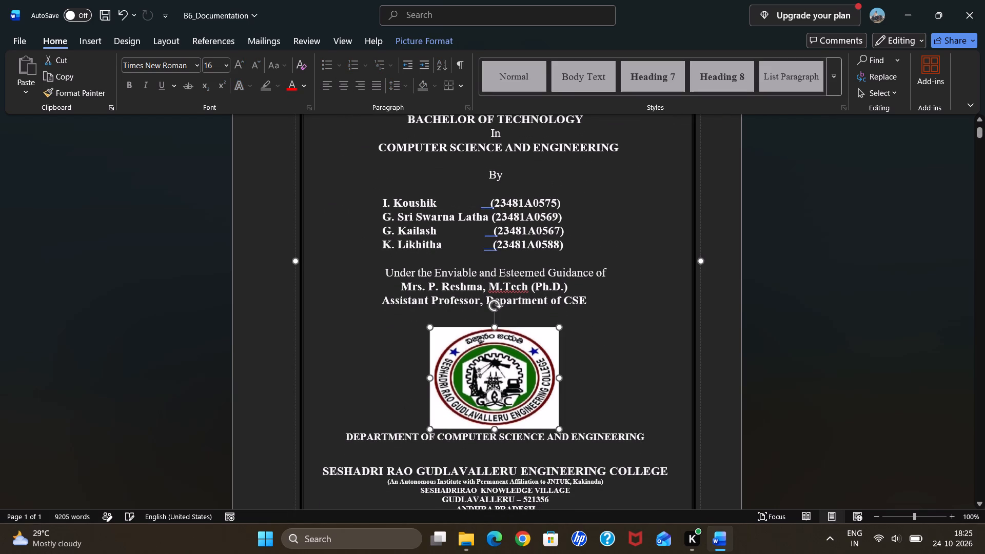
left_click_drag(494, 329, 494, 321)
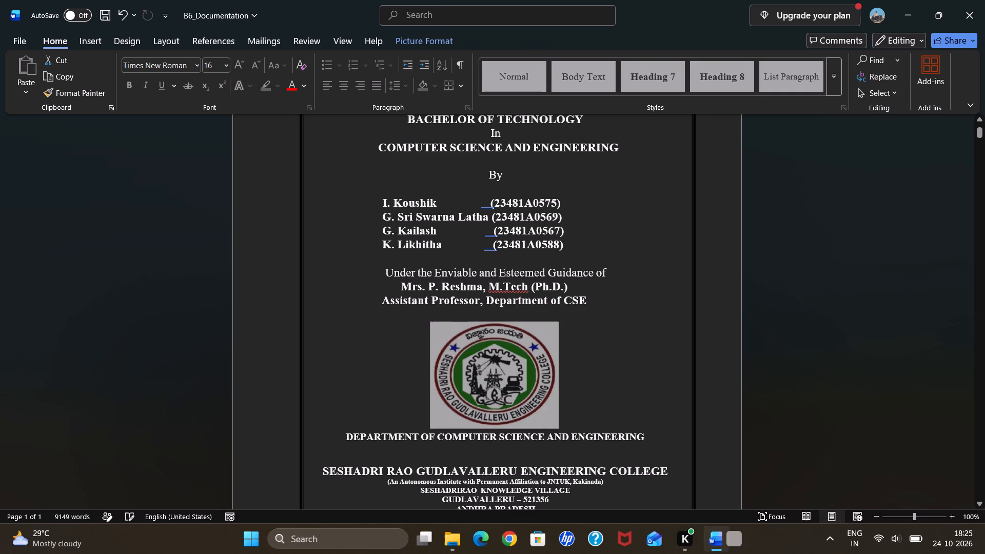
left_click_drag(494, 321, 493, 315)
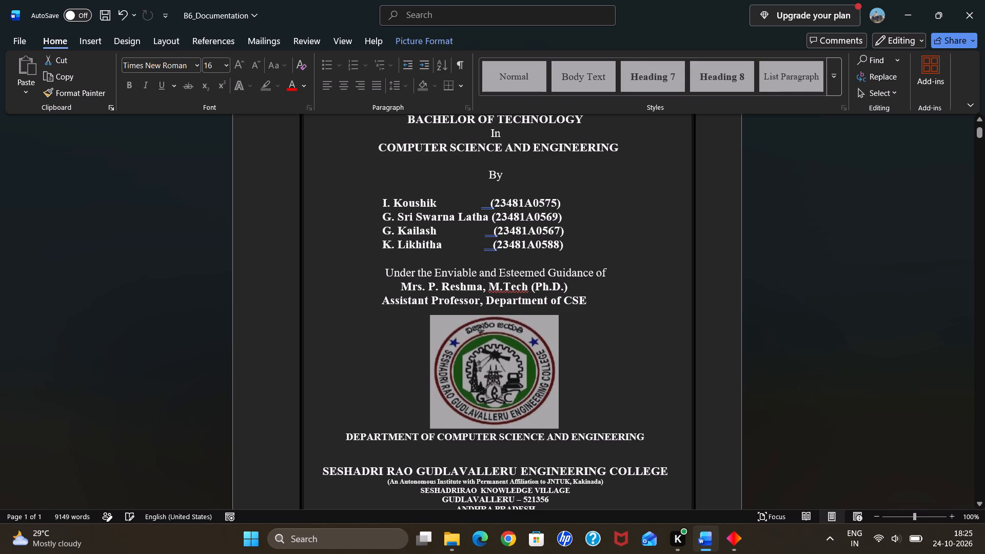
left_click_drag(493, 315, 491, 312)
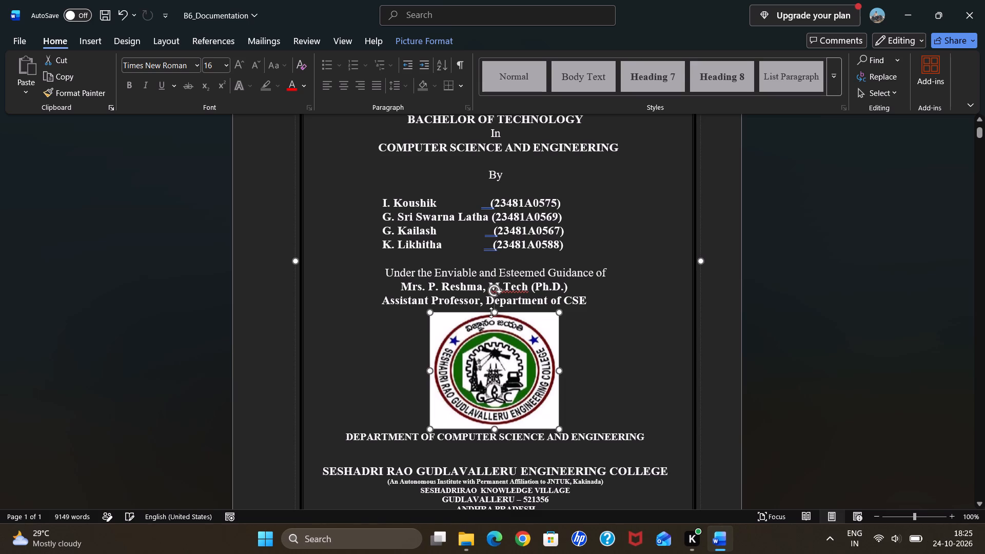
left_click(619, 335)
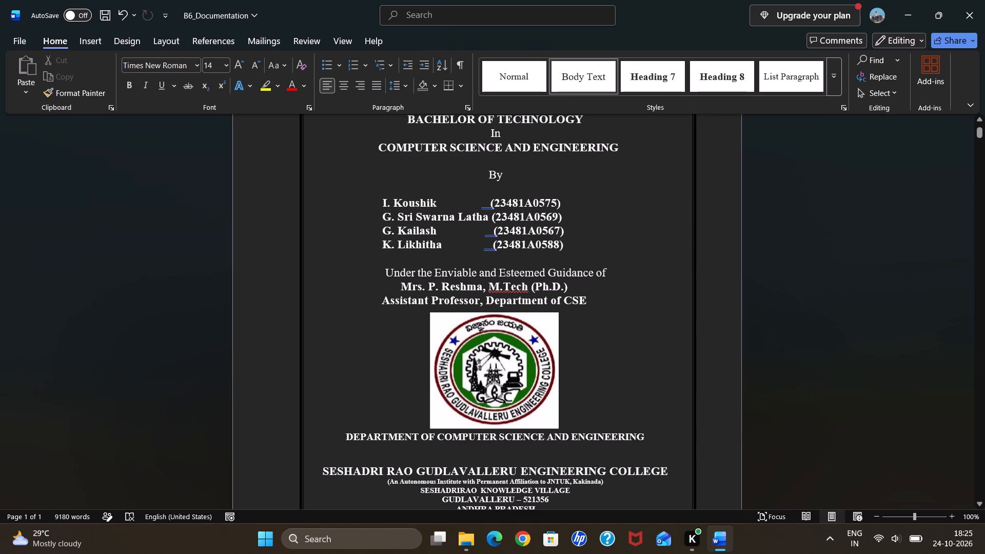
Widen the cover page's college logo slightly on both its left and right sides.
left_click(480, 365)
left_click(456, 371)
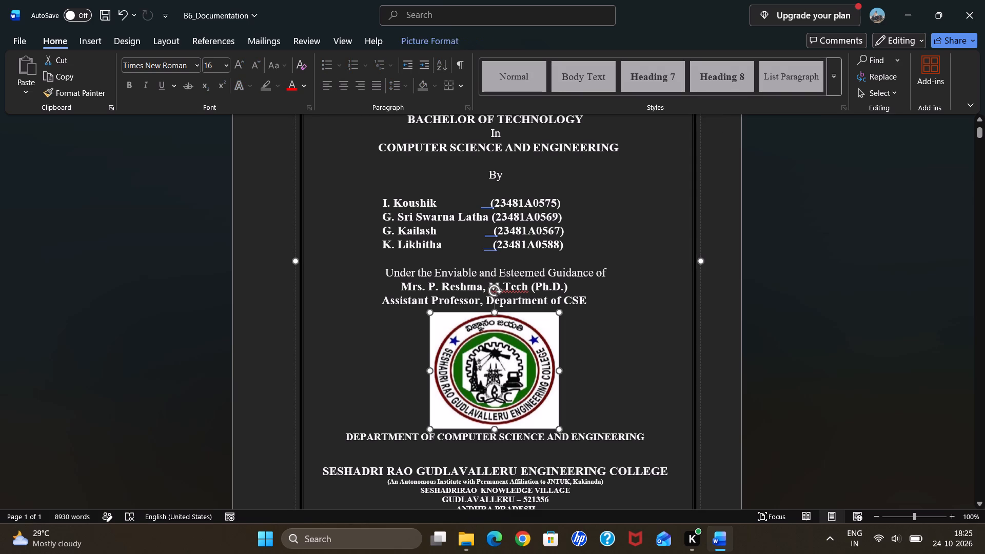
left_click_drag(430, 371, 424, 371)
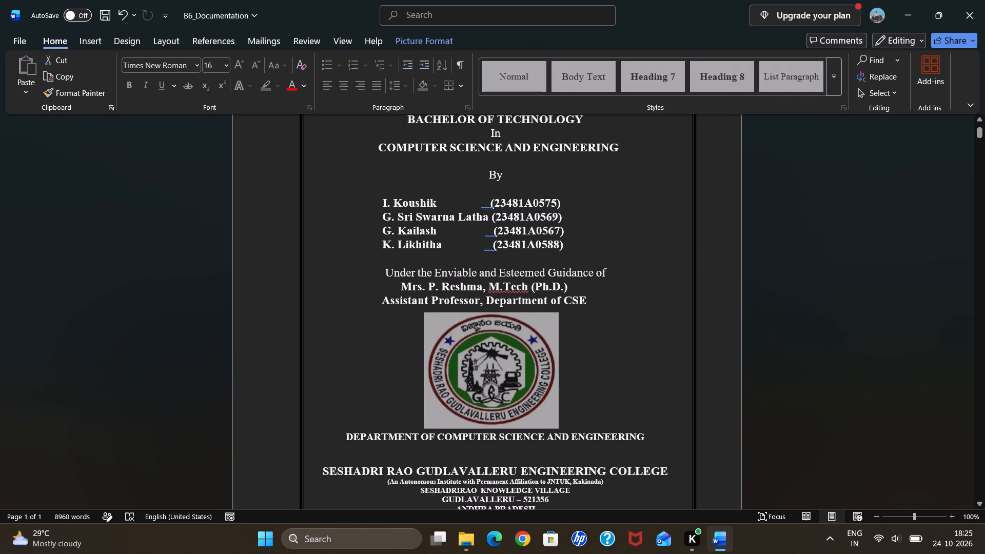
left_click_drag(424, 371, 423, 372)
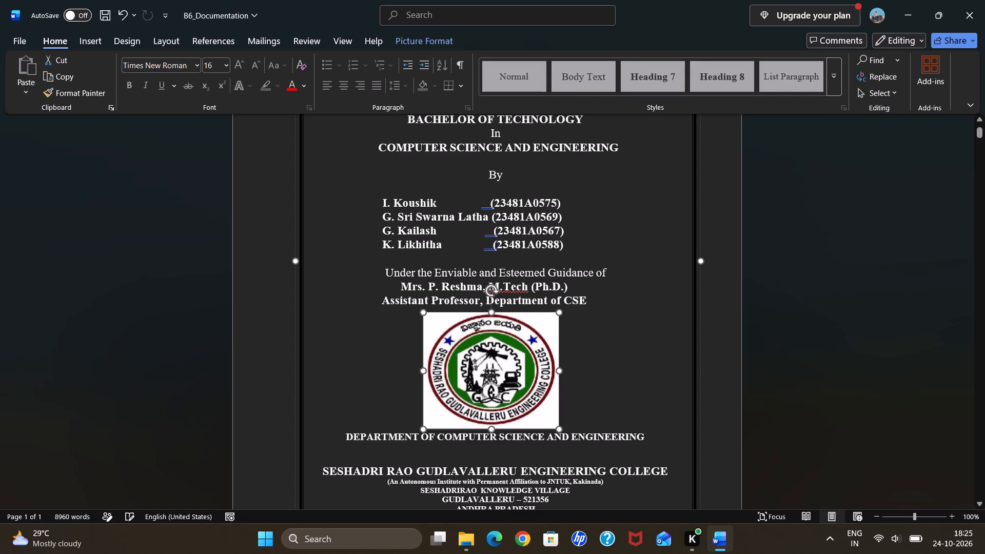
left_click(559, 371)
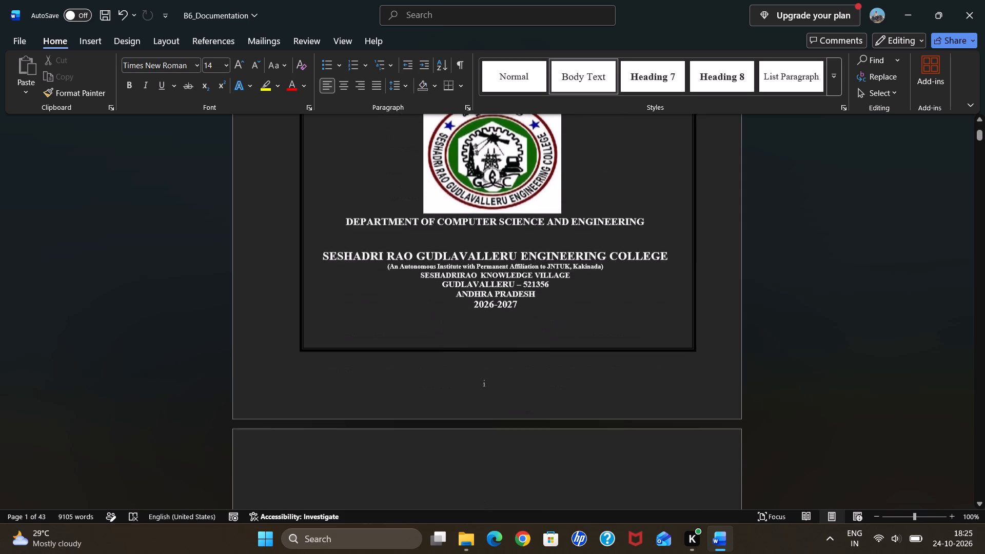
scroll(594, 367, "down", 5)
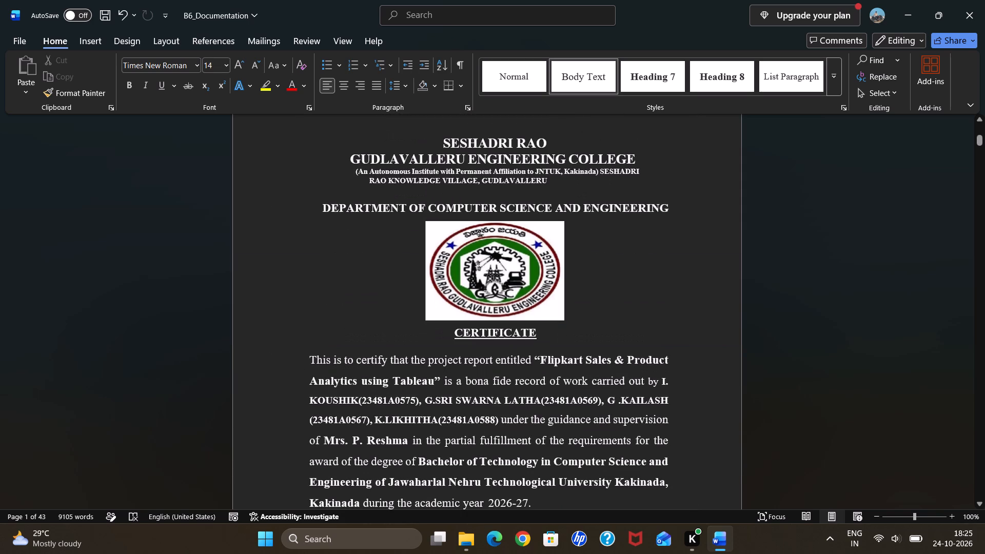
left_click(536, 294)
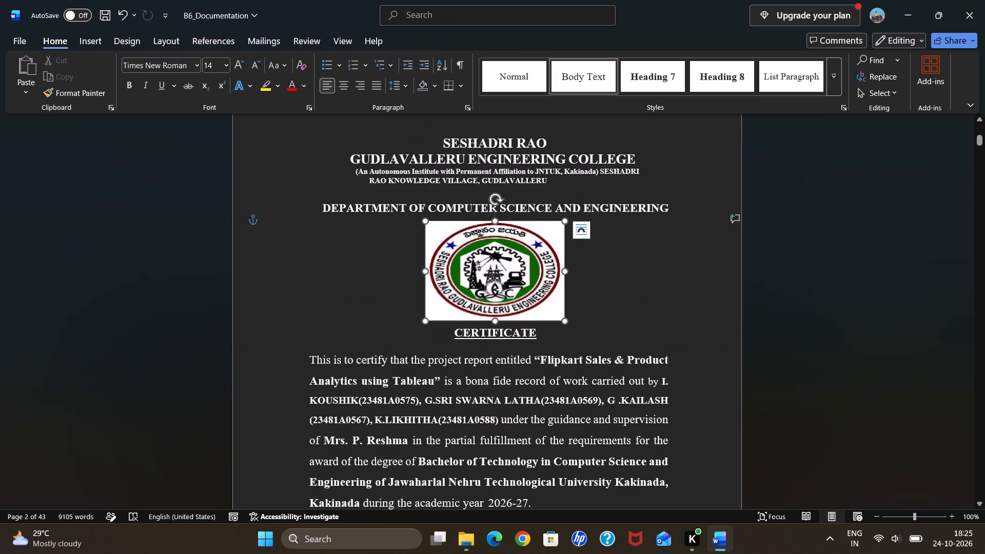
key("BackSpace")
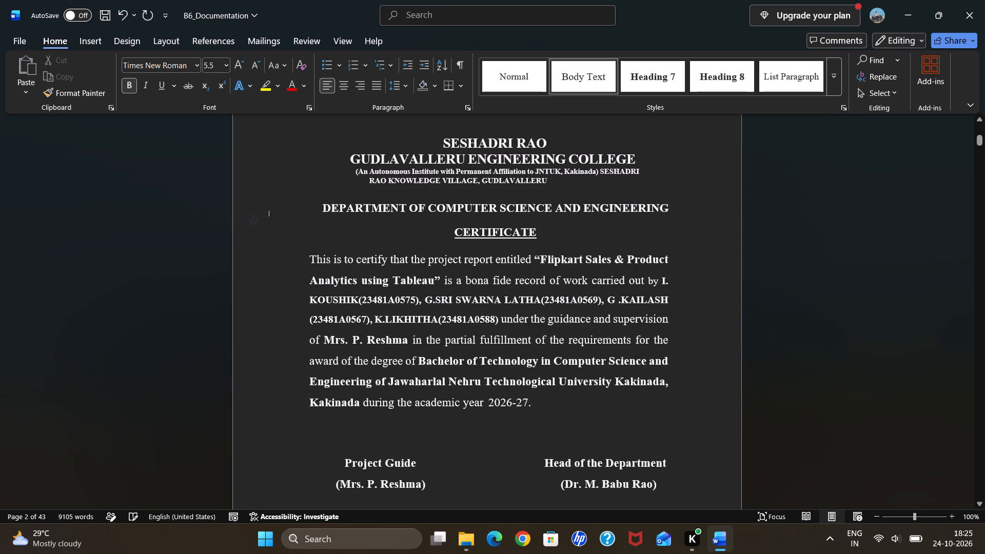
Copy the resized college logo from the cover page.
scroll(536, 294, "up", 4)
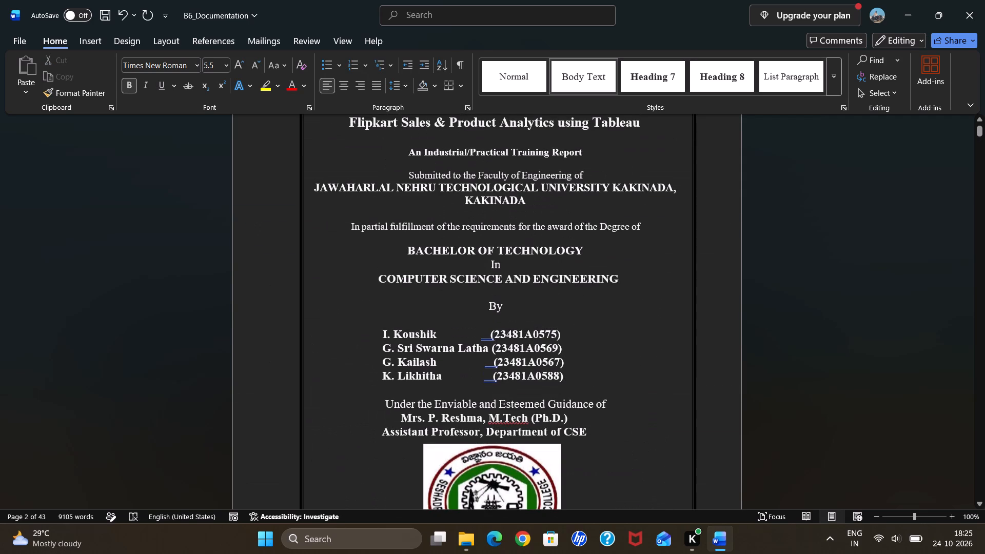
scroll(498, 425, "down", 1)
left_click(497, 426)
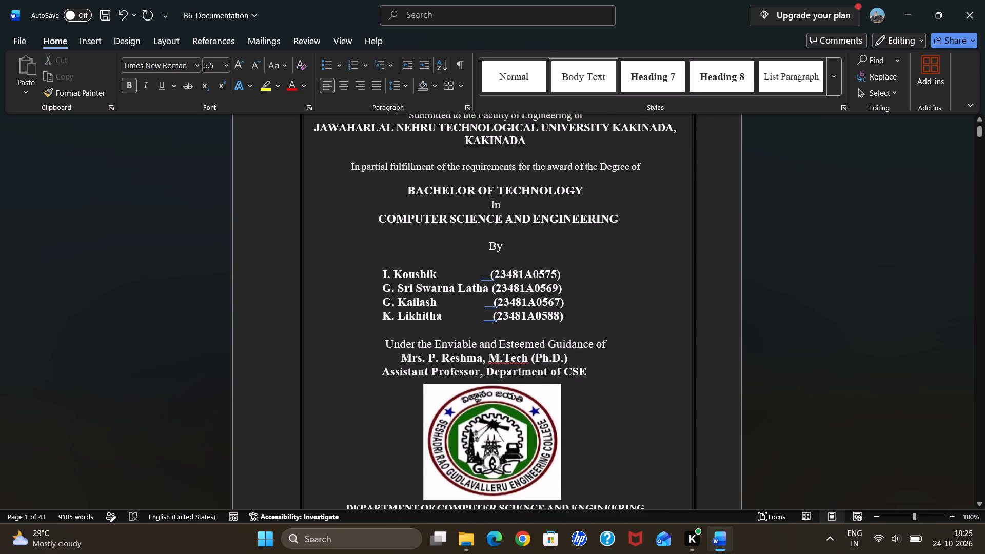
right_click(497, 425)
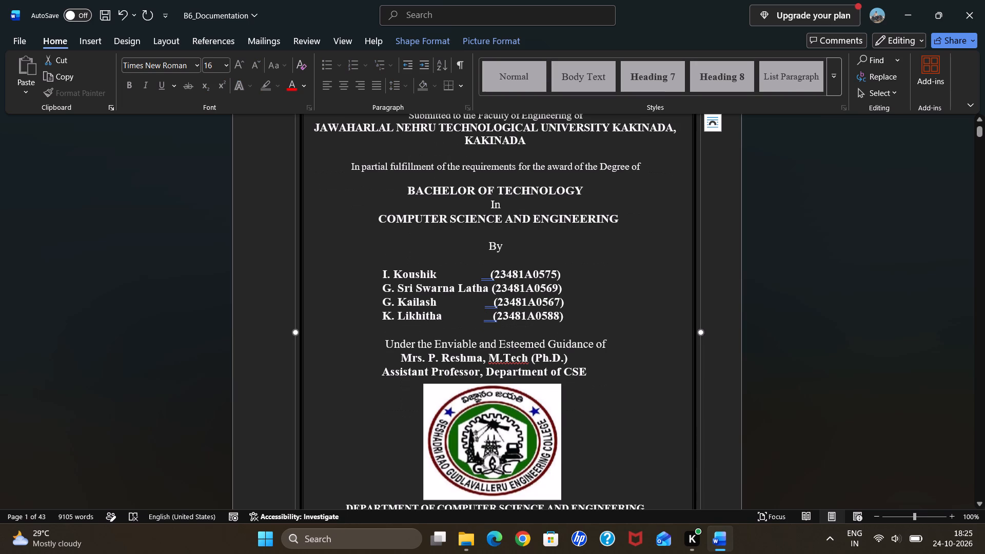
left_click(497, 425)
left_click(497, 425)
key("ctrl+c")
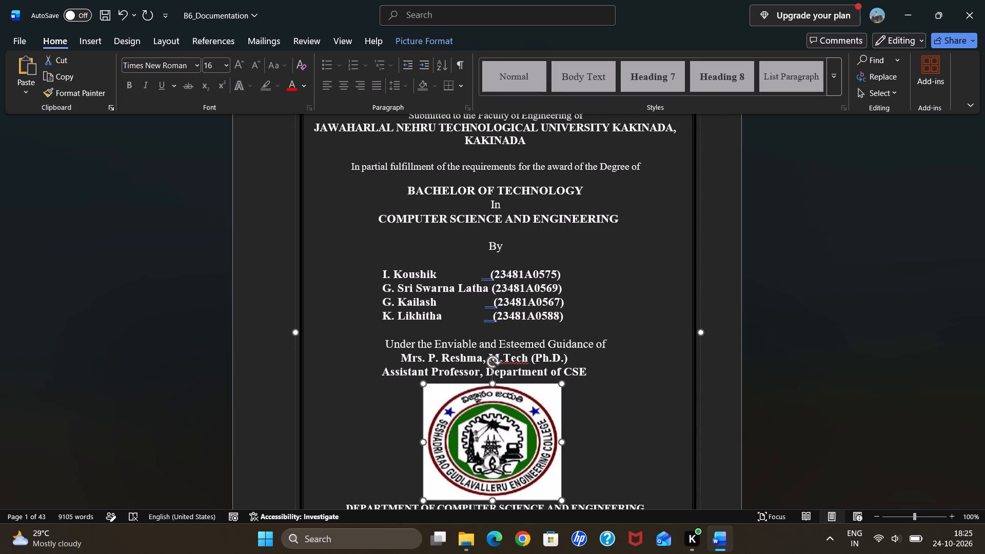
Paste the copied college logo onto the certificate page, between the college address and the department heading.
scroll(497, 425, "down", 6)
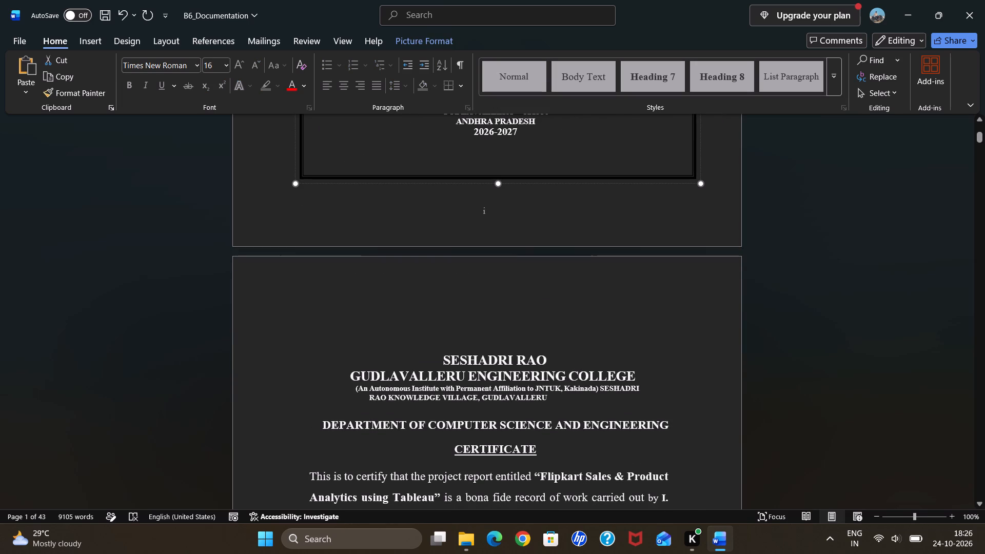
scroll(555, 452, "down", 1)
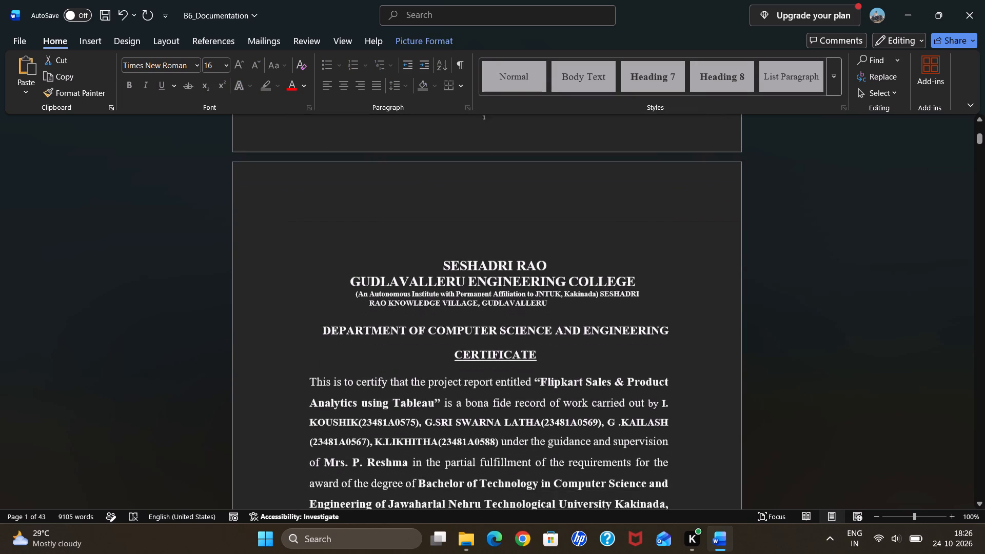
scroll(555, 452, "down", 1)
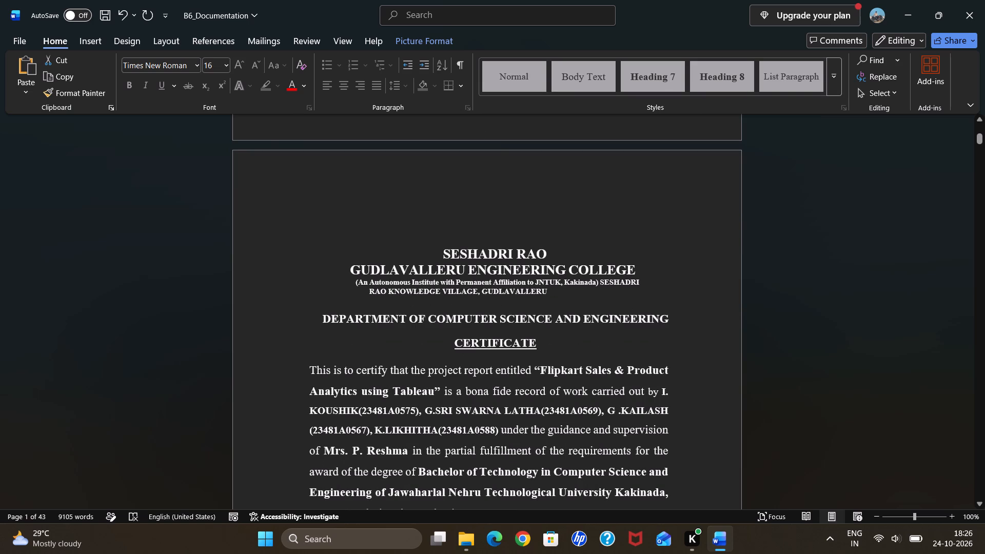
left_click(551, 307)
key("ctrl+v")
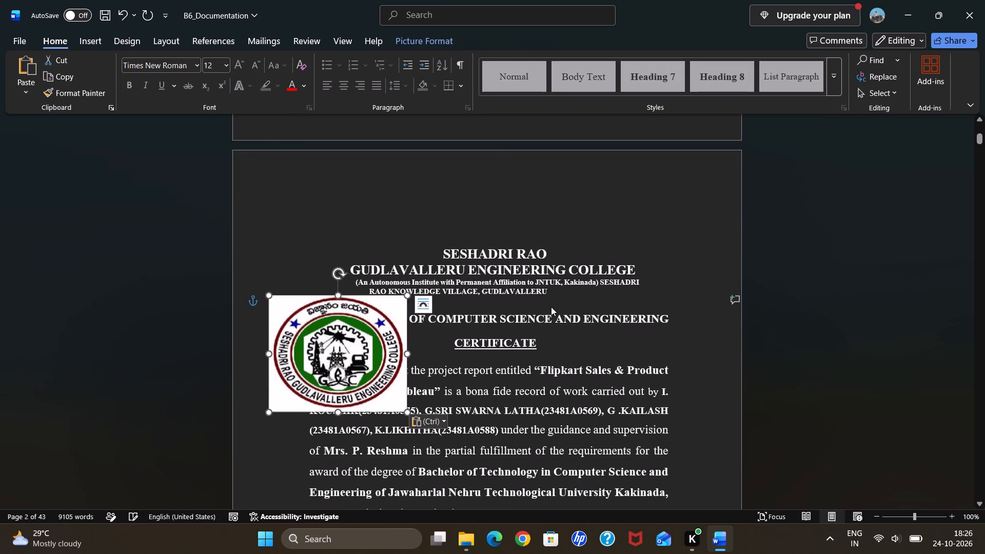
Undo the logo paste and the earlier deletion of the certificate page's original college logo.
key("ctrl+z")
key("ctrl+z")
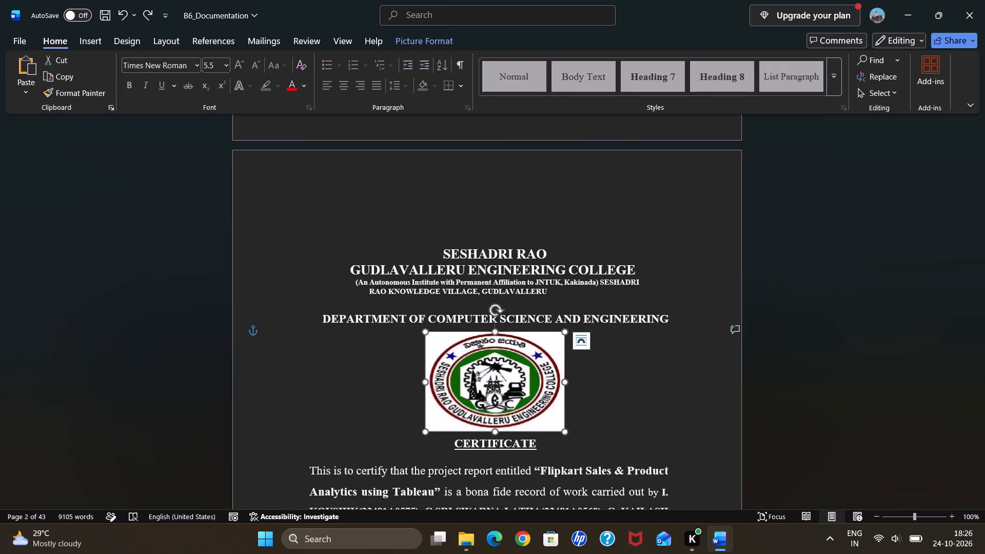
Make the certificate page's original college logo slightly taller by extending its bottom and top edges.
left_click(492, 390)
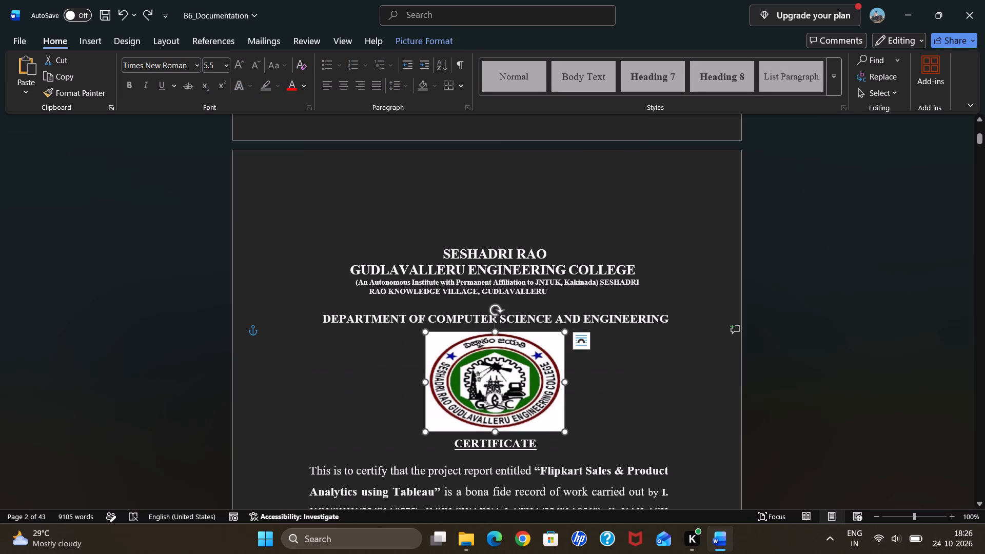
left_click(496, 431)
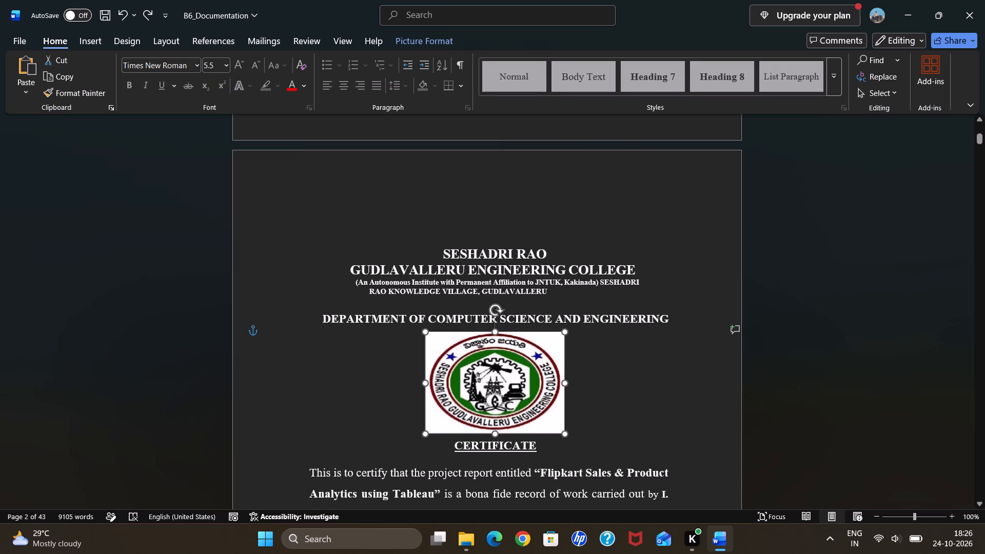
scroll(633, 407, "down", 2)
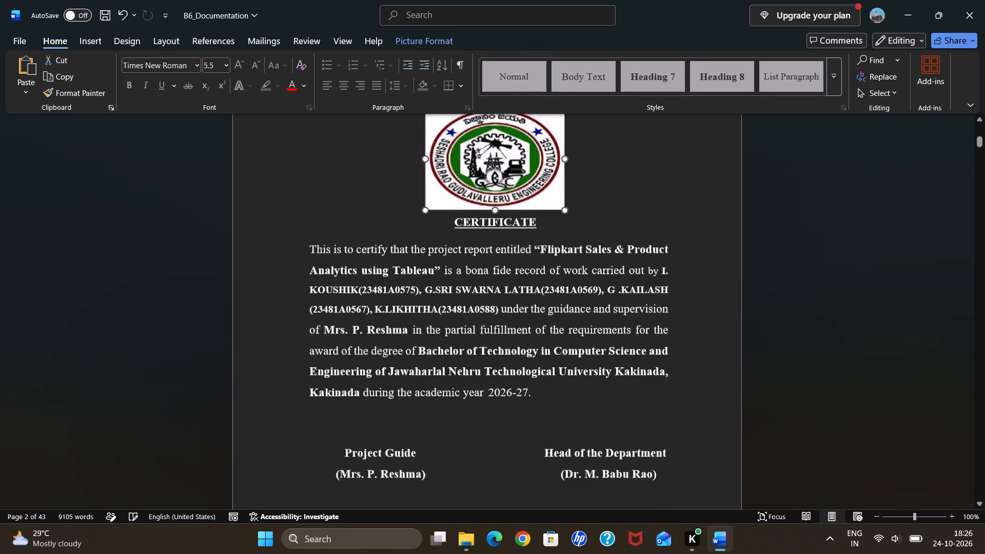
scroll(633, 407, "down", 2)
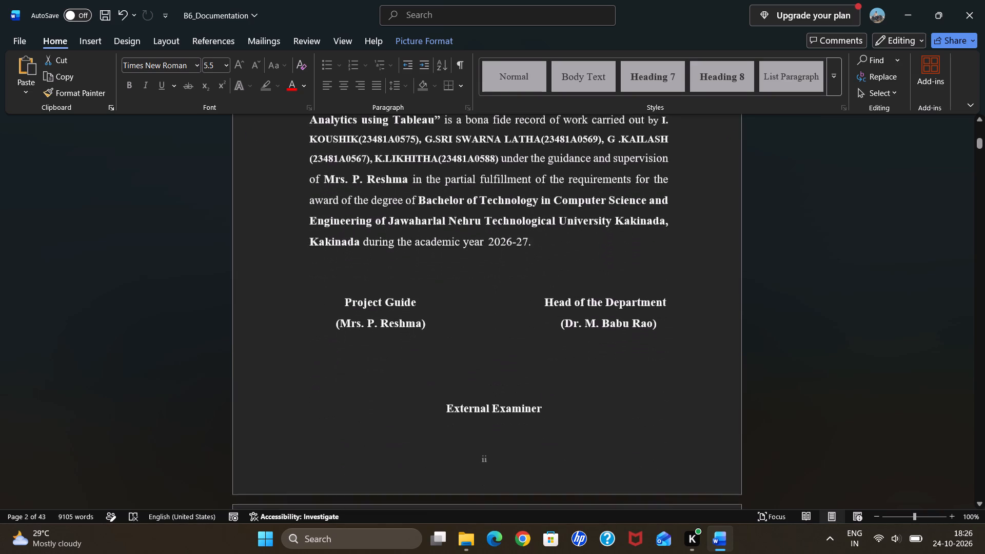
scroll(633, 407, "up", 2)
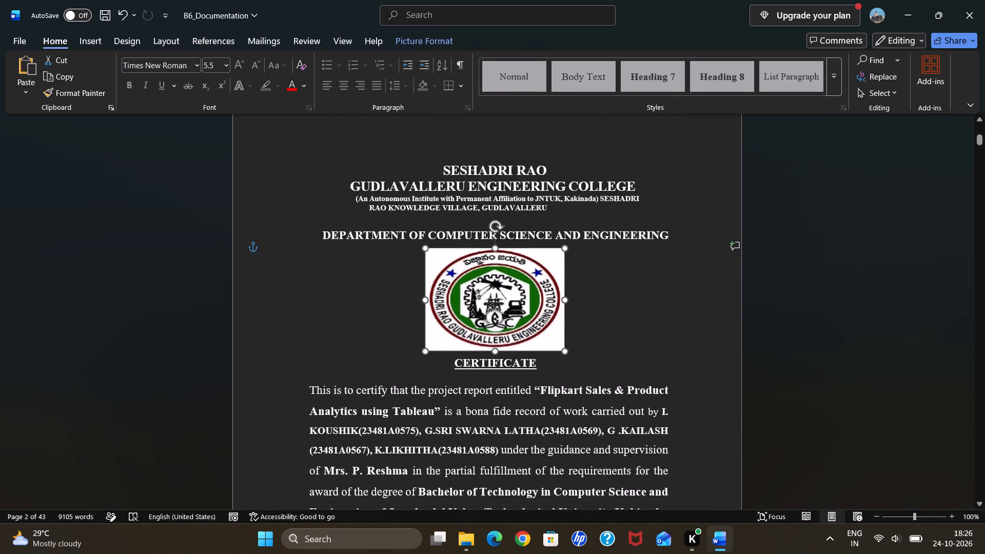
left_click(496, 248)
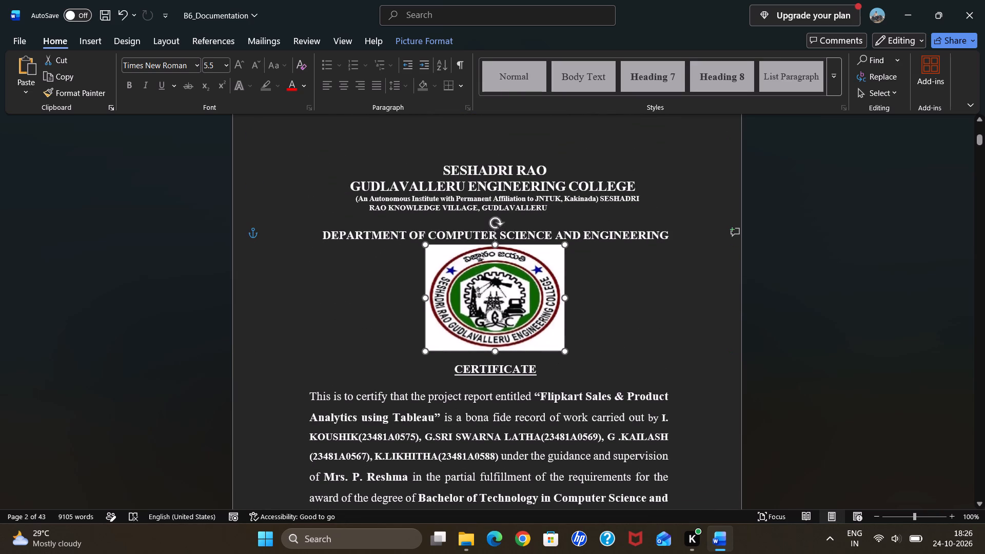
left_click(676, 341)
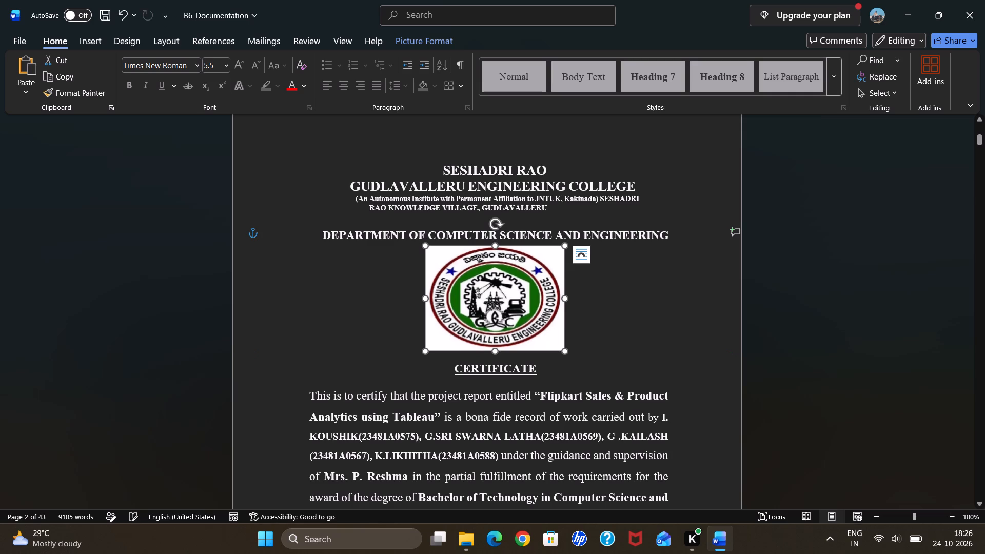
Review the layout of the rest of the certificate page, the Acknowledgement page and the Abstract page.
scroll(676, 341, "down", 6)
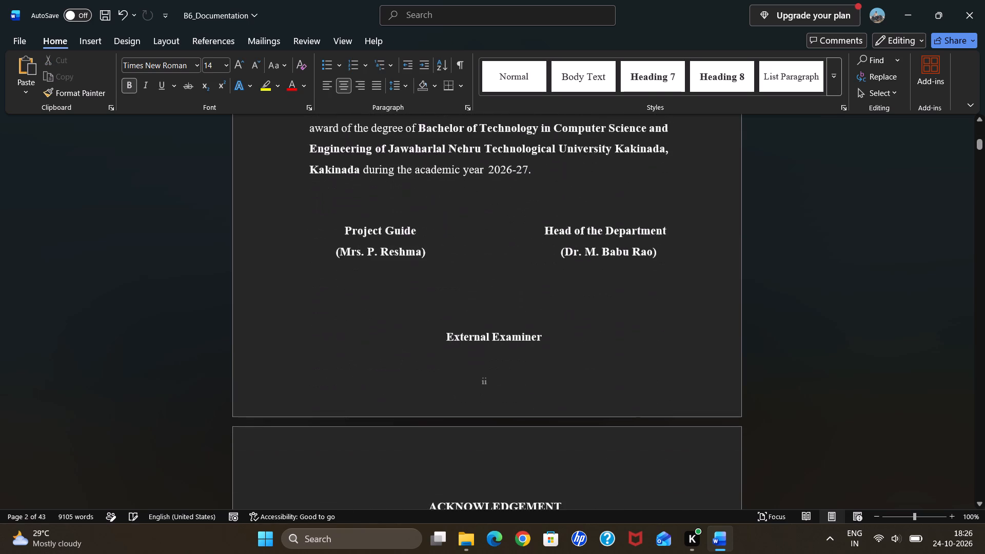
scroll(676, 341, "down", 2)
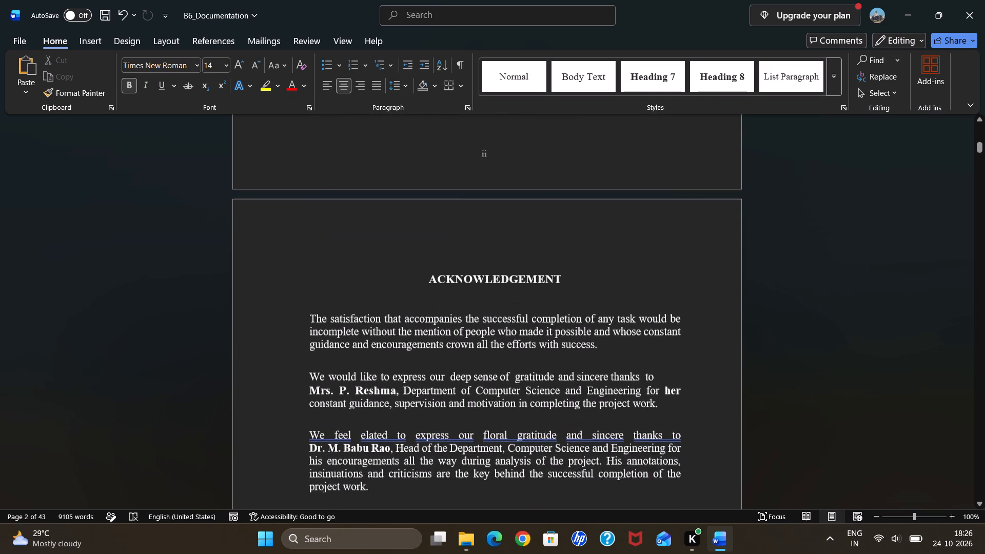
scroll(676, 341, "down", 3)
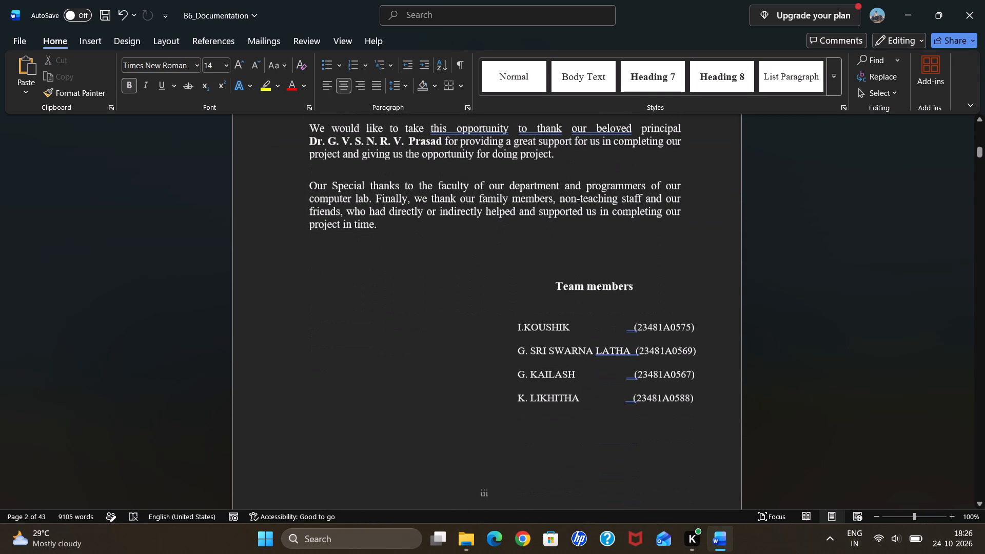
scroll(676, 341, "down", 1)
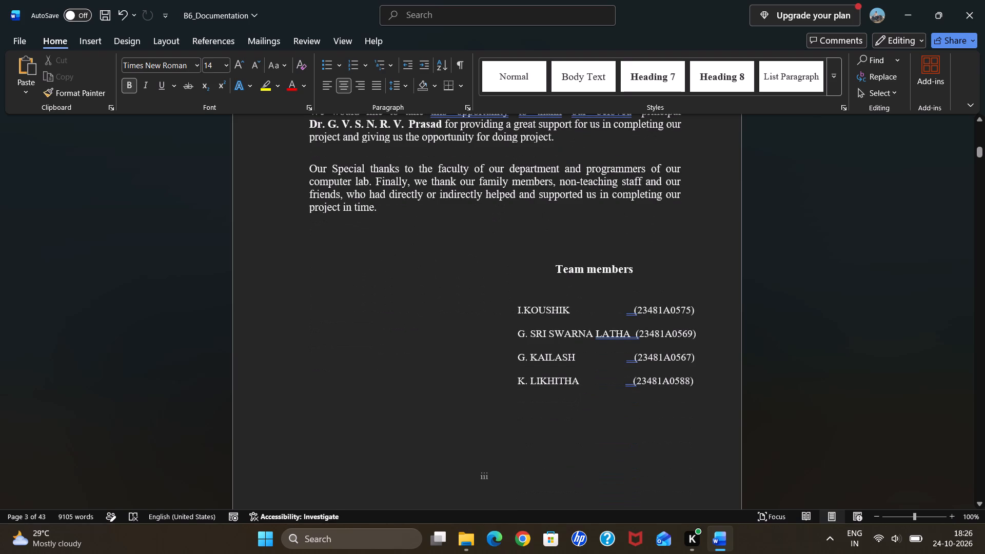
scroll(676, 341, "down", 2)
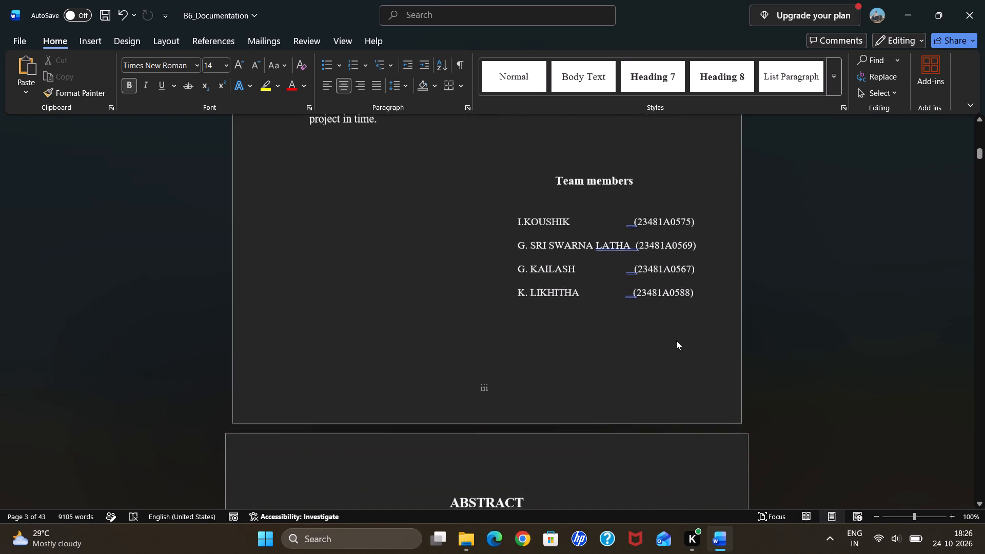
scroll(676, 341, "down", 4)
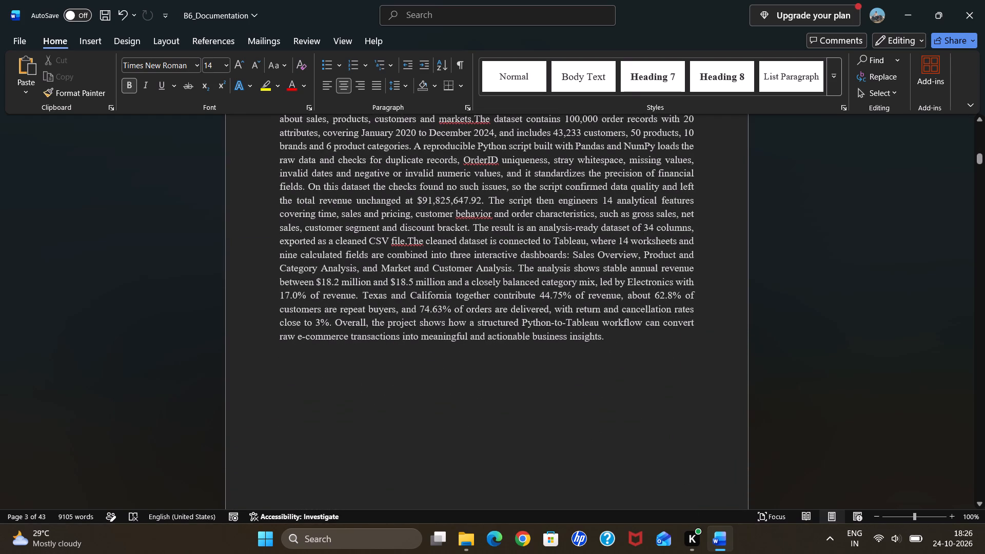
scroll(676, 341, "down", 2)
scroll(676, 341, "up", 2)
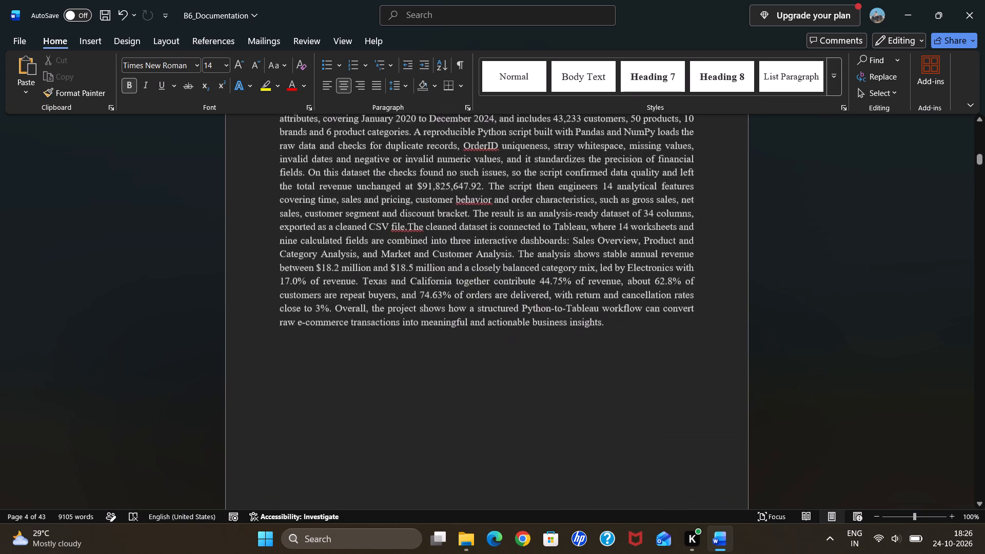
scroll(676, 341, "up", 1)
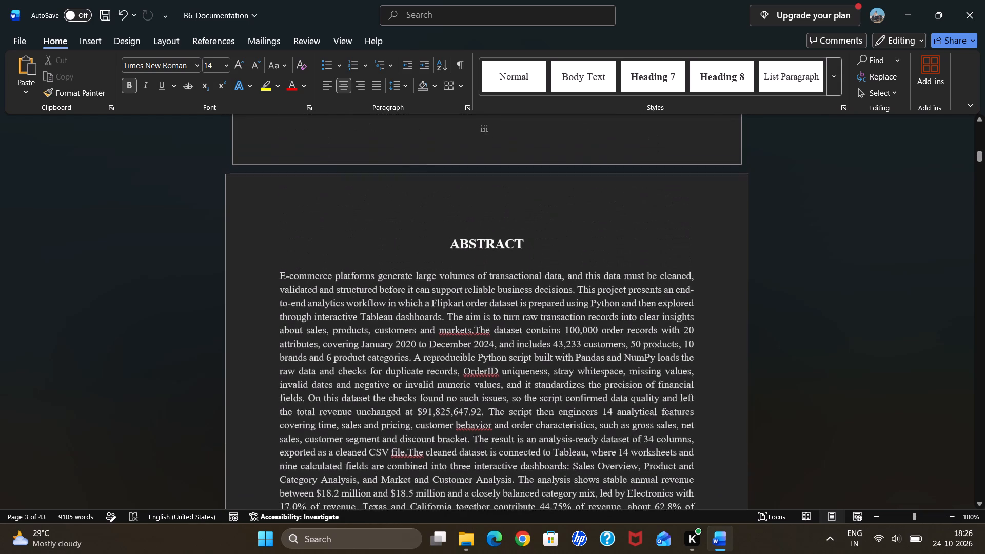
scroll(676, 341, "up", 1)
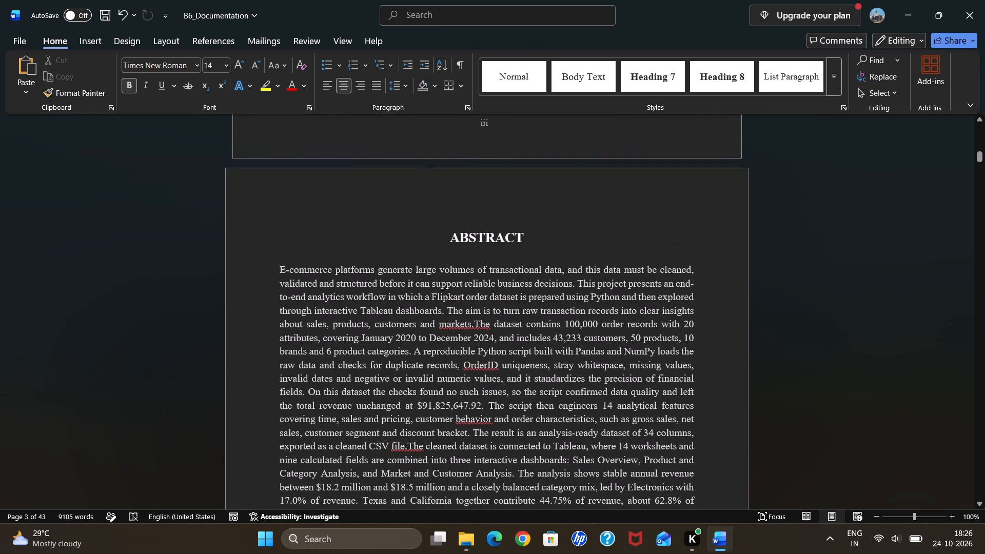
scroll(676, 341, "down", 1)
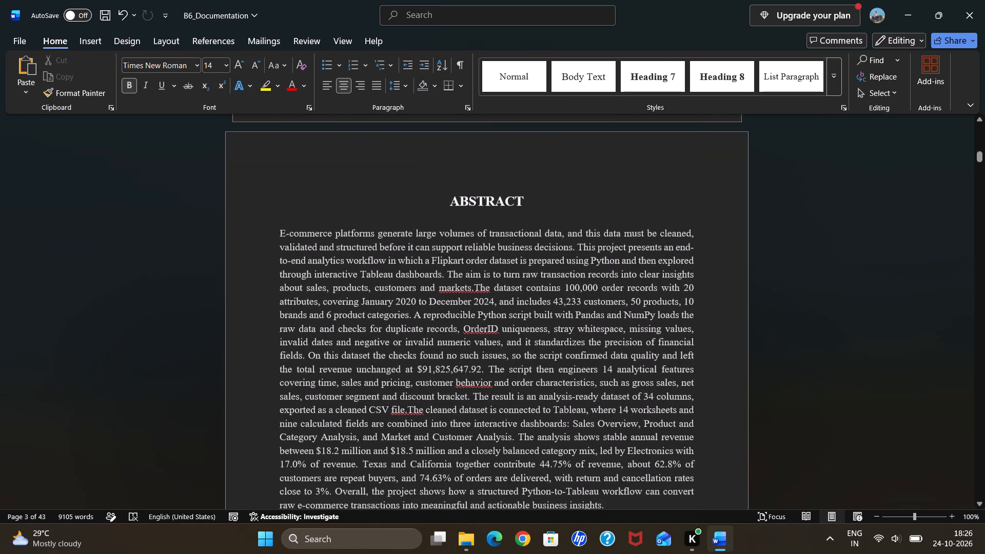
scroll(676, 341, "down", 3)
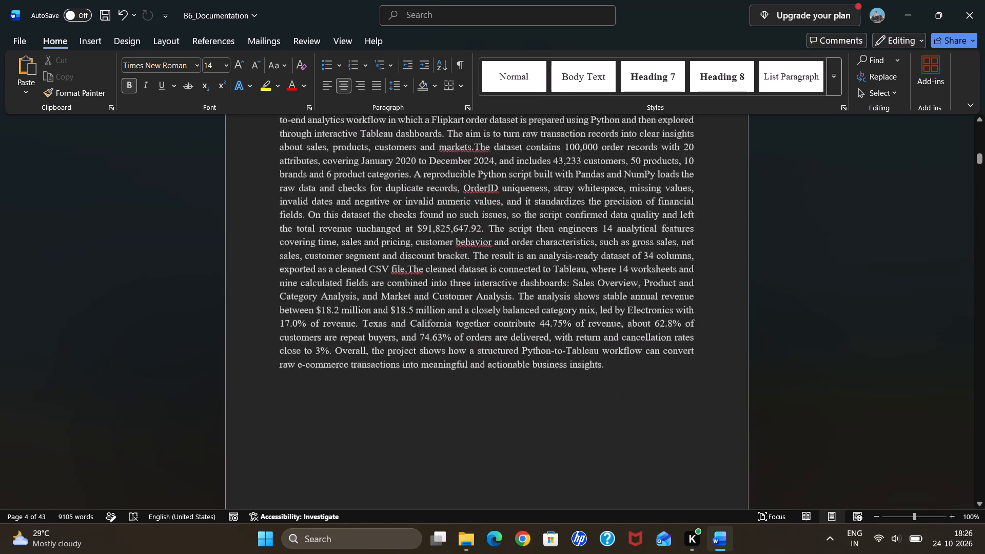
Review the table of contents, List of Figures and List of Tables pages up to the start of Chapter 1.
scroll(676, 341, "down", 10)
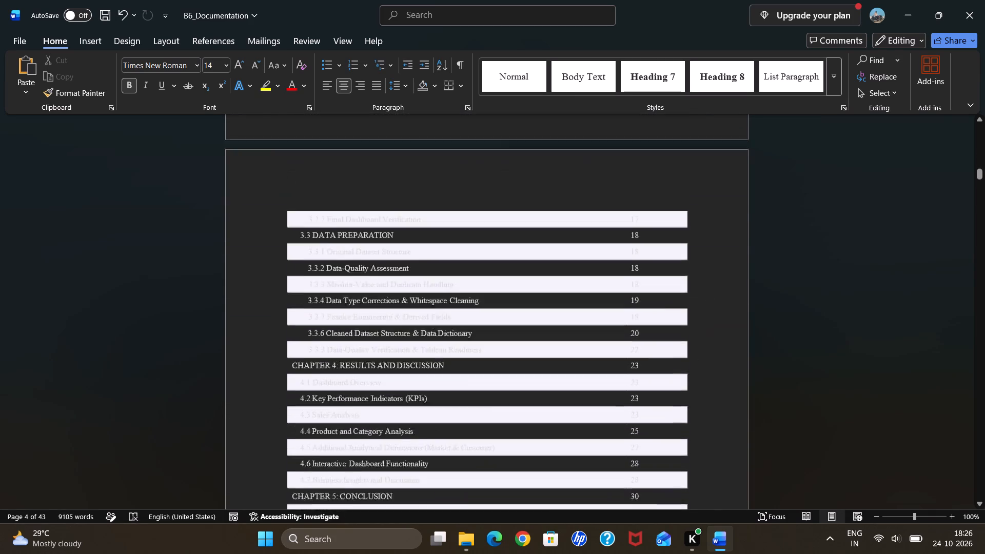
scroll(676, 341, "down", 4)
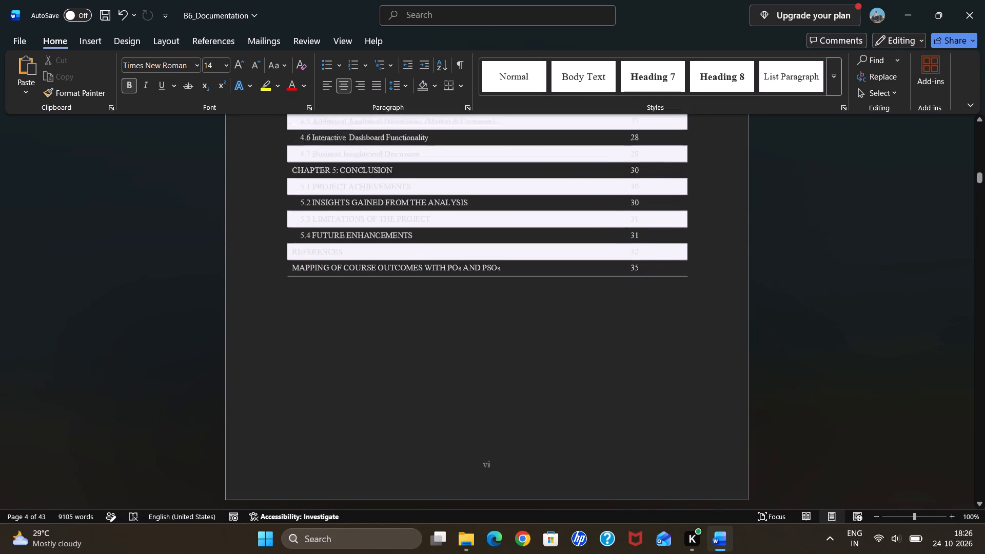
scroll(676, 341, "down", 3)
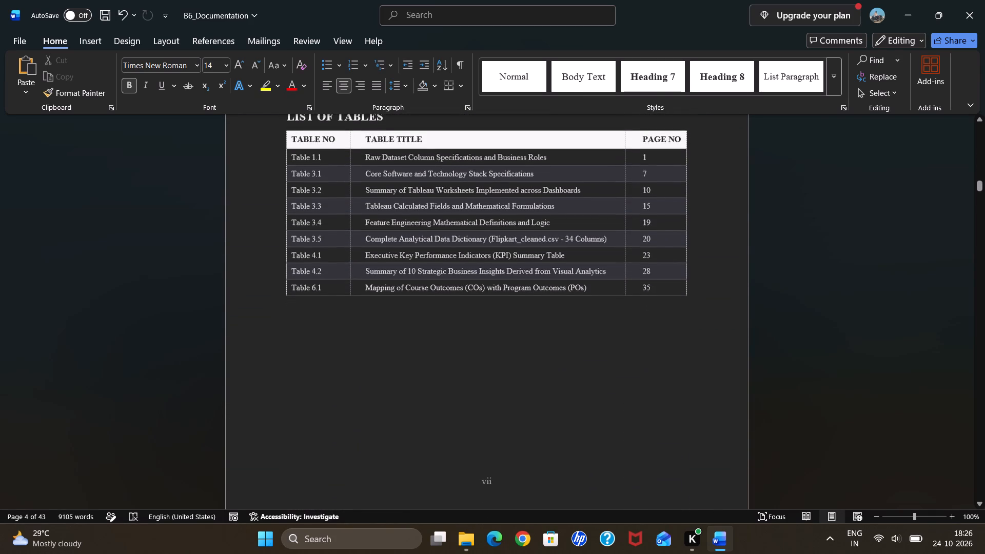
scroll(676, 341, "down", 6)
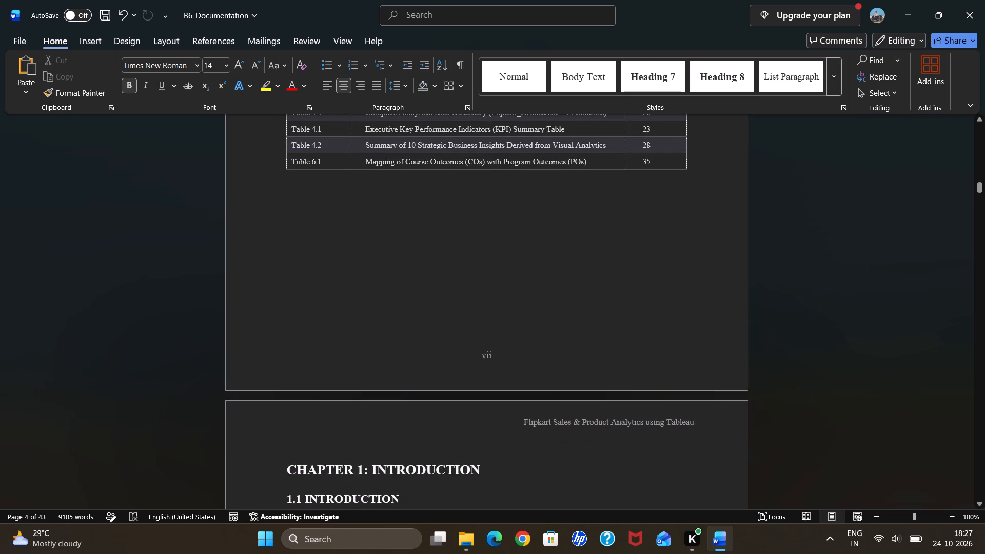
scroll(676, 341, "up", 1)
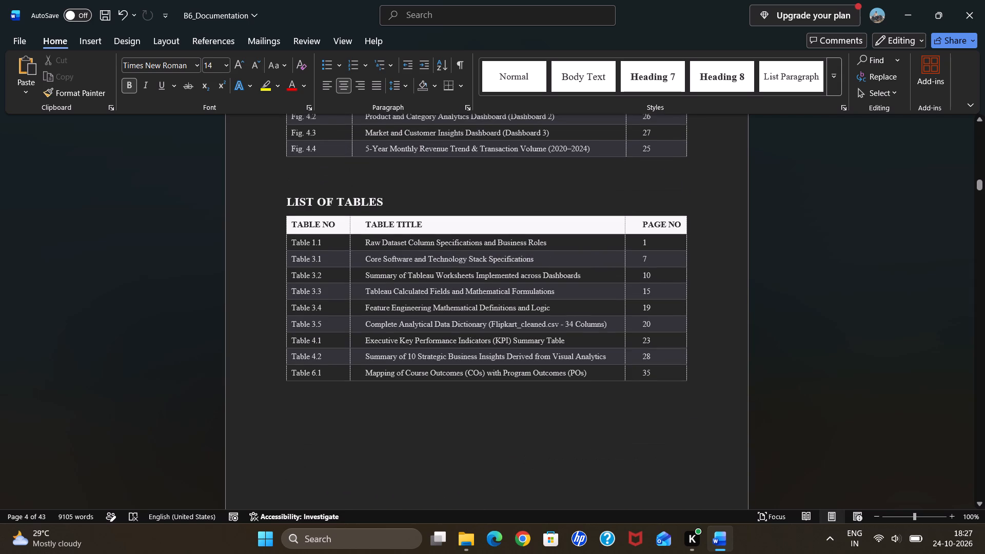
scroll(676, 341, "up", 6)
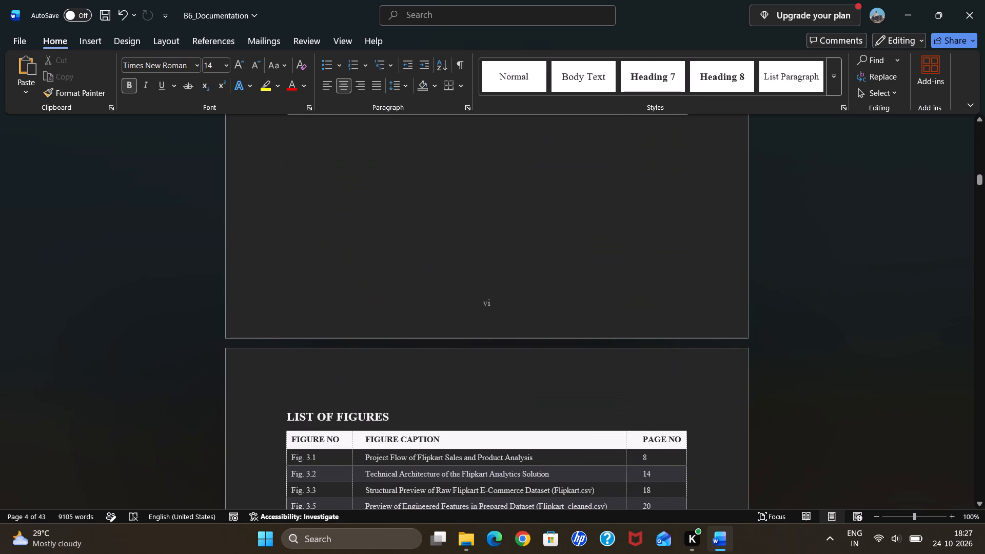
scroll(676, 341, "up", 9)
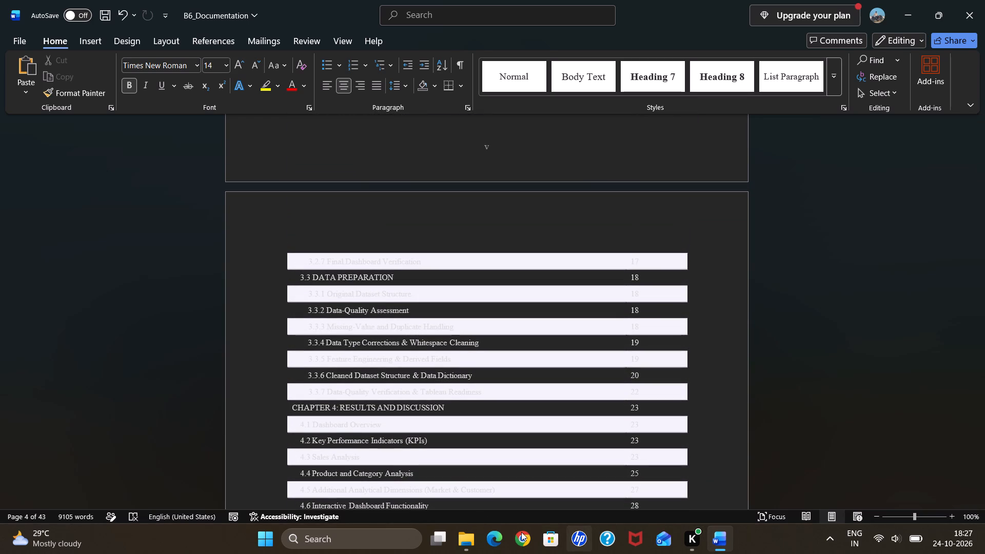
Open the PDF copy of B6_Documentation from File Explorer and review its front pages from the cover to the List of Tables.
left_click(460, 536)
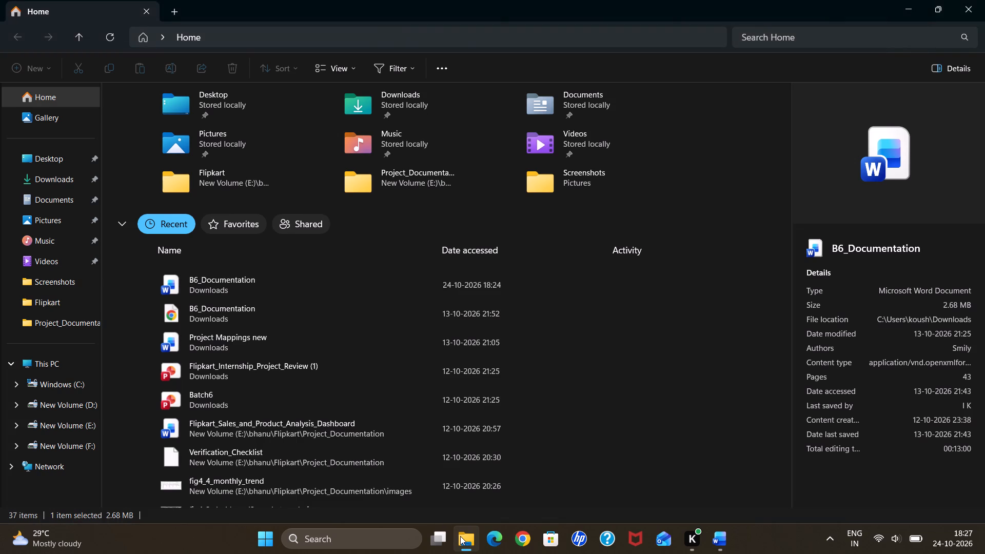
double_click(277, 316)
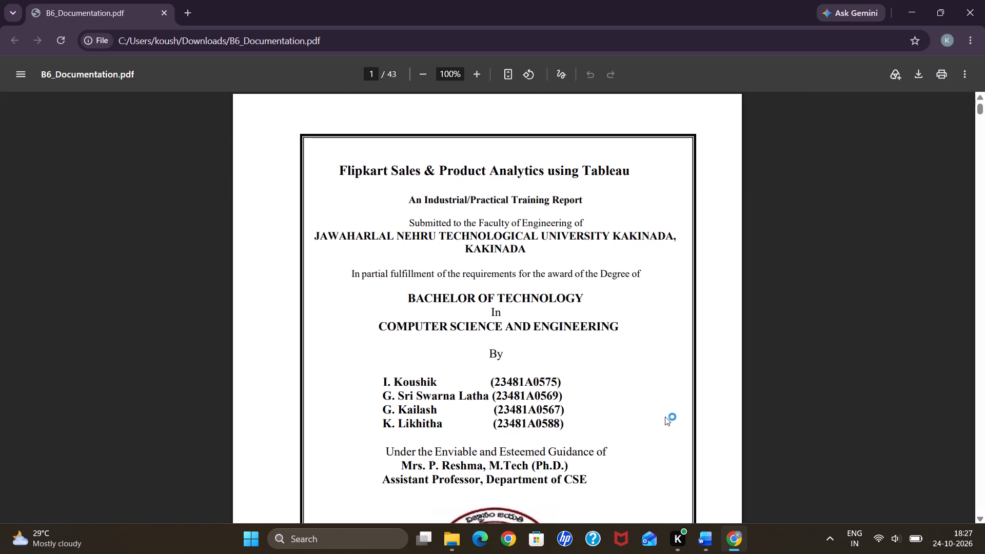
scroll(665, 417, "down", 1)
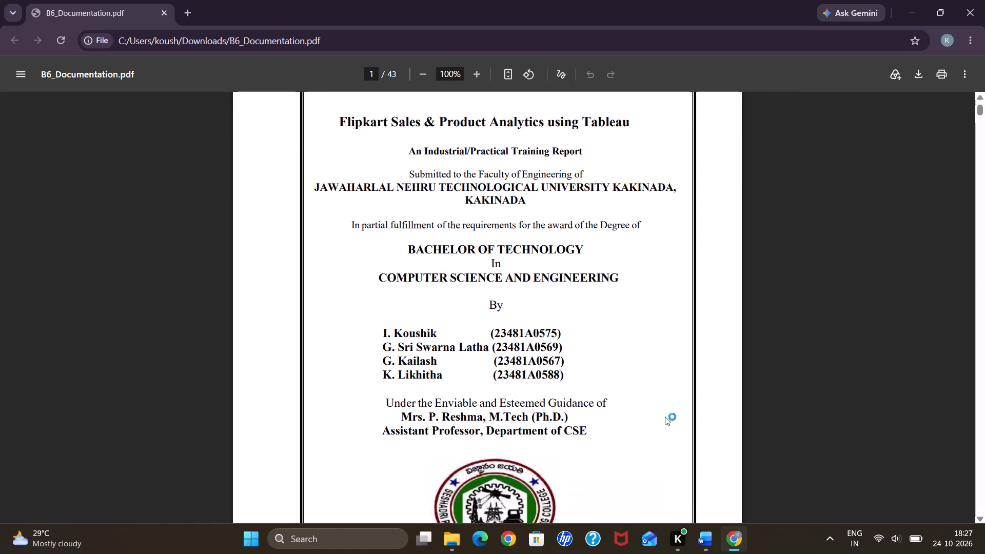
scroll(665, 417, "down", 9)
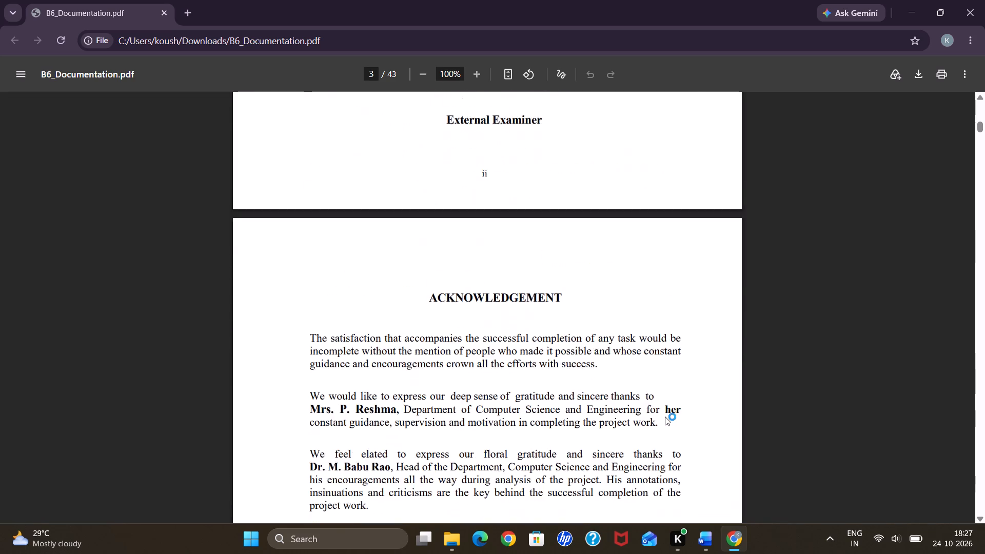
scroll(665, 417, "down", 6)
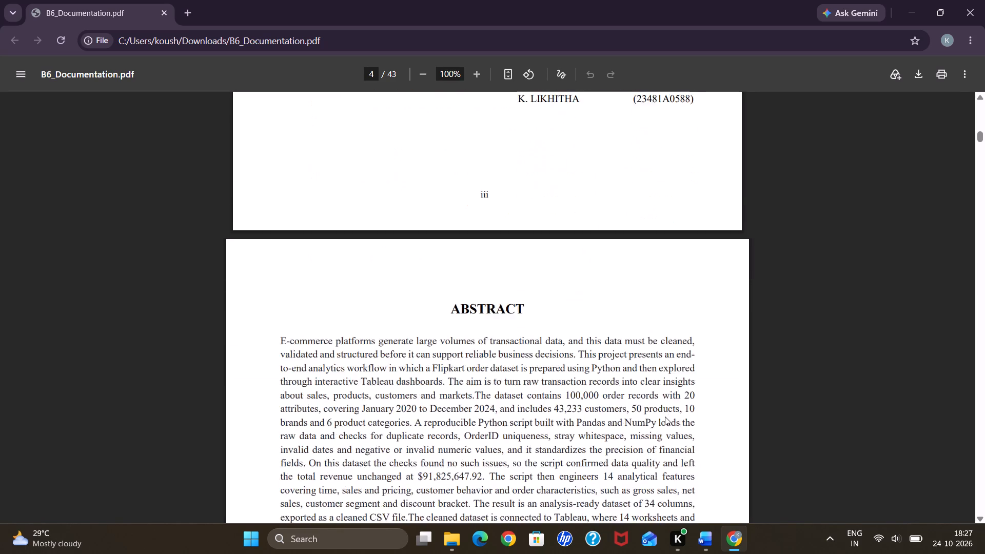
scroll(665, 417, "down", 8)
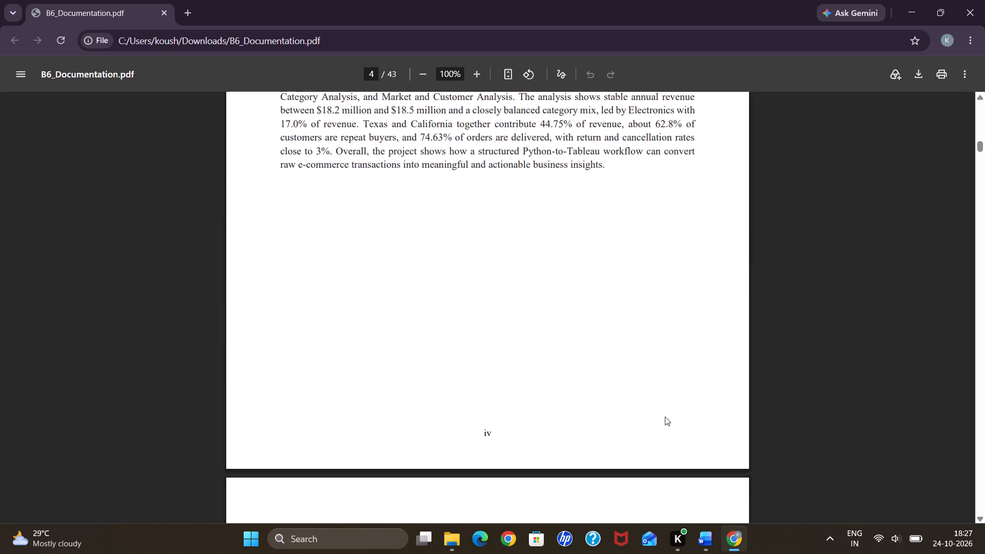
scroll(665, 417, "down", 2)
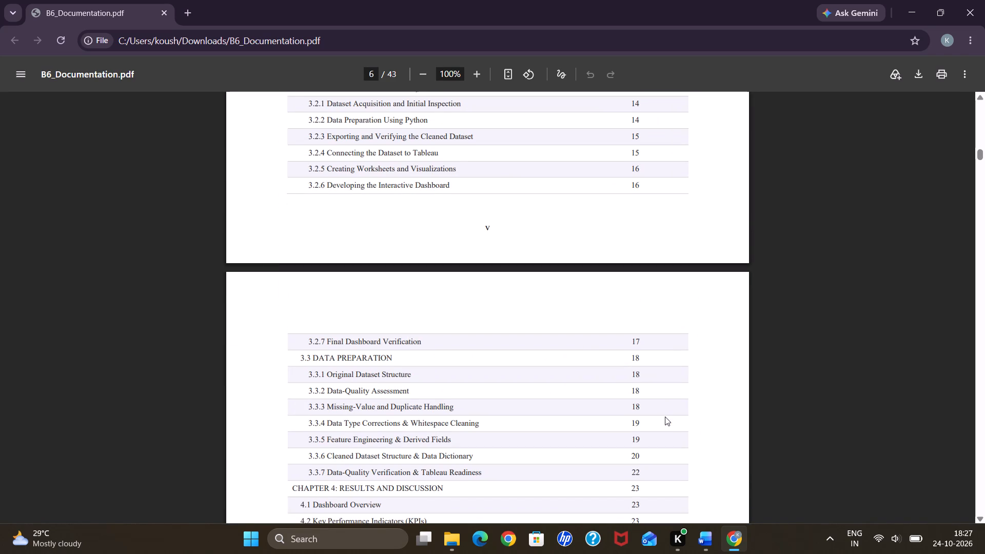
scroll(665, 417, "down", 9)
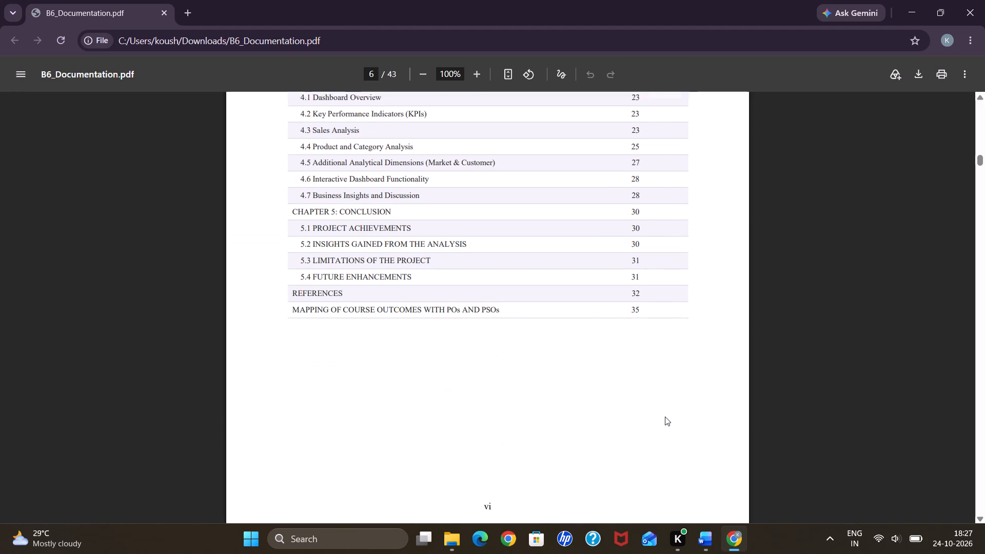
scroll(665, 417, "down", 8)
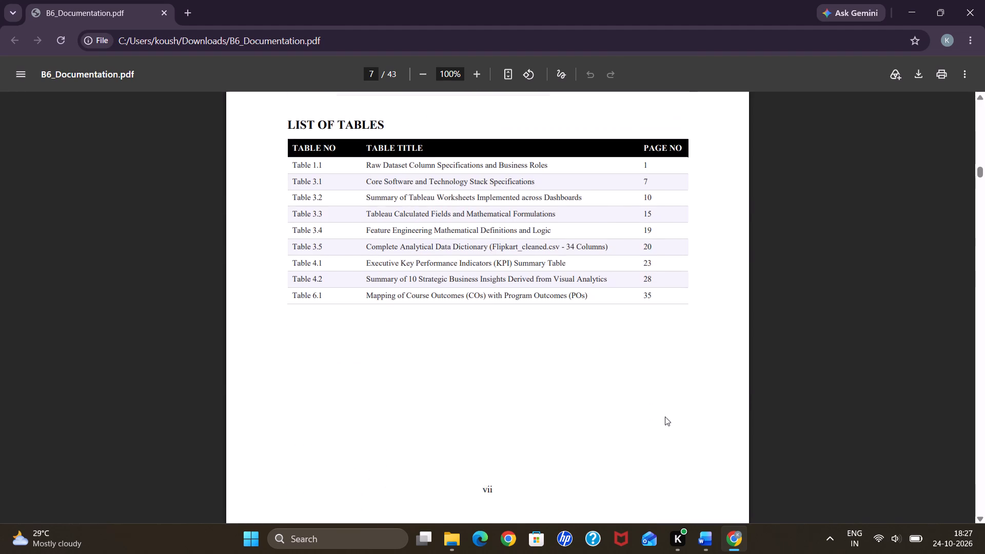
Examine the layout of the Chapter 1 pages in the PDF copy, including the chapter heading, objectives and problem statement pages.
scroll(665, 417, "down", 1)
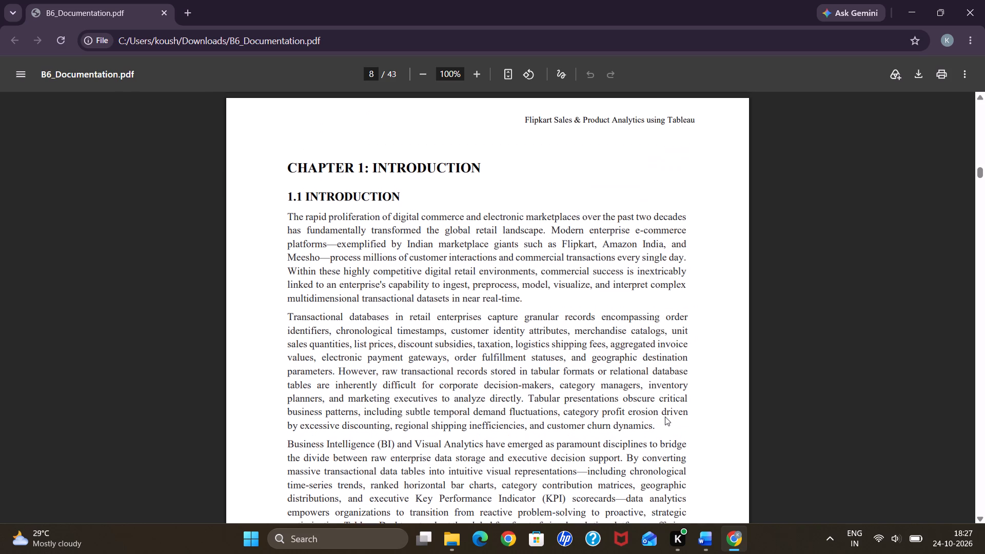
scroll(665, 417, "down", 4)
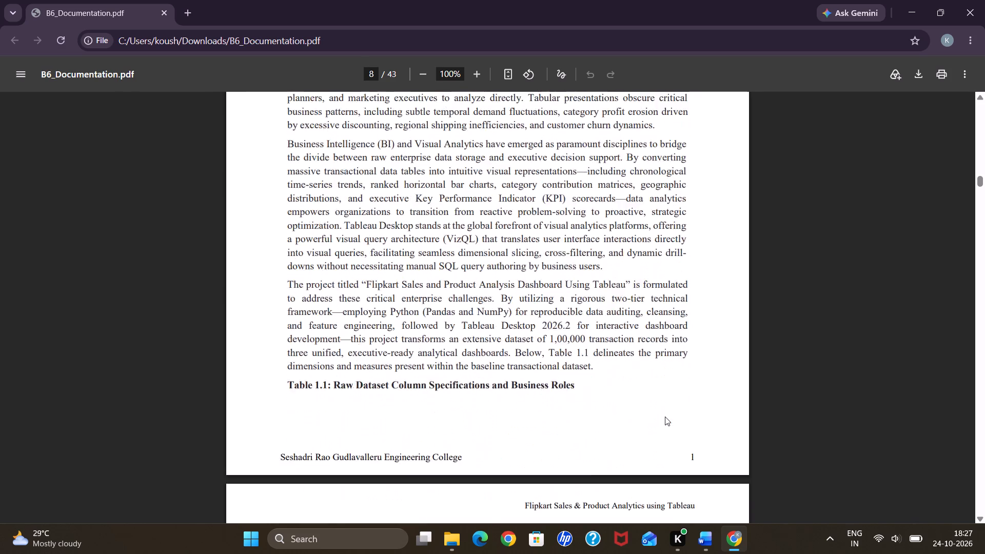
scroll(665, 417, "down", 7)
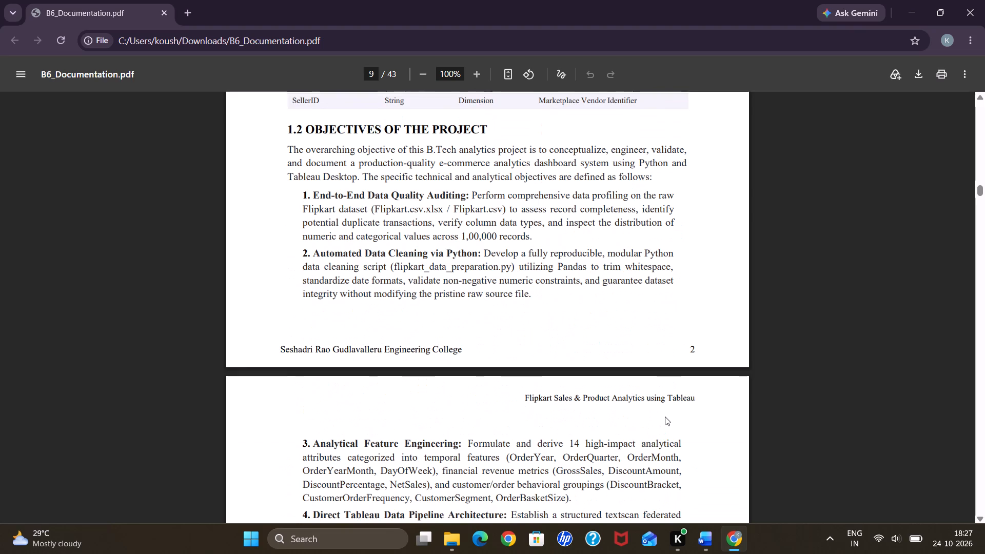
scroll(665, 417, "down", 7)
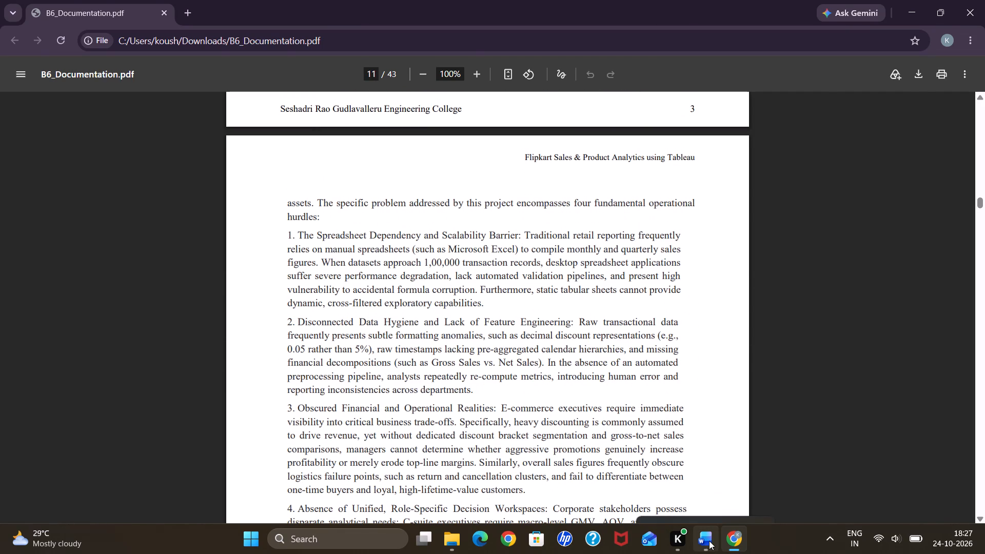
Switch back to the report in Word and centre the "CHAPTER 1: INTRODUCTION" heading.
left_click(709, 541)
scroll(613, 351, "down", 1)
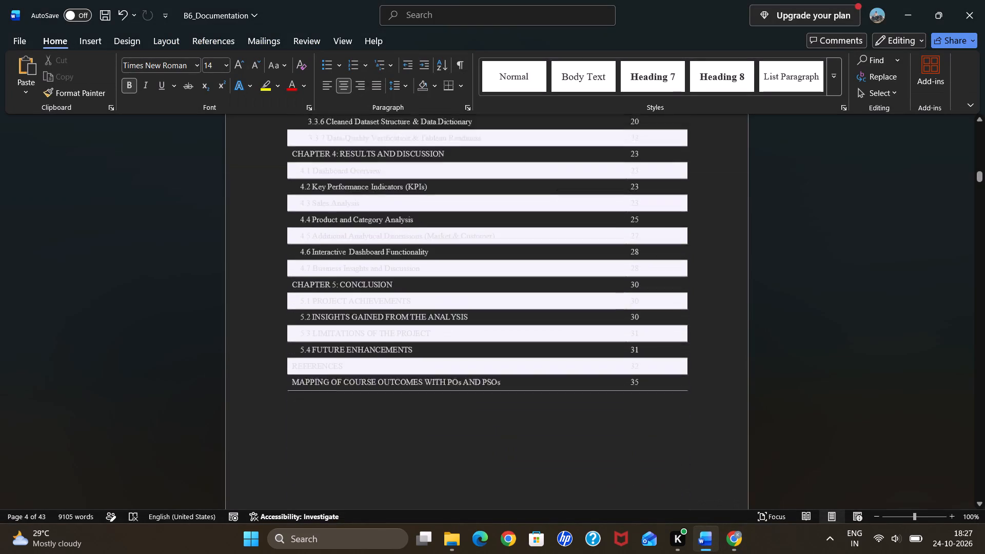
scroll(613, 351, "down", 5)
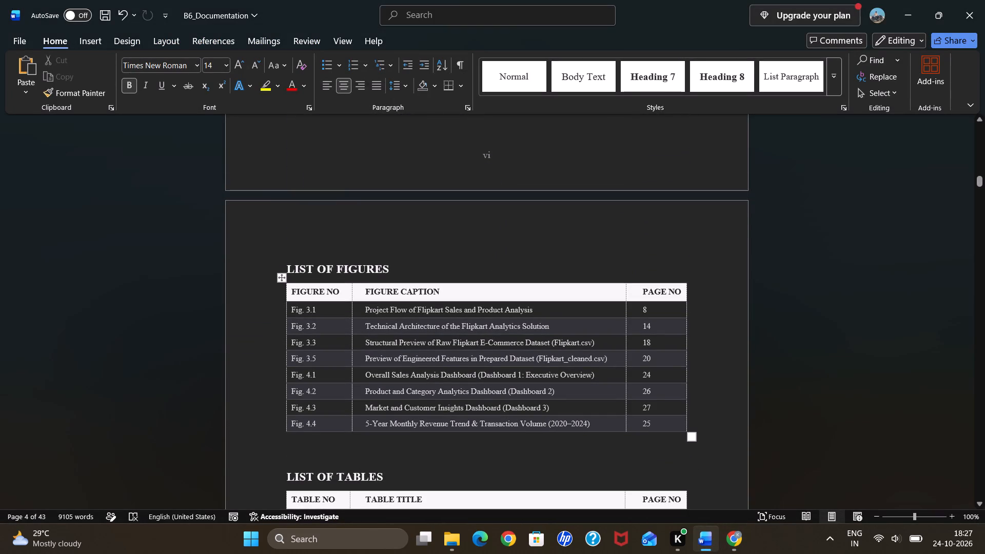
scroll(613, 351, "down", 11)
scroll(551, 407, "down", 1)
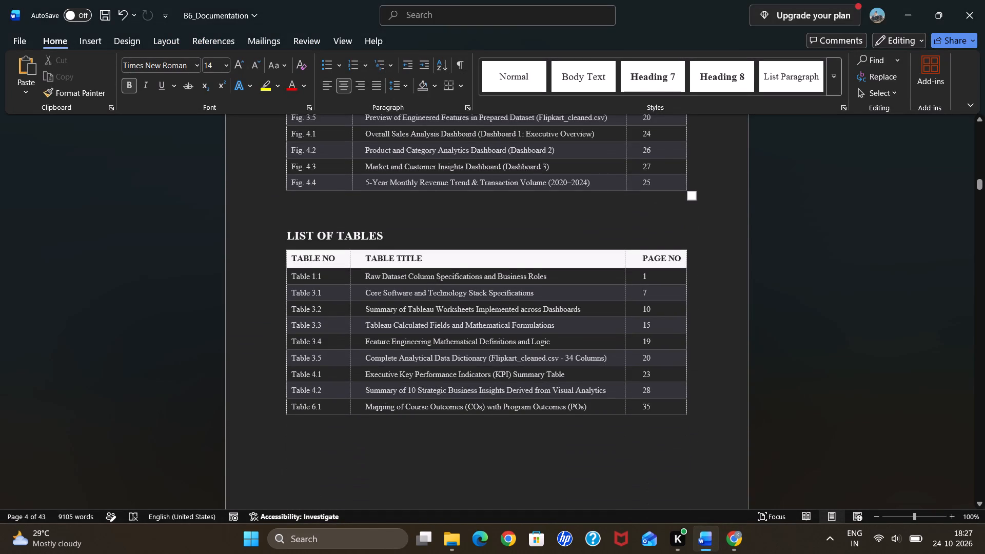
scroll(551, 407, "down", 2)
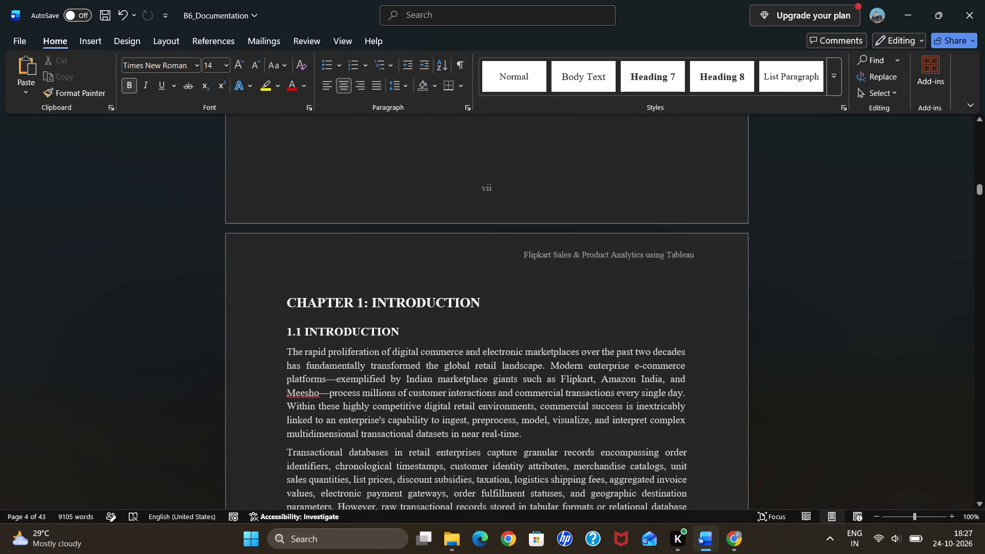
left_click_drag(481, 300, 334, 305)
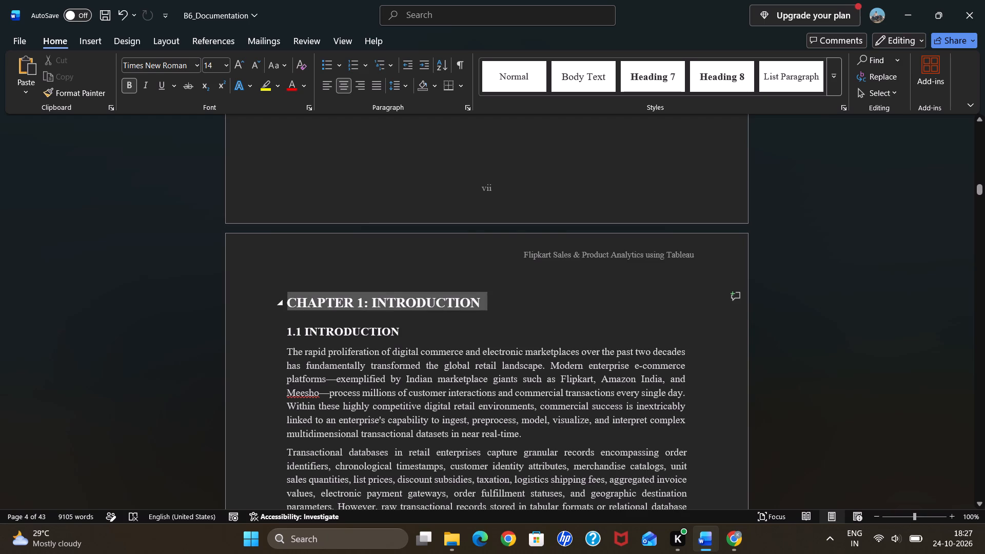
left_click_drag(334, 305, 301, 302)
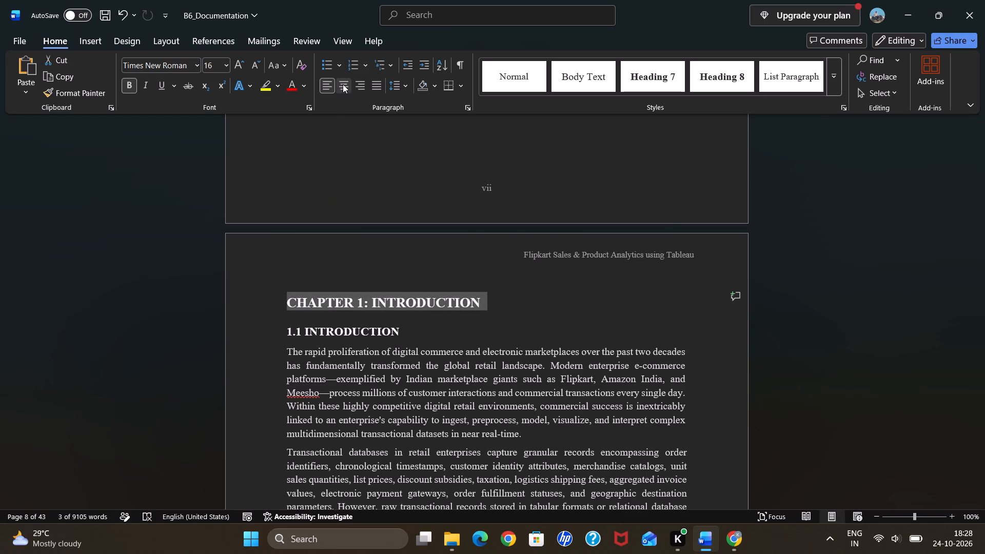
left_click(343, 84)
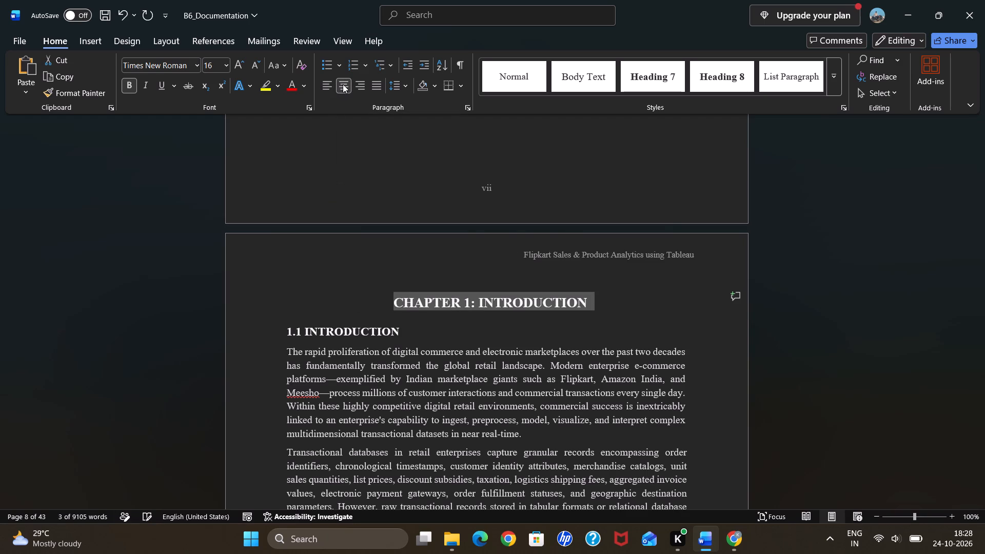
left_click(460, 350)
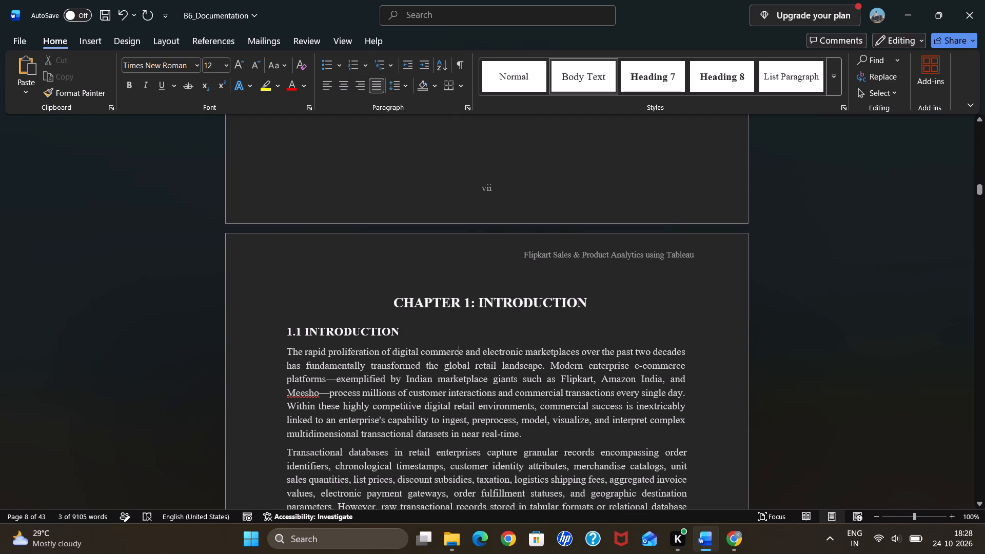
Centre the "CHAPTER 2: LITERATURE REVIEW" heading.
scroll(460, 350, "down", 5)
scroll(460, 350, "down", 20)
scroll(460, 350, "down", 20)
scroll(460, 350, "down", 20)
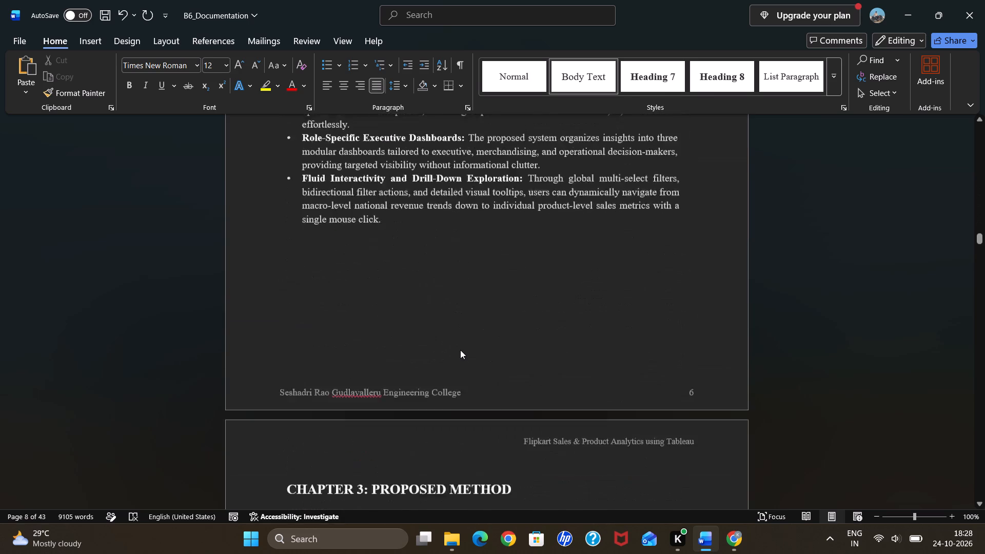
scroll(460, 350, "up", 4)
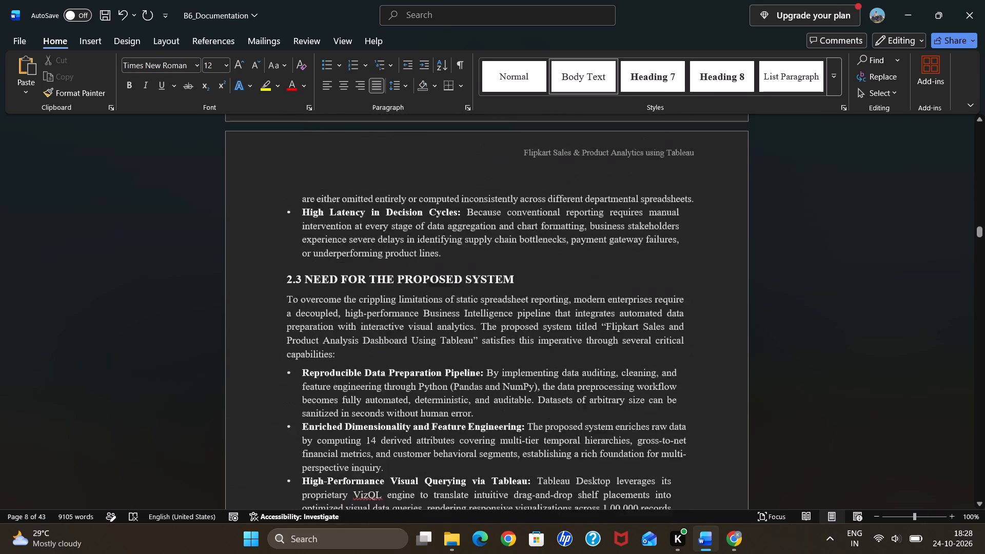
scroll(460, 350, "up", 1)
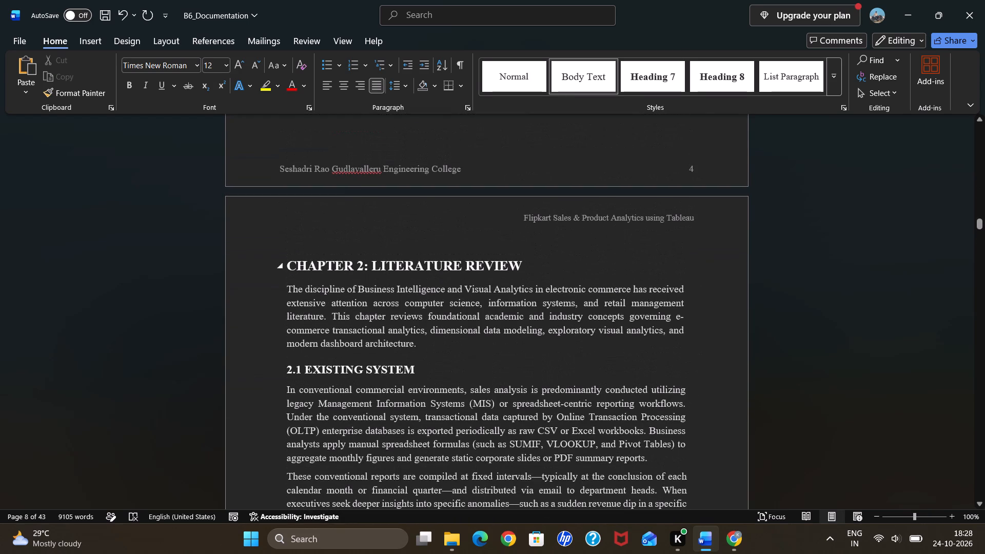
left_click_drag(526, 263, 302, 271)
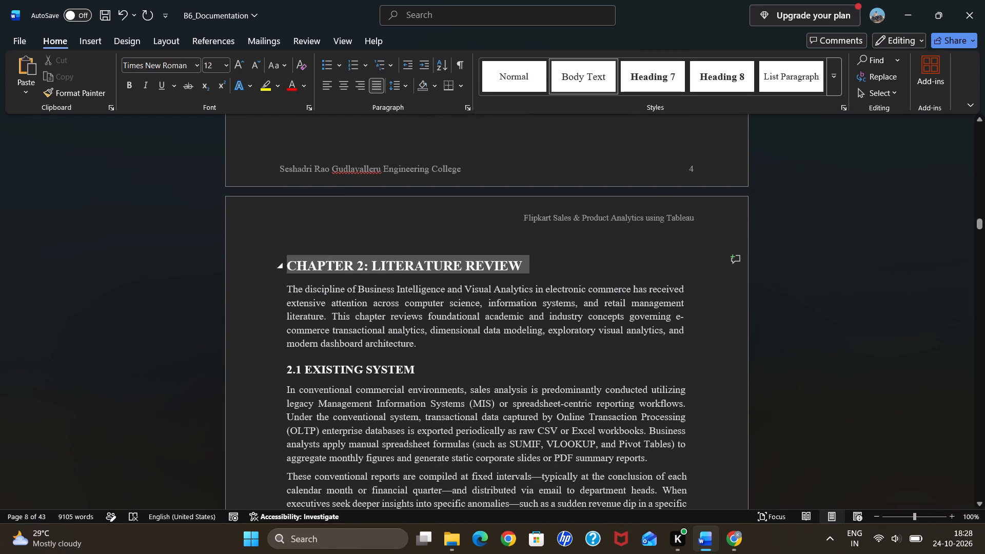
left_click(343, 84)
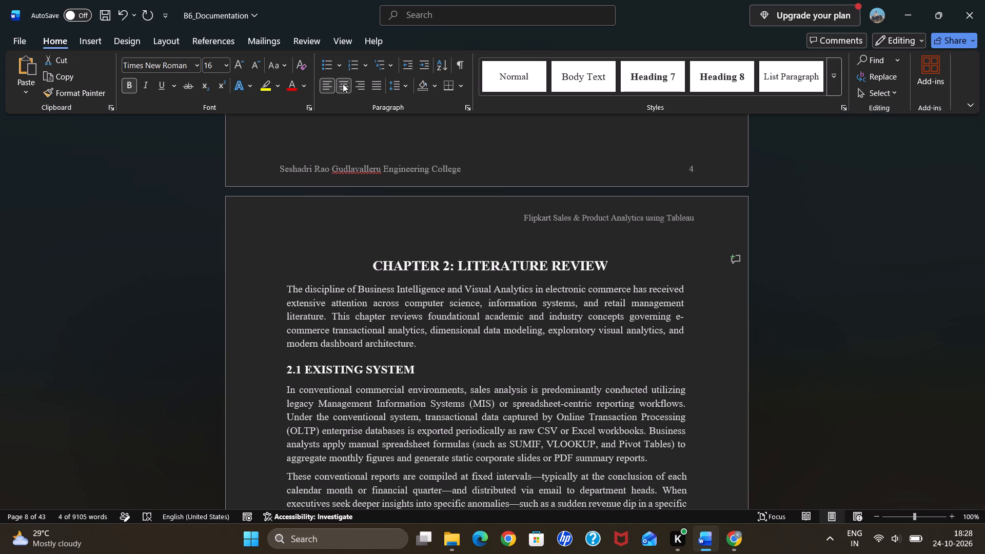
Centre the "CHAPTER 3: PROPOSED METHOD" heading.
scroll(449, 326, "down", 3)
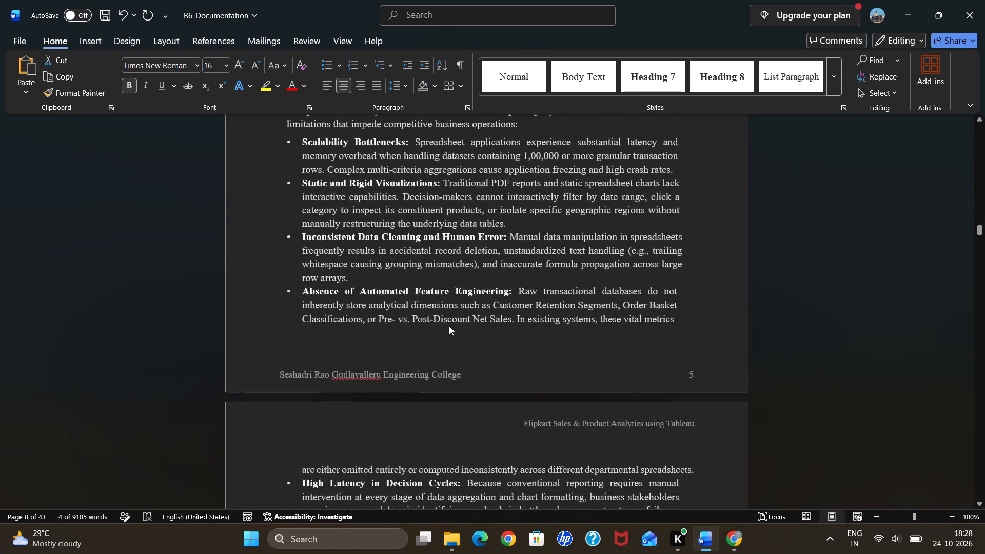
scroll(449, 326, "down", 4)
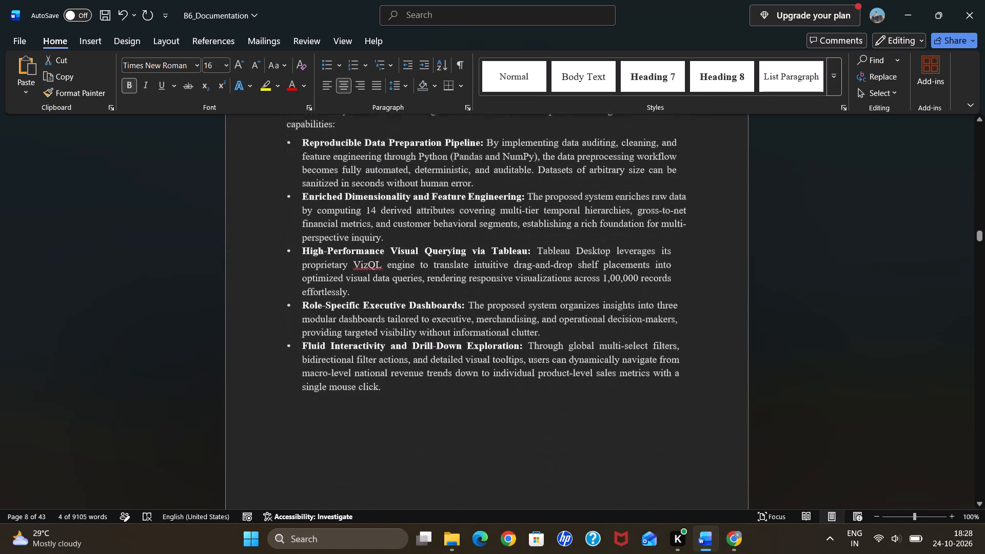
scroll(449, 326, "down", 2)
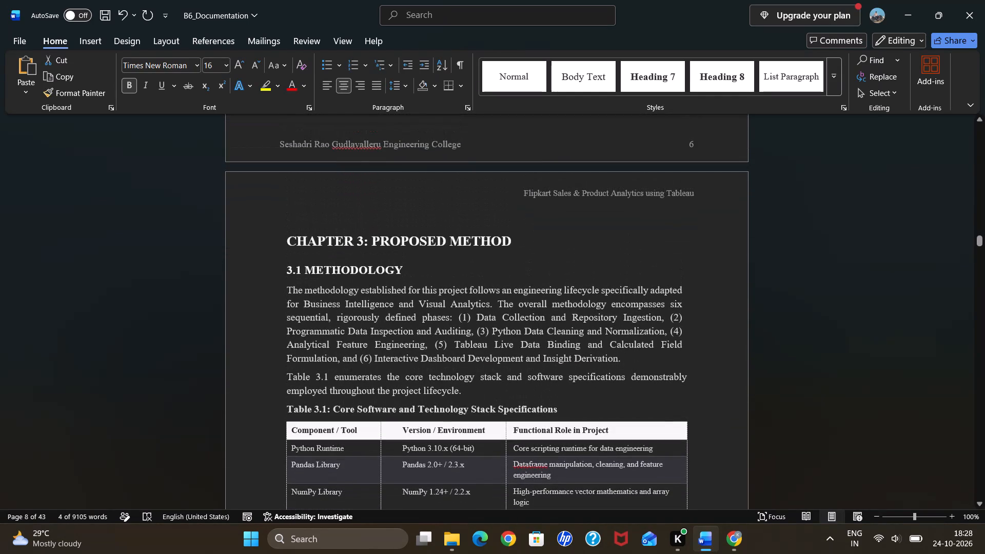
left_click_drag(521, 240, 301, 243)
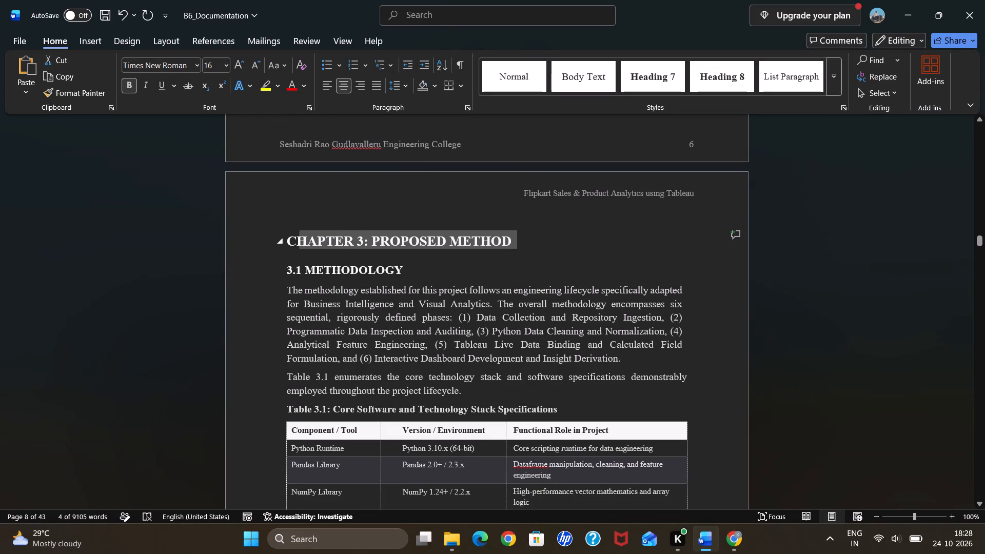
left_click_drag(301, 243, 277, 246)
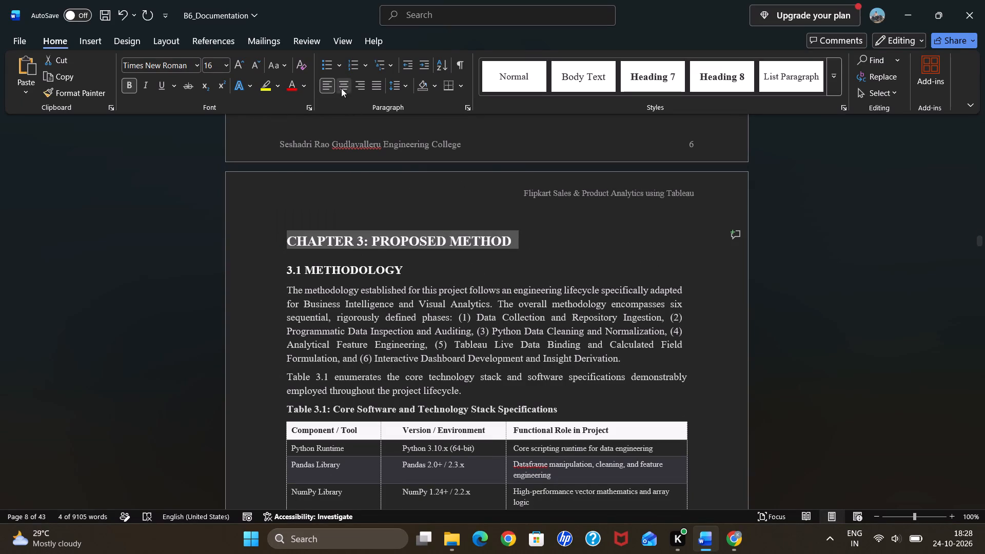
left_click(341, 80)
Select the project flow picture above the Fig. 3.1 caption and open its crop settings for formatting.
scroll(421, 291, "down", 3)
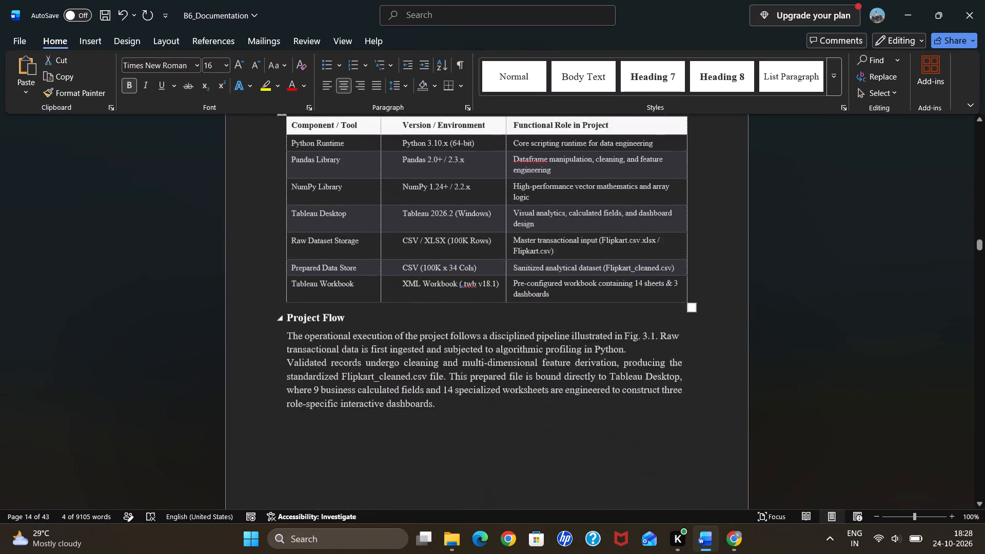
scroll(421, 291, "down", 3)
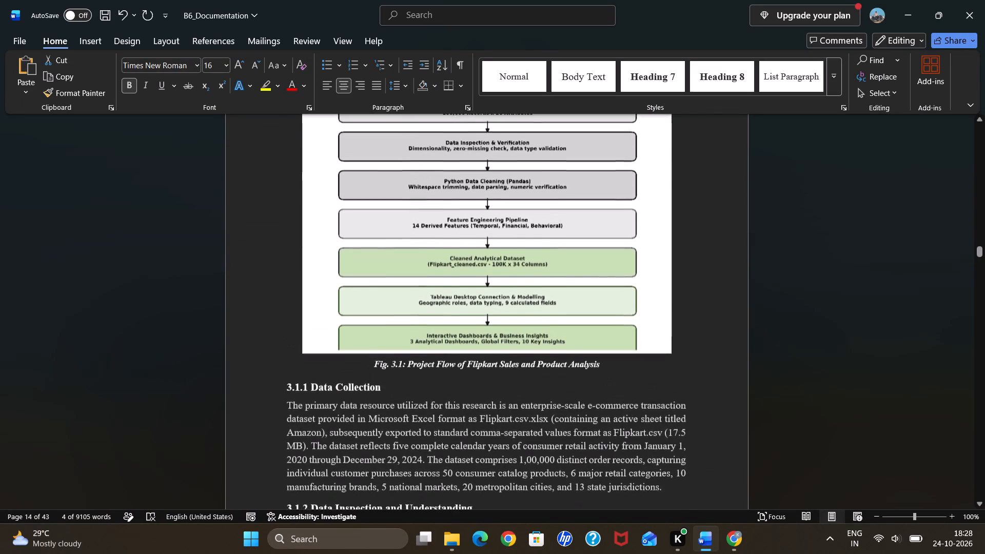
scroll(421, 291, "up", 1)
left_click(462, 280)
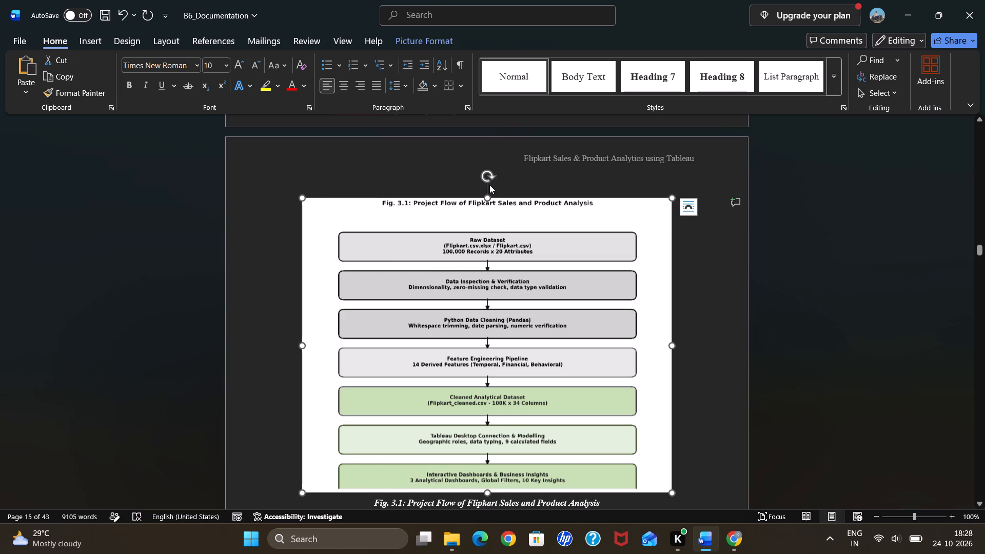
right_click(515, 278)
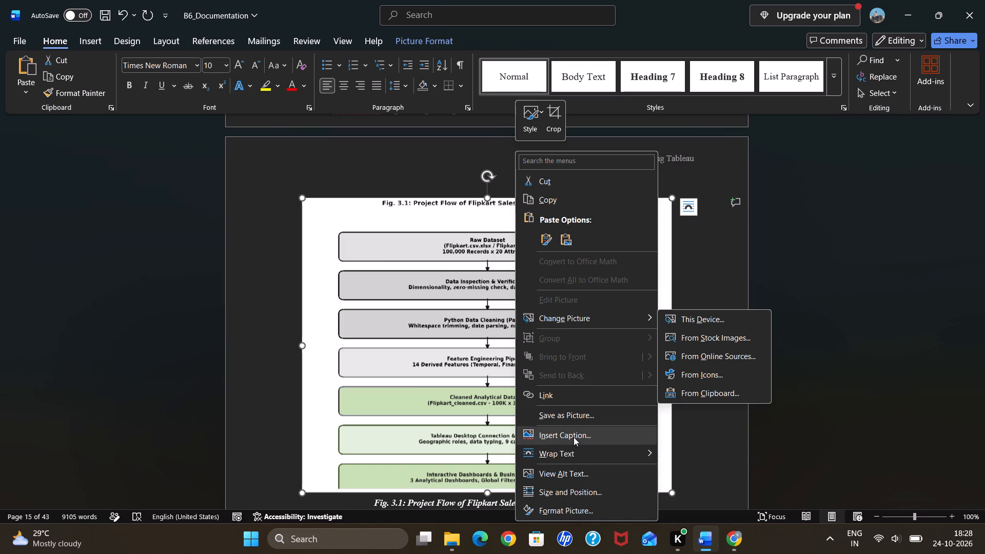
scroll(574, 437, "down", 1)
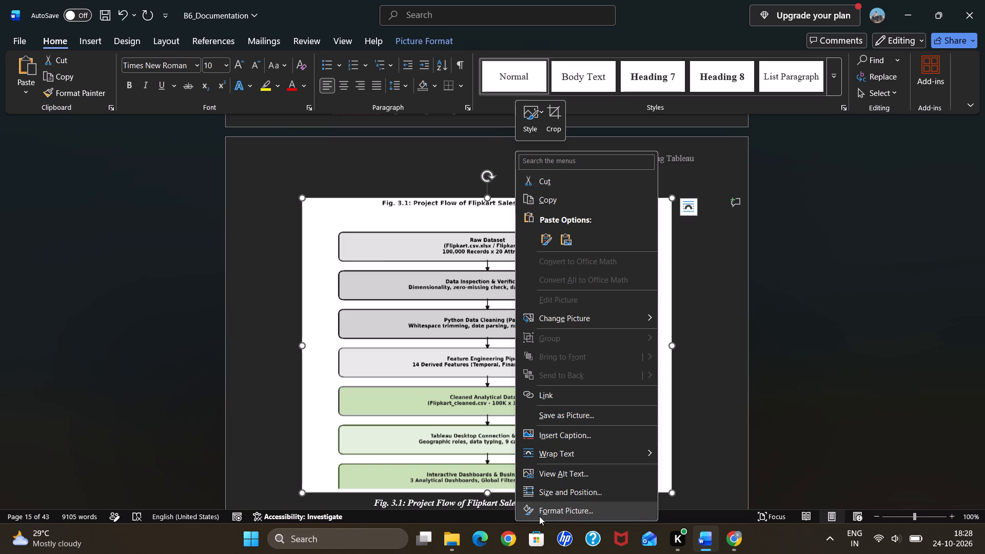
left_click(542, 513)
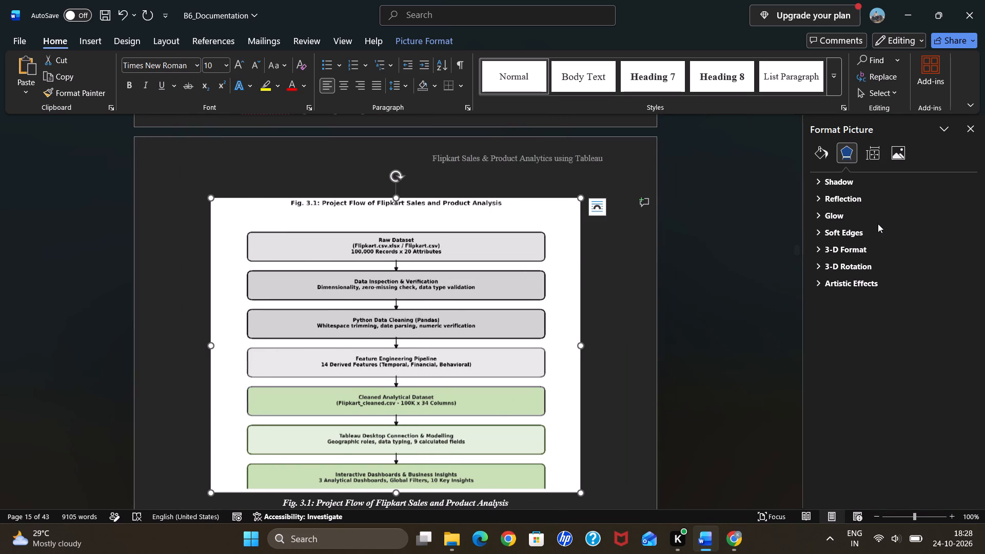
left_click(876, 150)
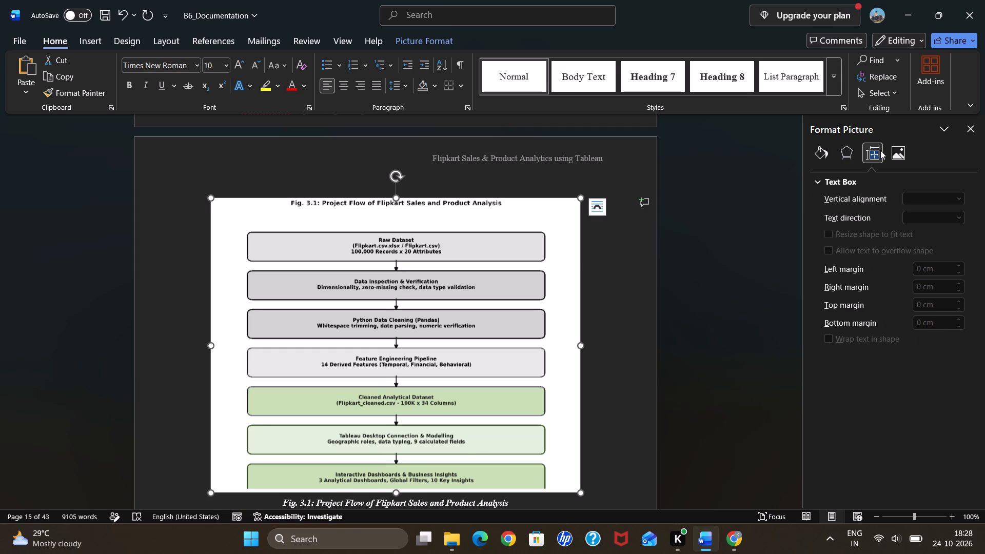
left_click(892, 148)
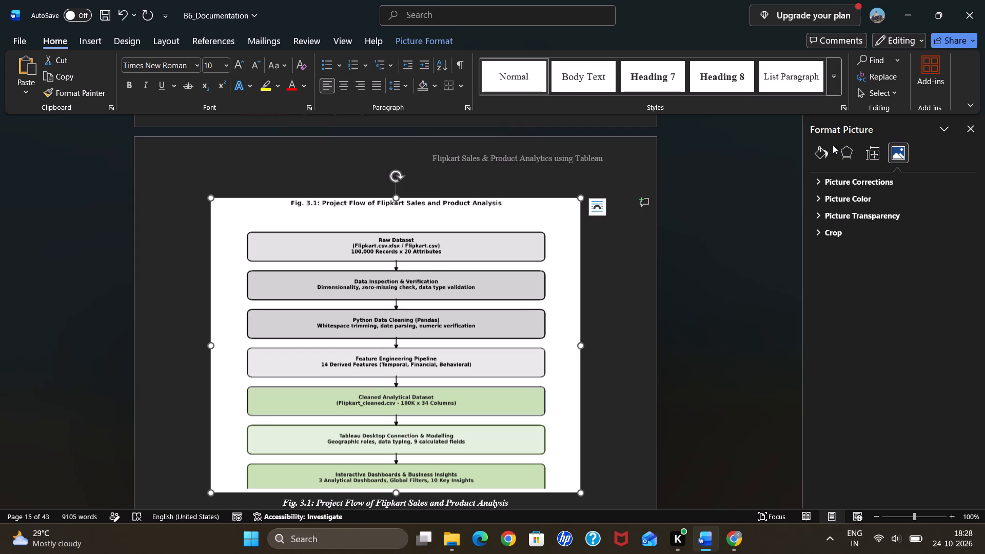
left_click(833, 230)
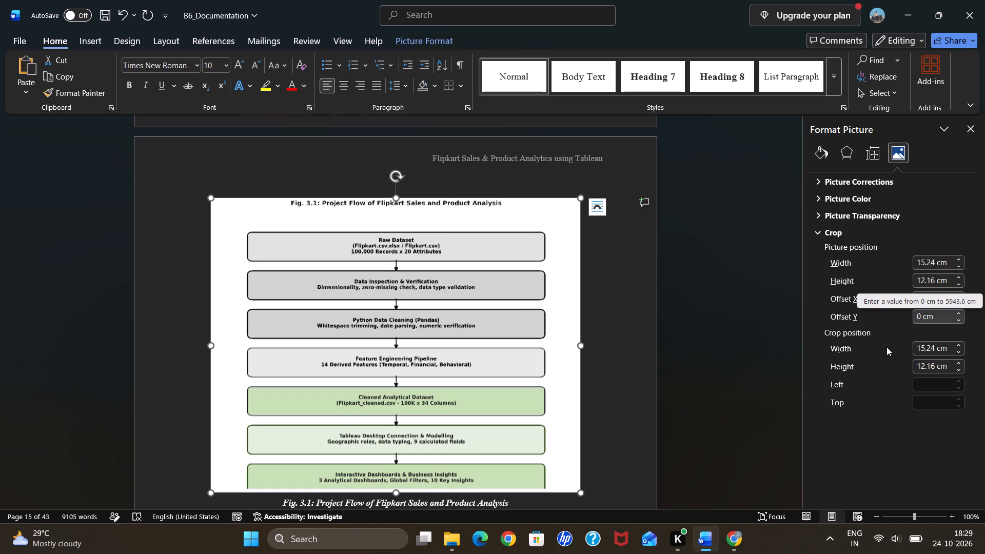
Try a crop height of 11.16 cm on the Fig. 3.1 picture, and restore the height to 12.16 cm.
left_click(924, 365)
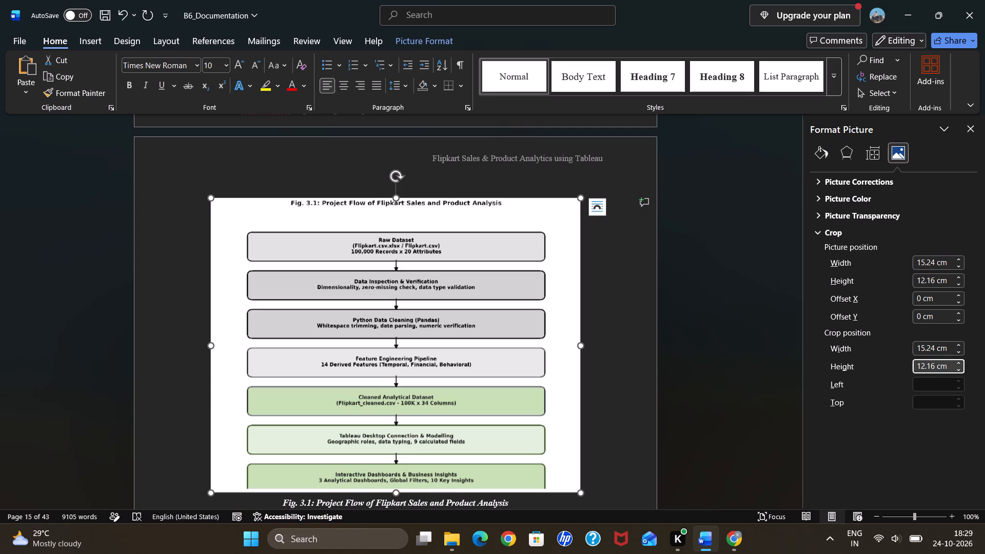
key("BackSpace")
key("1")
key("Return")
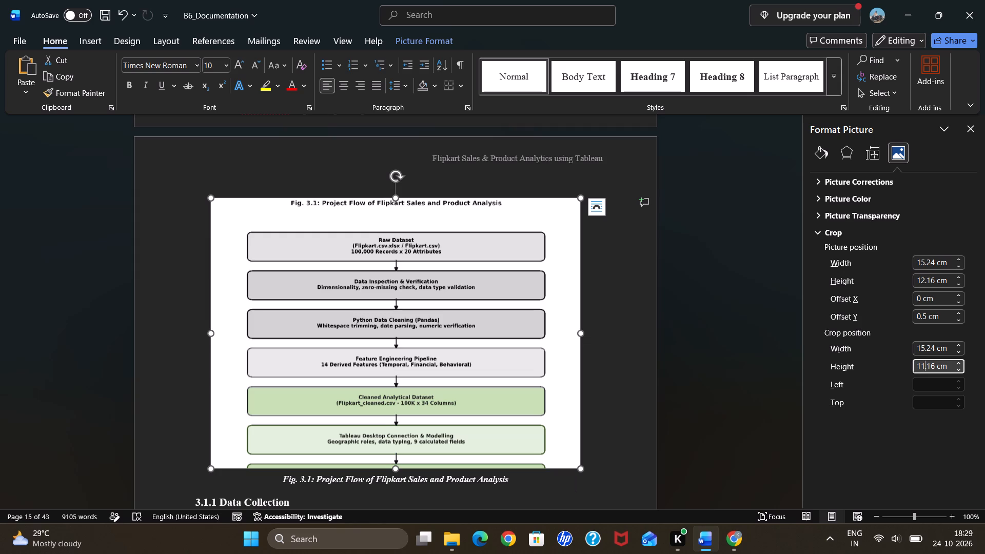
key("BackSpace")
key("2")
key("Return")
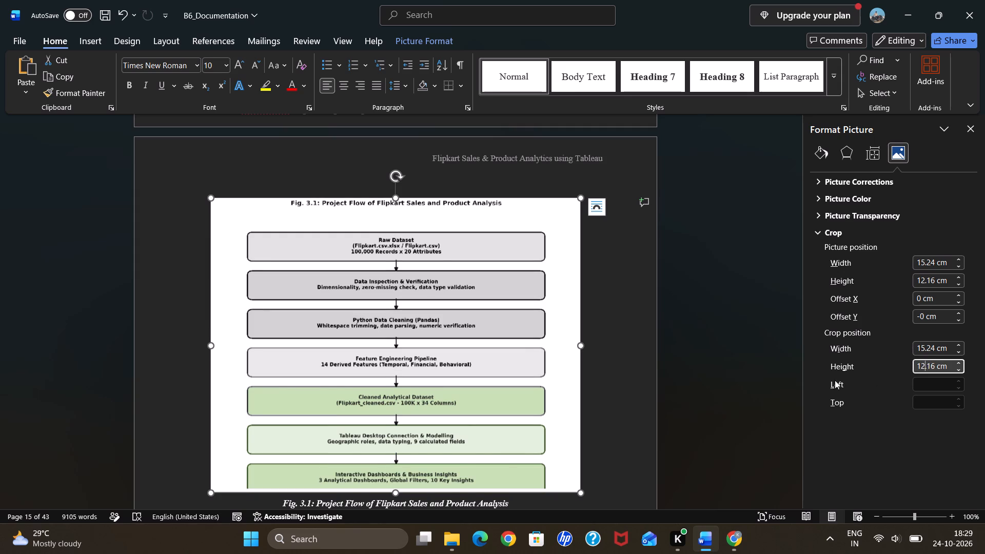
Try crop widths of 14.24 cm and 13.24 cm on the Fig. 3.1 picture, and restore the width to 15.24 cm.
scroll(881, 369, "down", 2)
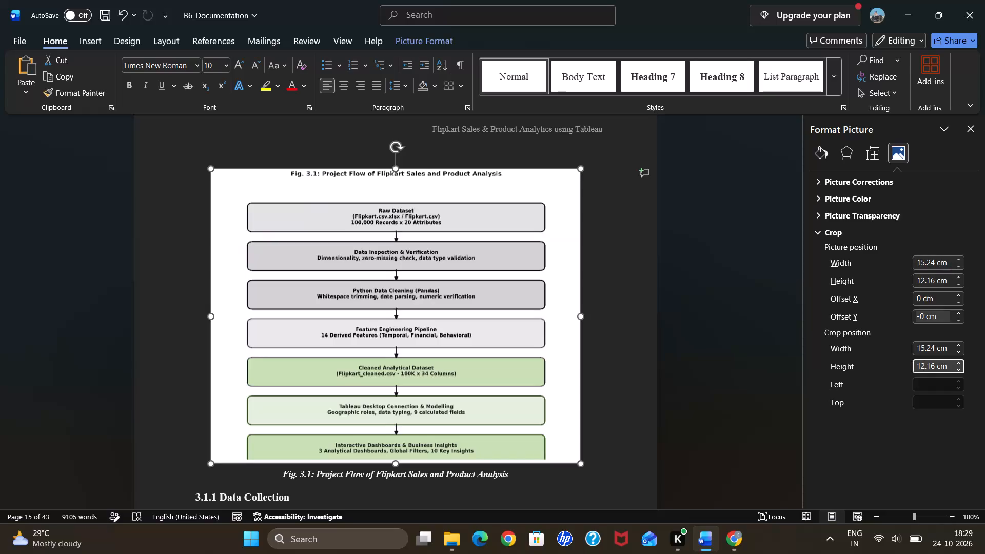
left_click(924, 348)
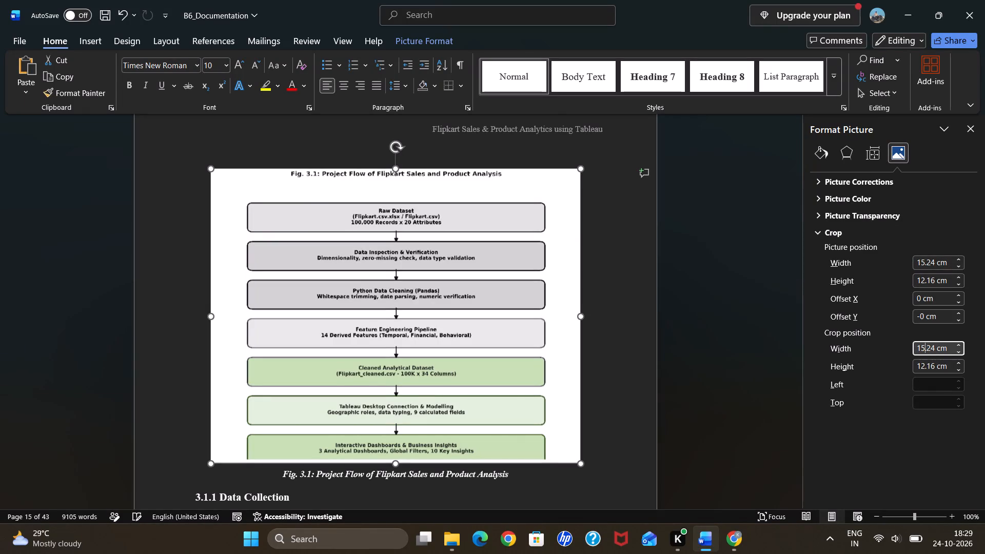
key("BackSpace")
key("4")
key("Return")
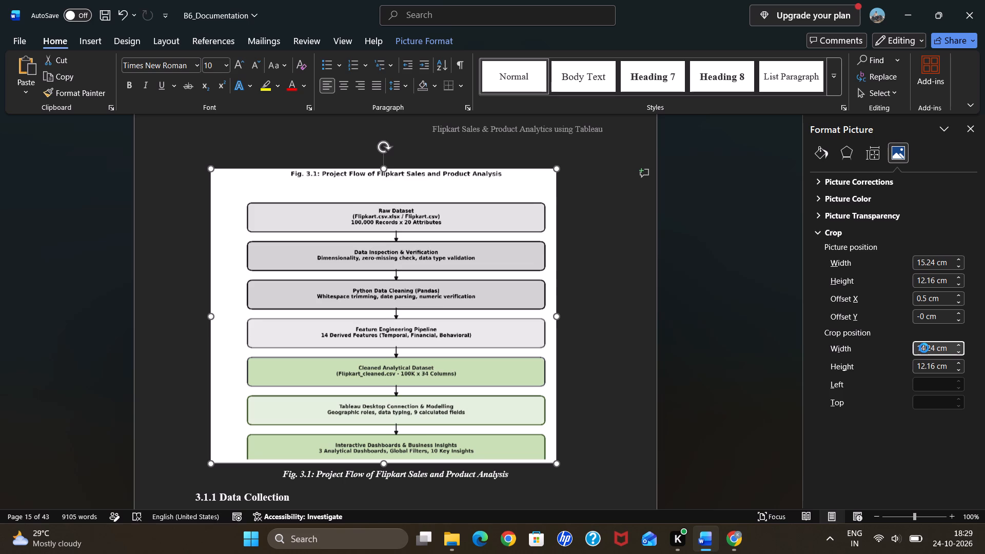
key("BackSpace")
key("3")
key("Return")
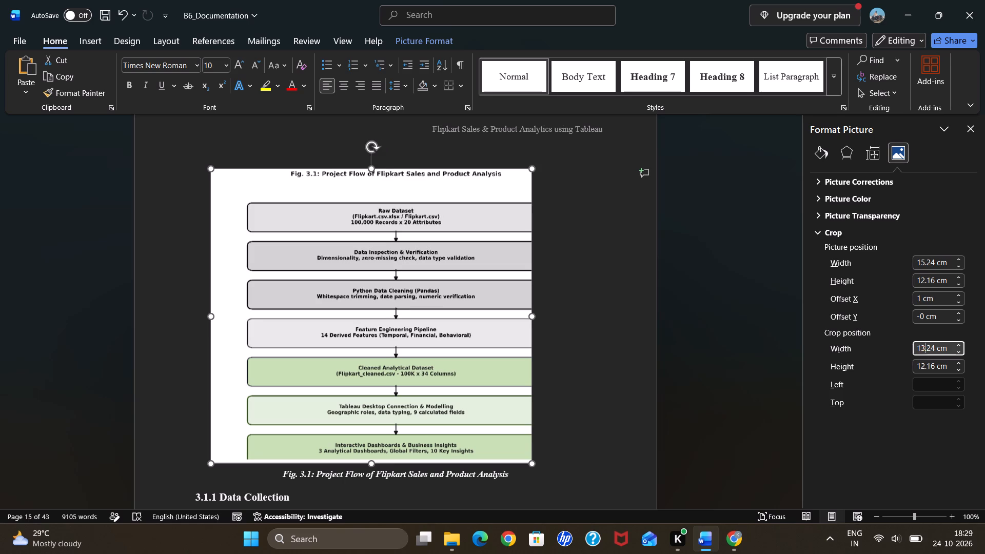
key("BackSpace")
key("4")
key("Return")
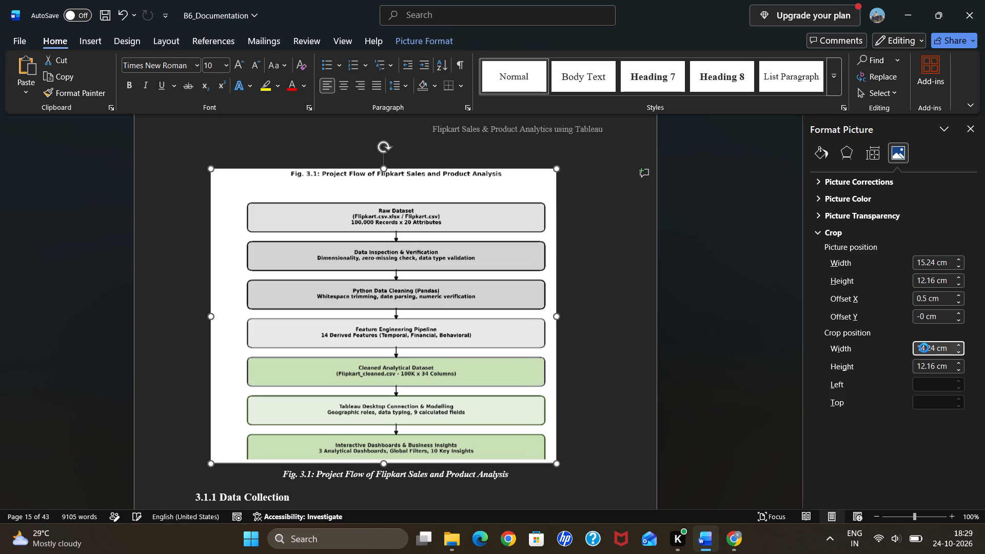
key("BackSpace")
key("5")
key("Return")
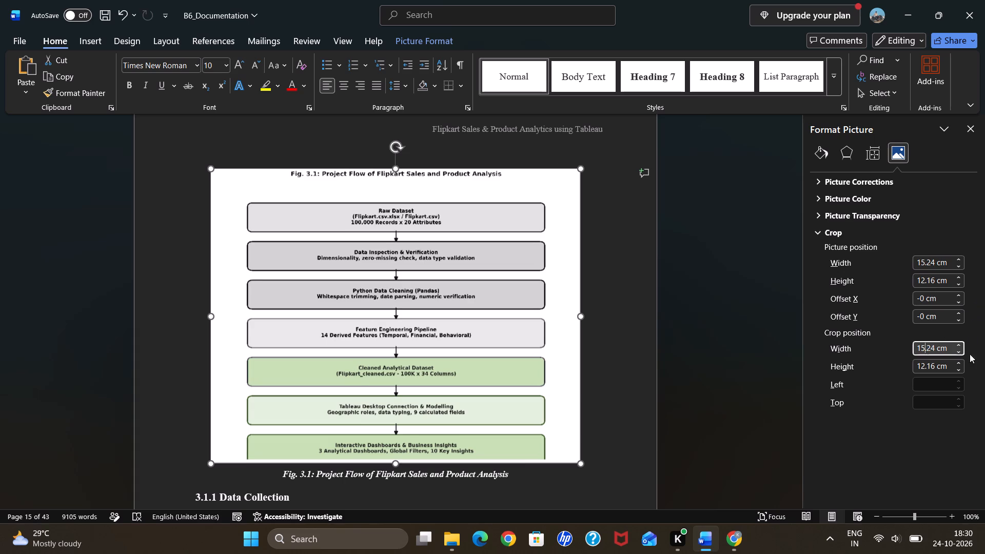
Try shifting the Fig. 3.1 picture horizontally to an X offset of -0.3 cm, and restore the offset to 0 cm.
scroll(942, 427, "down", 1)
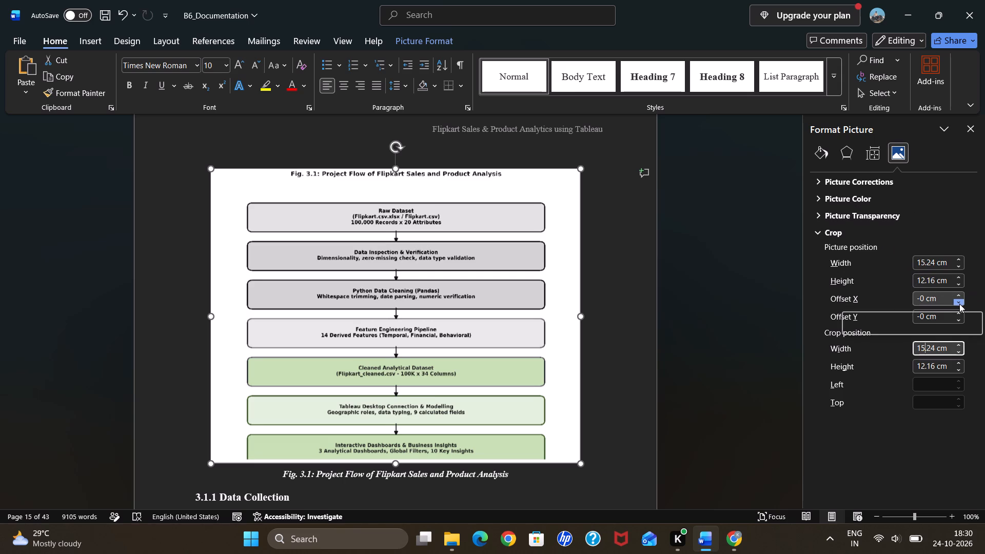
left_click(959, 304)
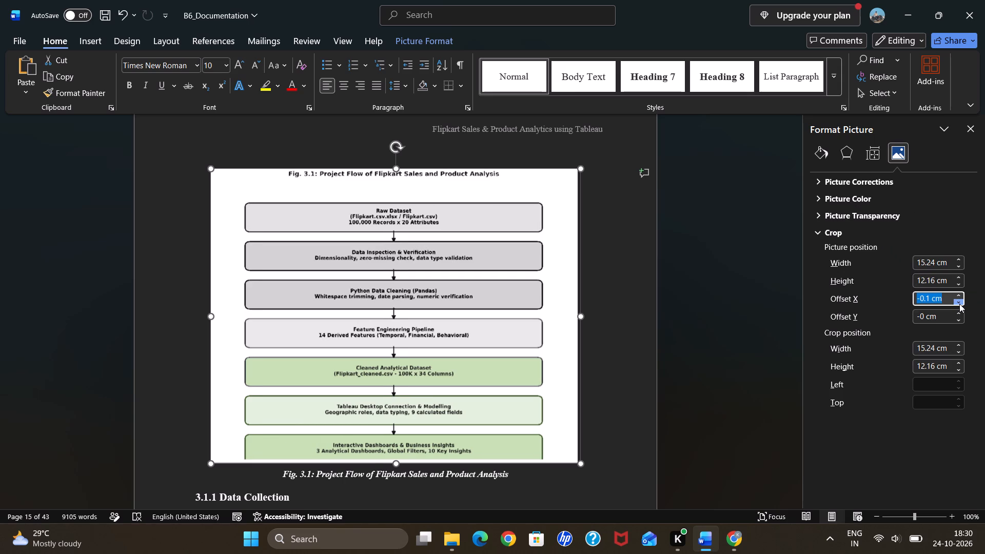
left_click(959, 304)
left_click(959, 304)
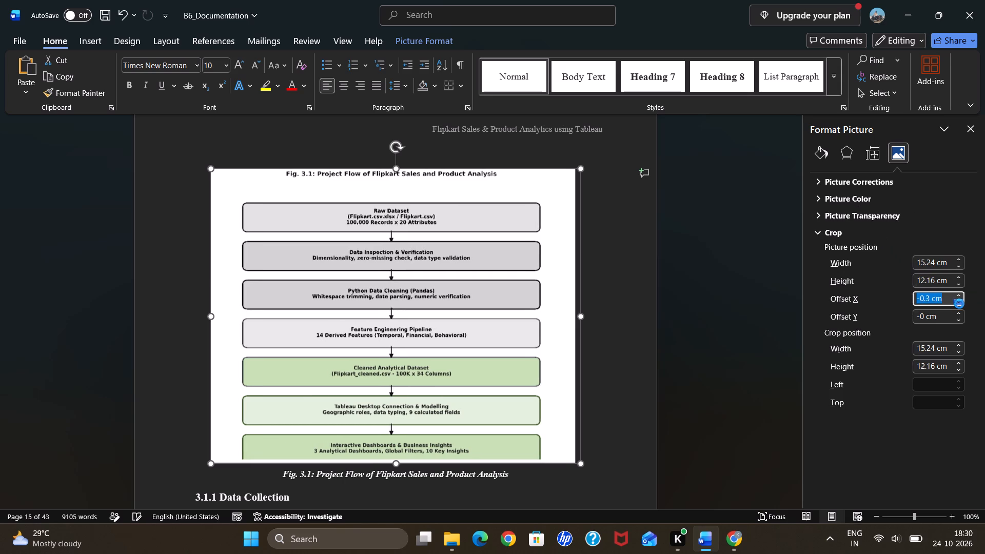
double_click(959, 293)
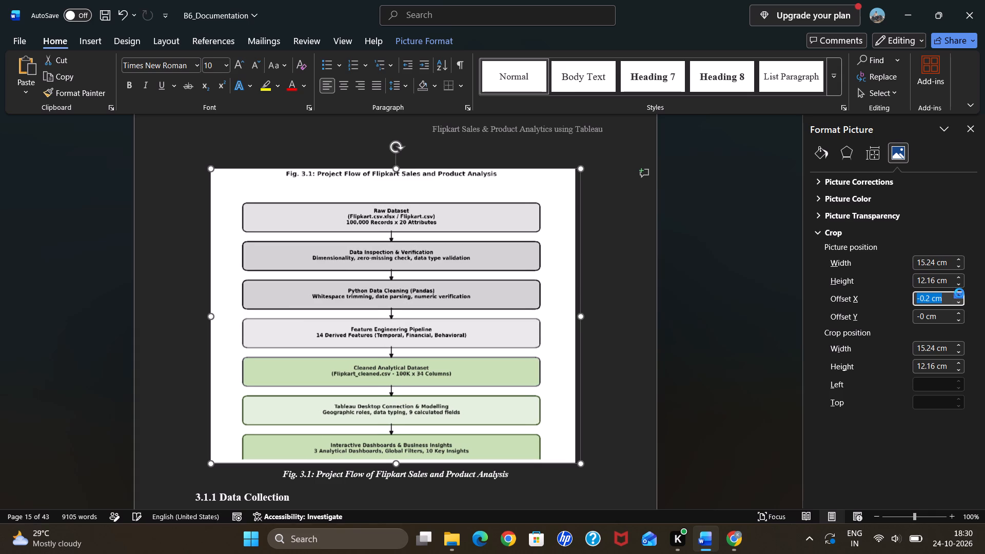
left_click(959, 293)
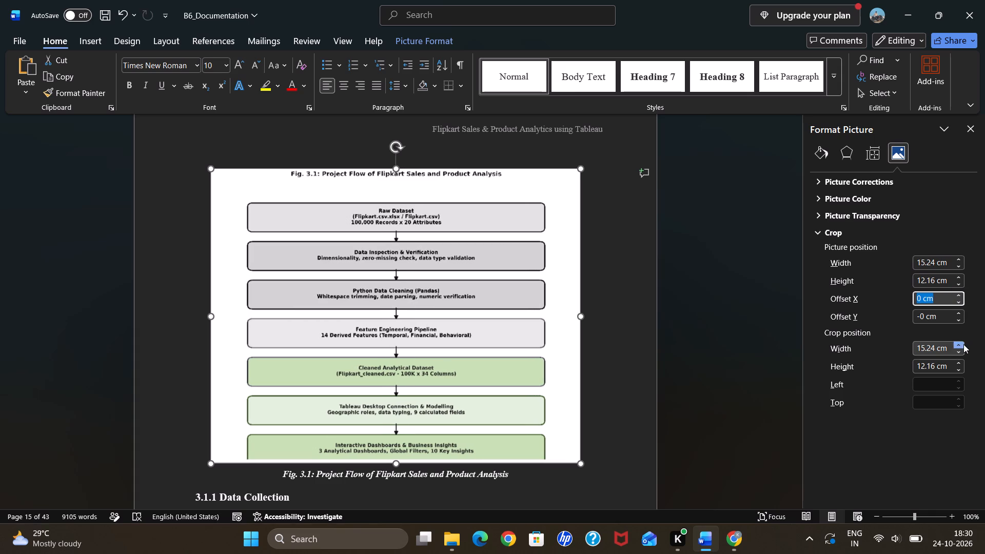
Set the Fig. 3.1 picture's Y offset to -0.5 cm to crop out the duplicate title inside the image.
left_click(958, 314)
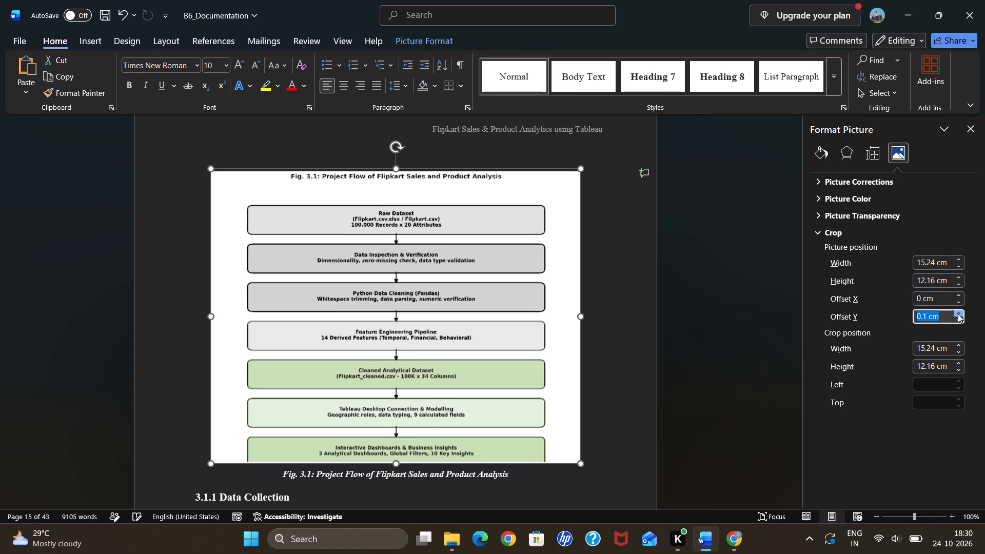
left_click(958, 314)
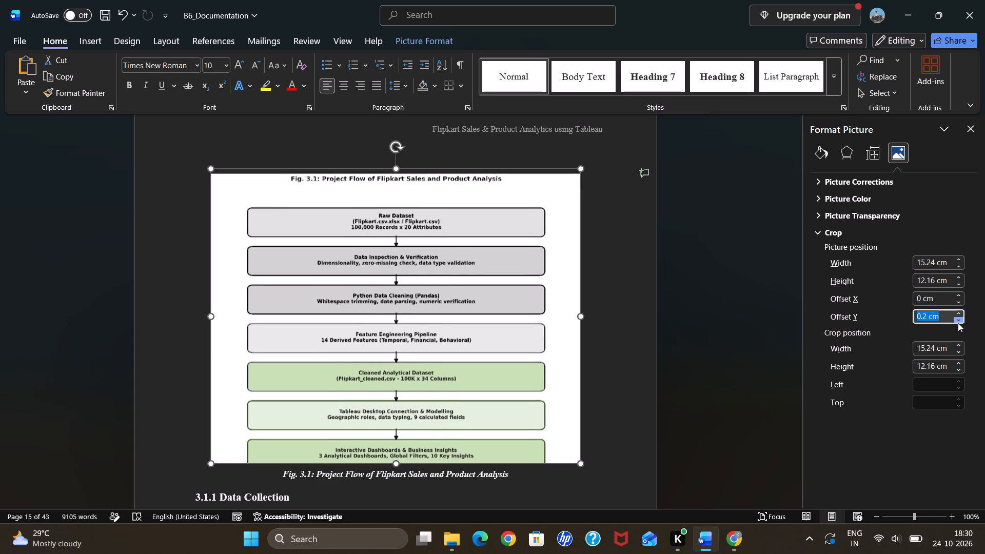
left_click(958, 323)
left_click(958, 323)
left_click(958, 323)
left_click(958, 323)
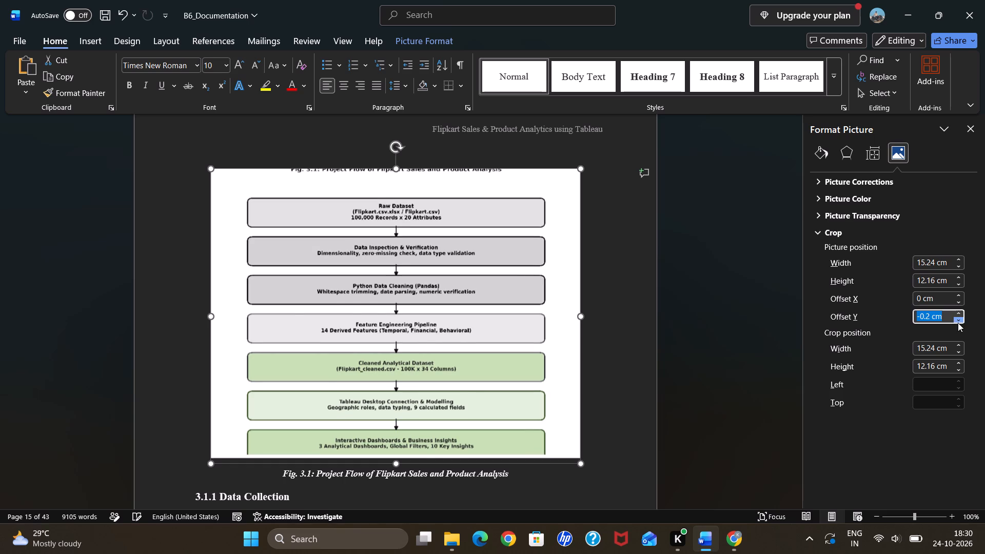
left_click(958, 323)
left_click(958, 323)
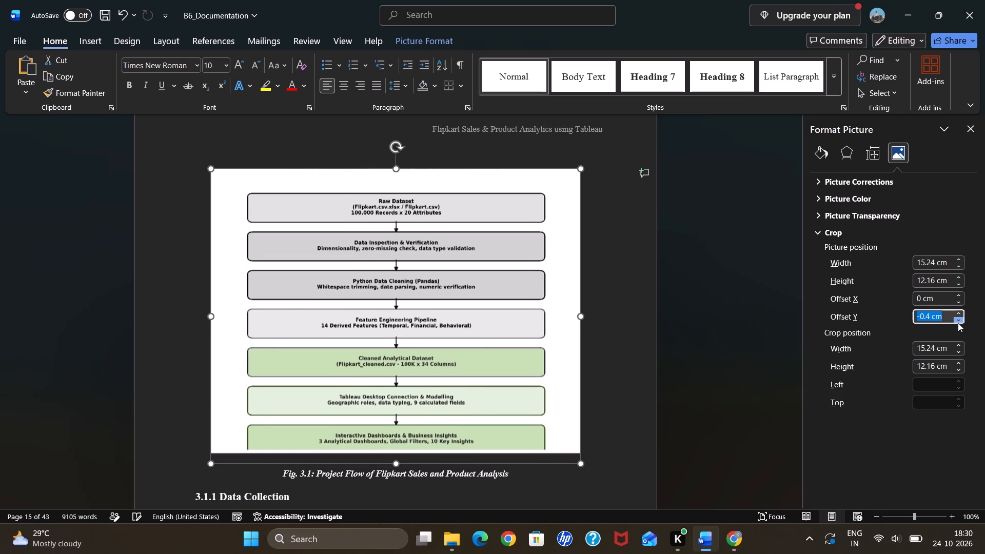
left_click(958, 321)
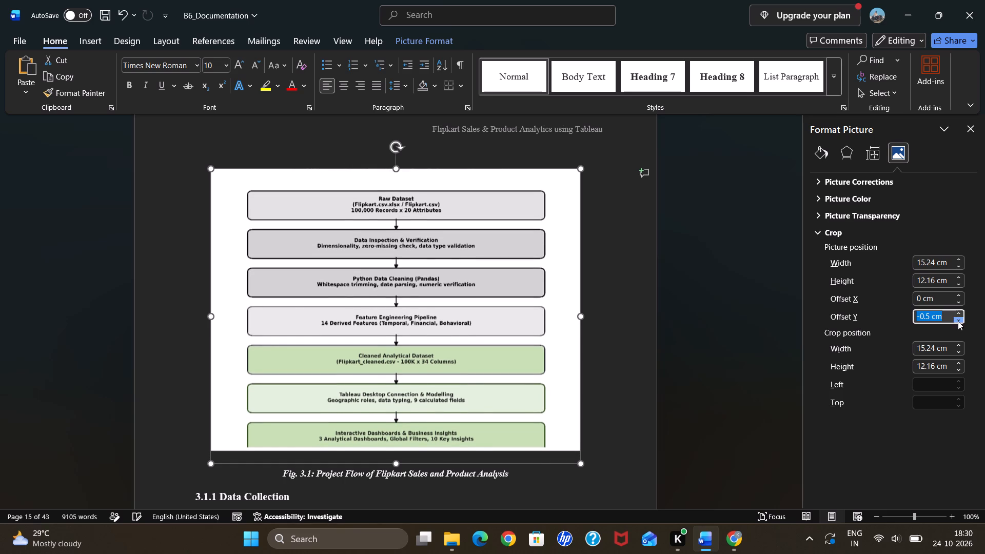
left_click(682, 314)
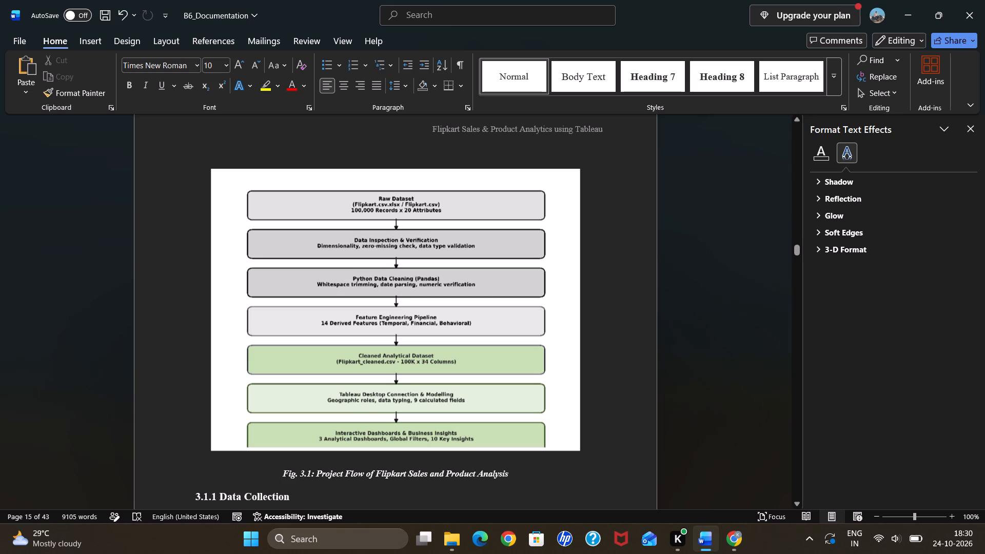
Set the Fig. 3.2 picture's crop Y offset to -0.4 cm to hide the duplicate title inside the image.
scroll(610, 407, "down", 5)
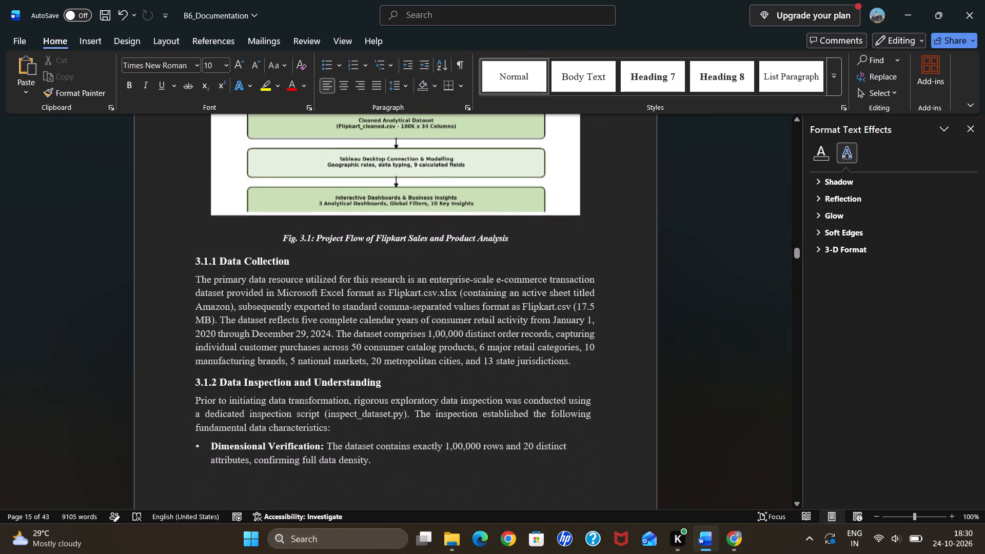
scroll(610, 407, "down", 4)
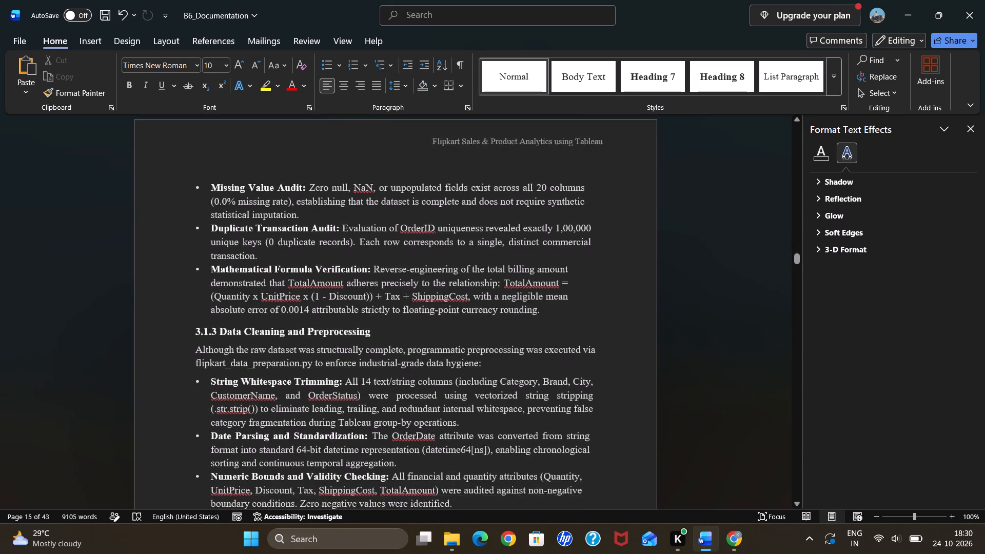
scroll(610, 407, "down", 6)
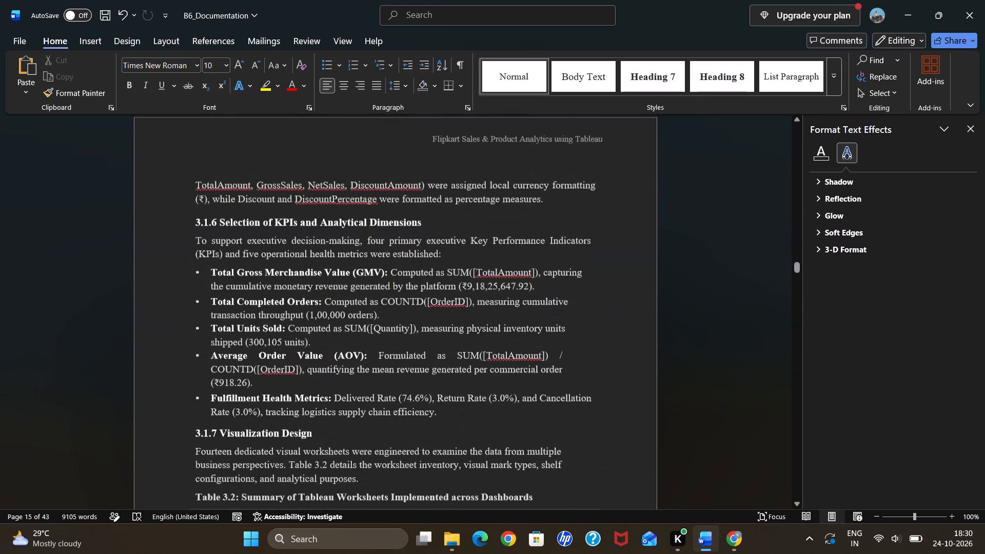
scroll(610, 407, "down", 6)
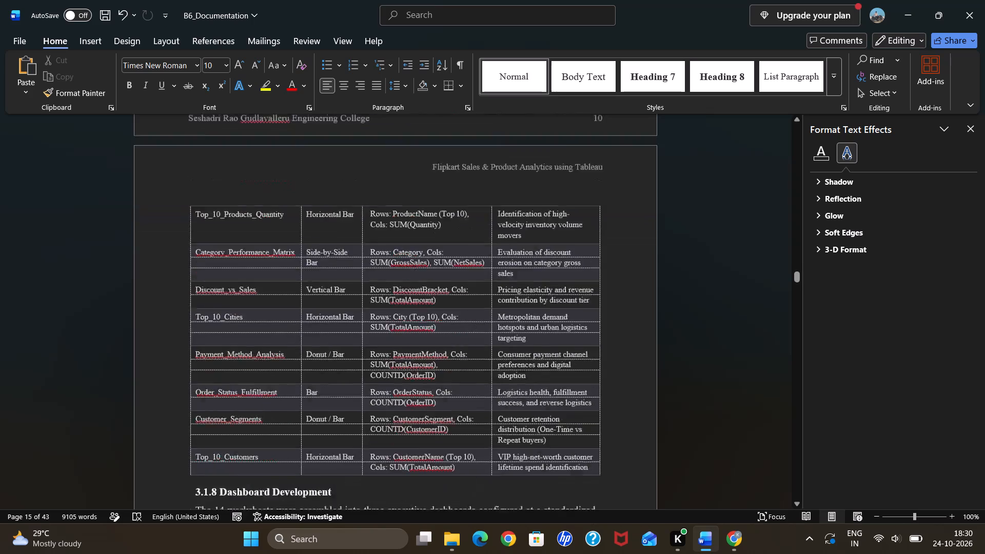
scroll(610, 407, "down", 6)
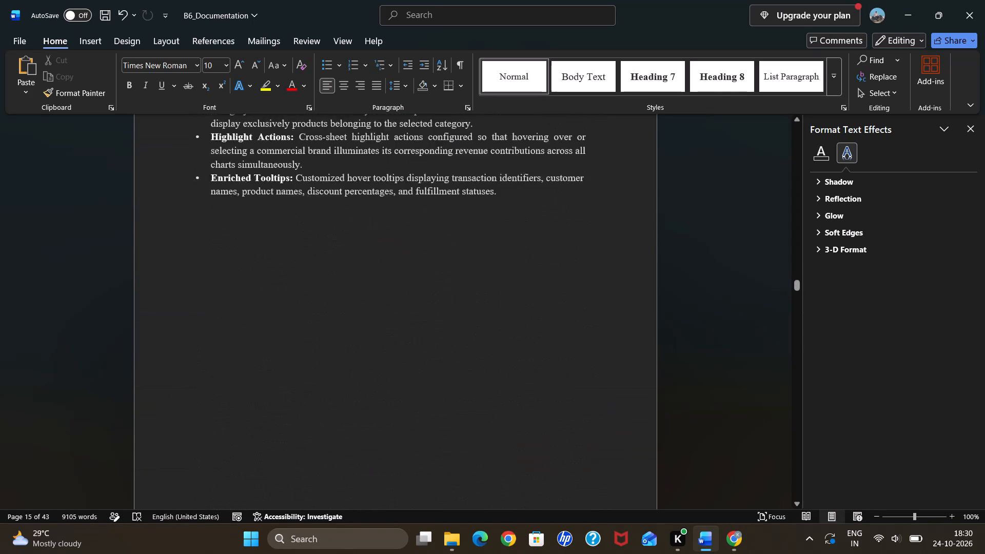
scroll(610, 407, "down", 7)
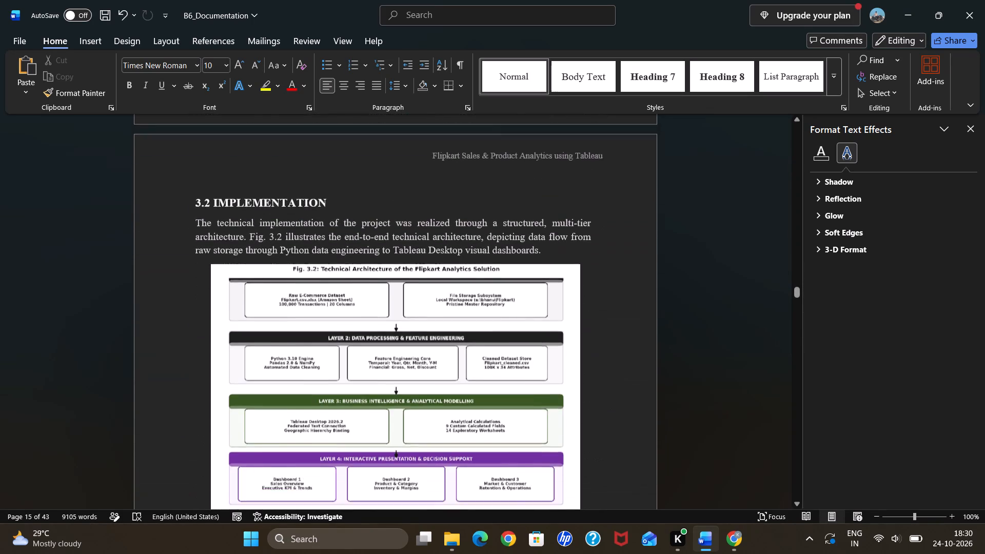
scroll(610, 407, "down", 7)
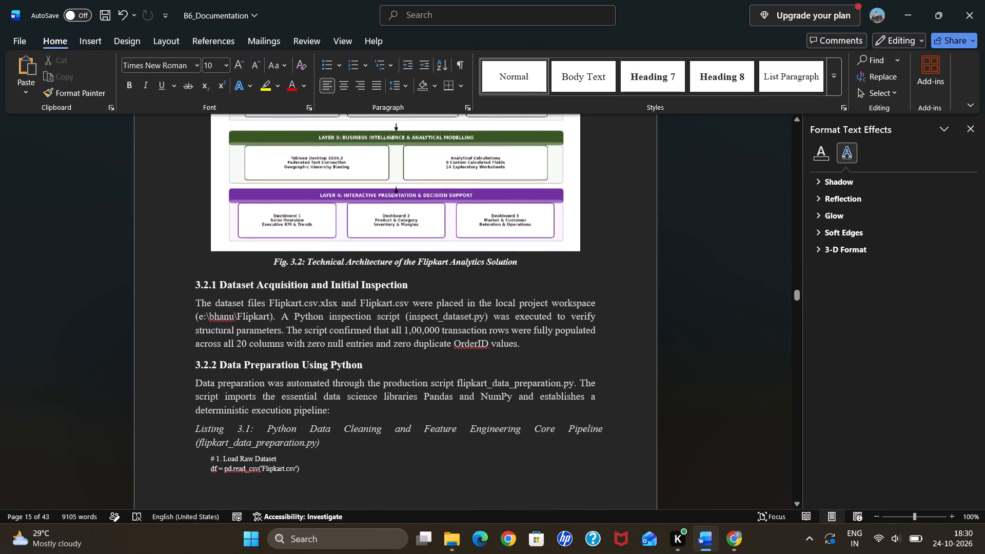
scroll(610, 407, "down", 2)
scroll(610, 407, "up", 2)
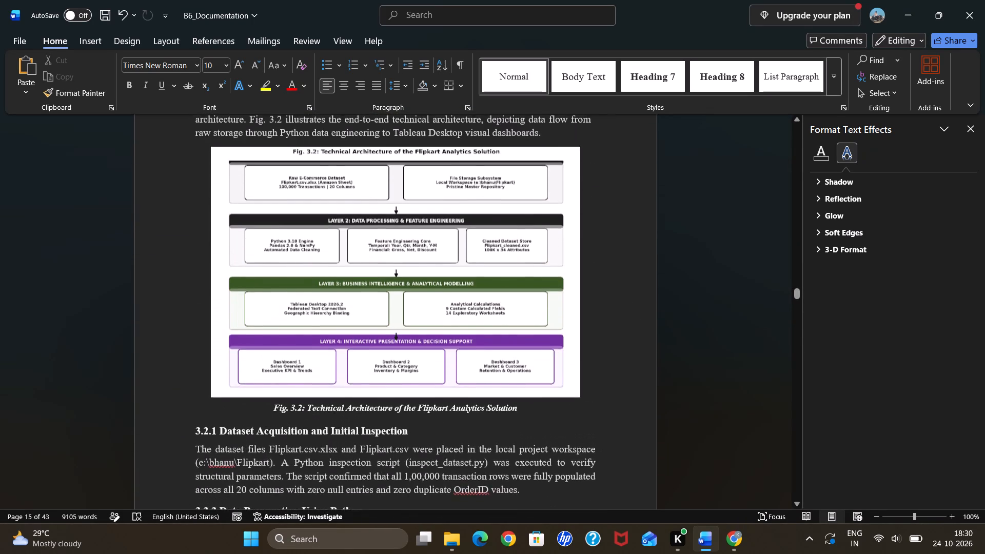
left_click(524, 355)
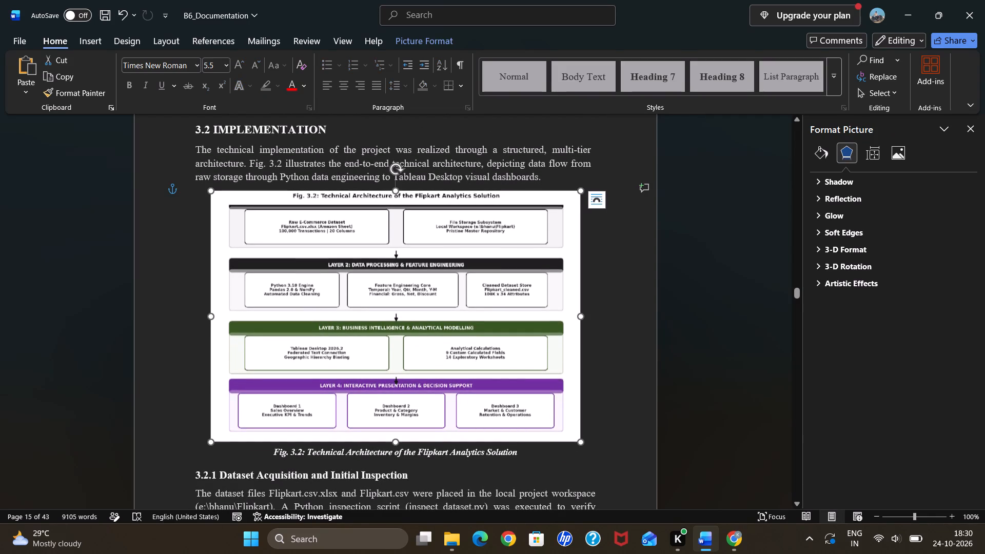
left_click(876, 159)
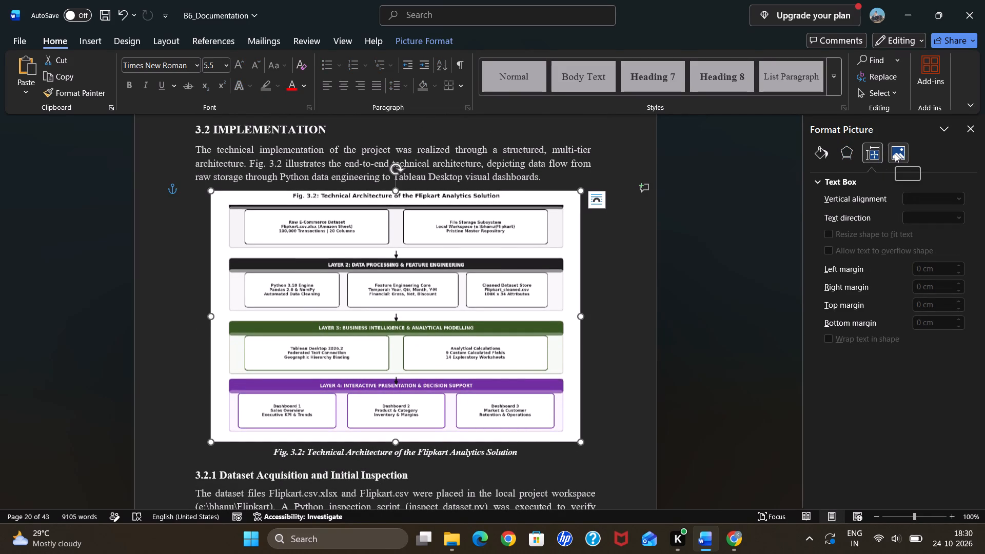
left_click(895, 153)
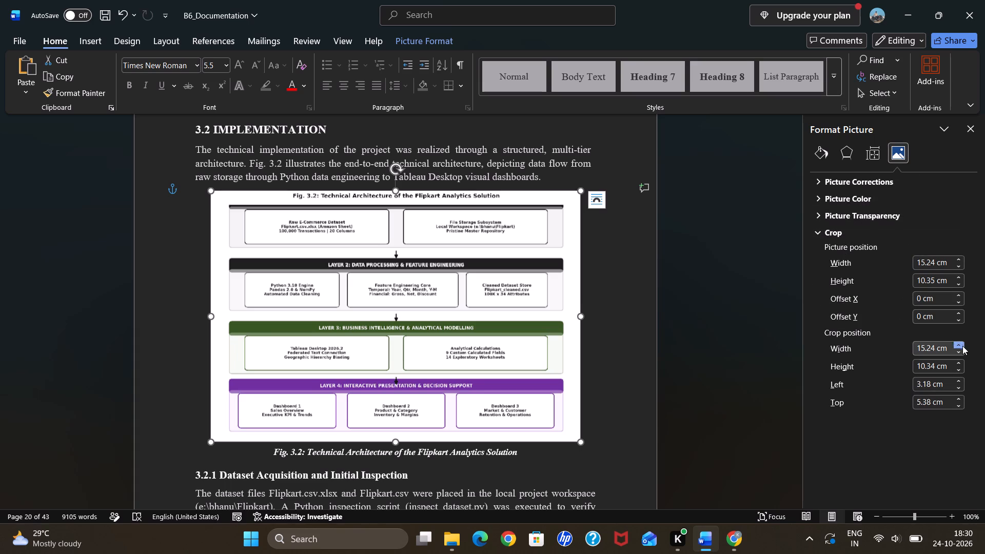
left_click(957, 321)
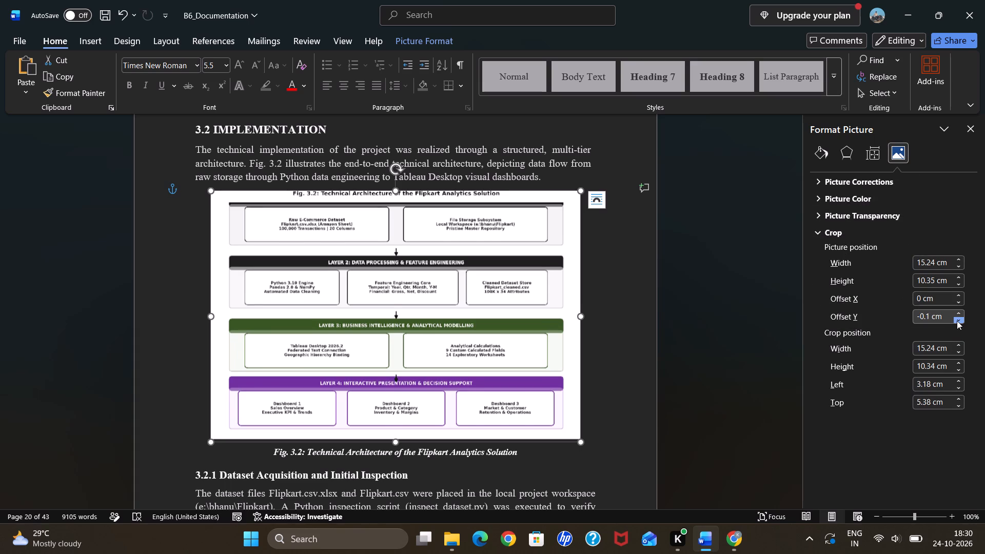
left_click(957, 321)
left_click(957, 321)
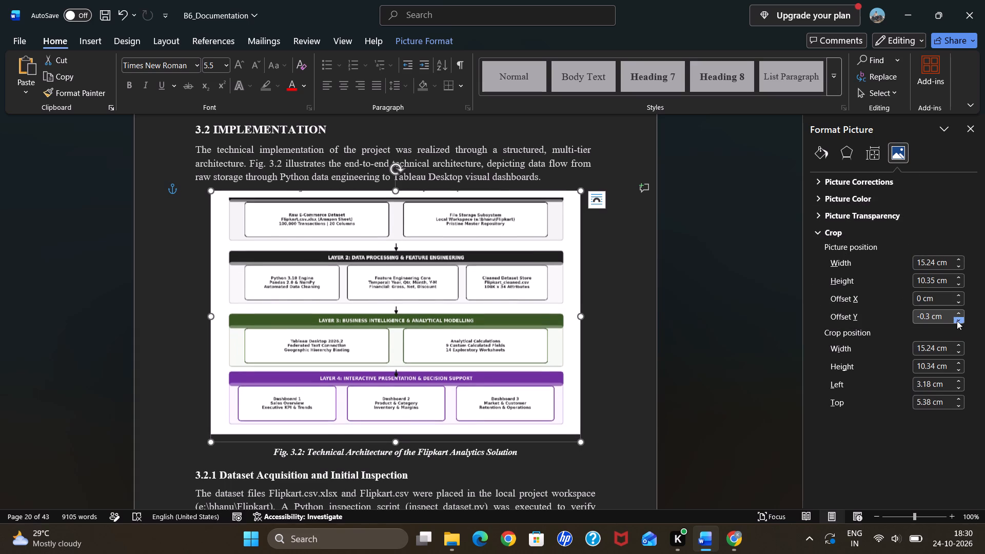
left_click(957, 321)
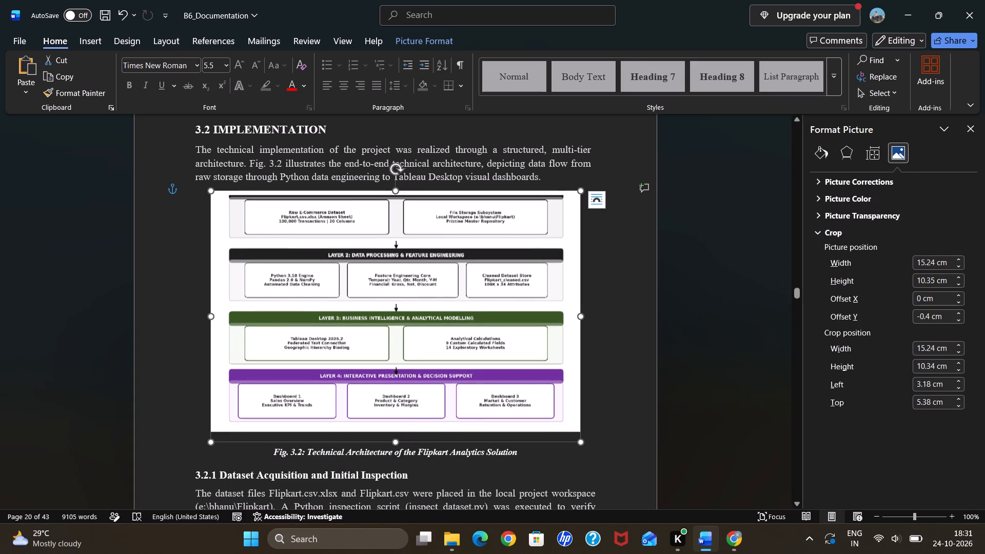
left_click(621, 361)
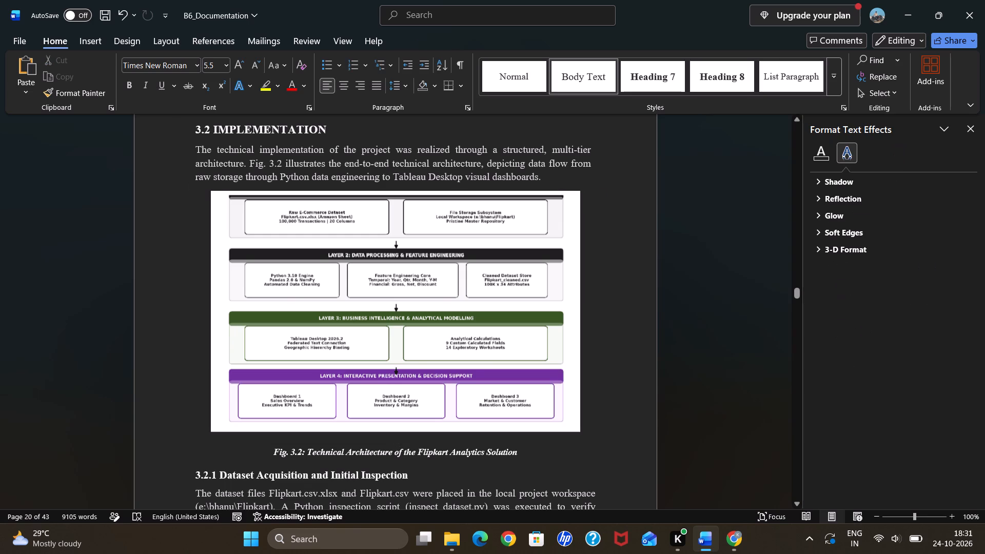
Move the Fig. 3.2 picture slightly down, away from the paragraph above it, keeping it horizontally centred on the page.
left_click(473, 352)
left_click_drag(473, 352, 472, 356)
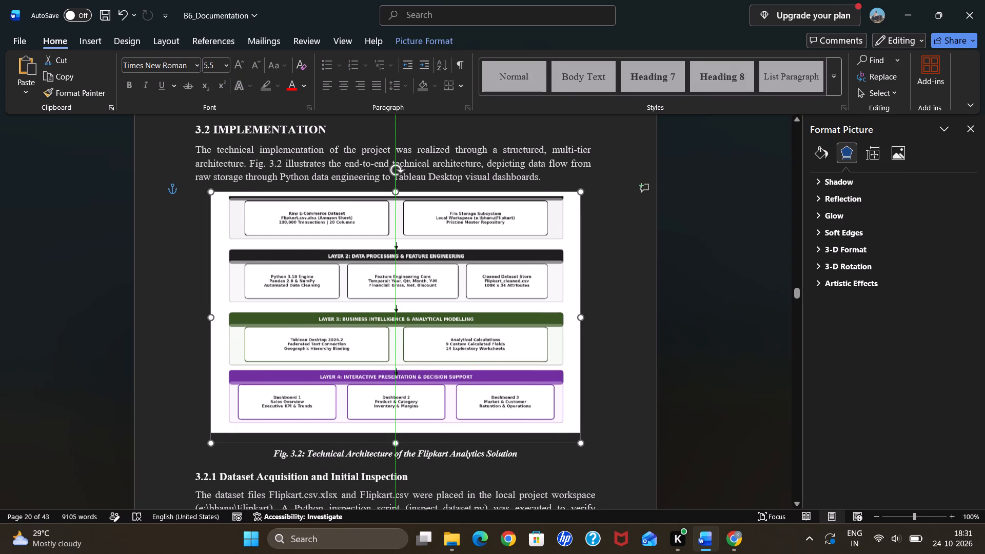
left_click_drag(472, 356, 473, 362)
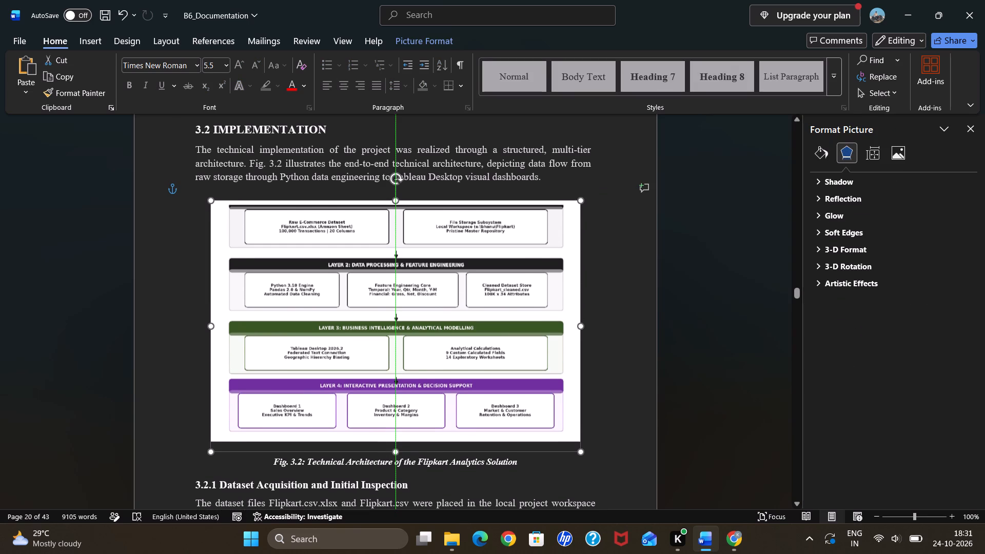
left_click_drag(473, 362, 474, 361)
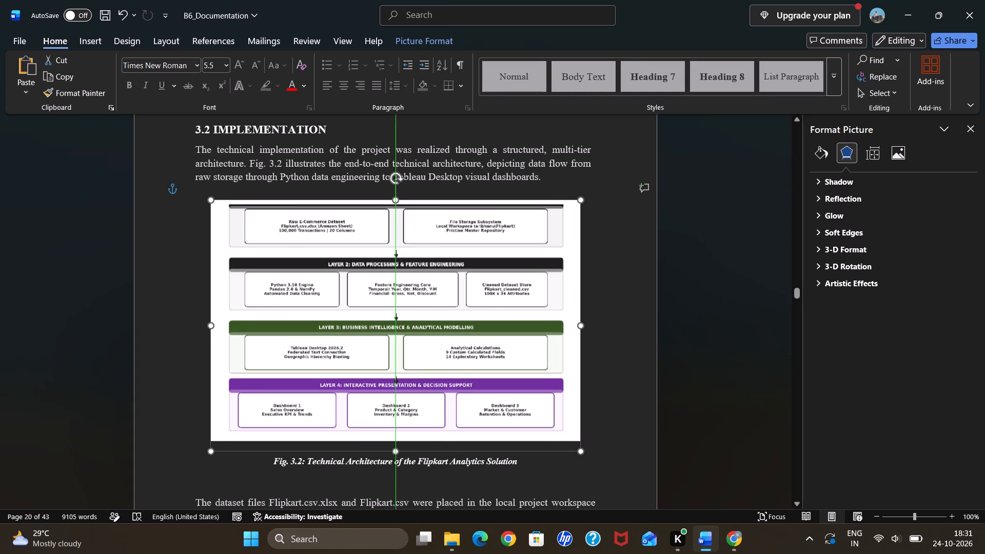
left_click(596, 321)
Set the Fig. 3.3 picture's crop Y offset to -0.3 cm to hide the duplicate title inside the image.
scroll(596, 321, "down", 5)
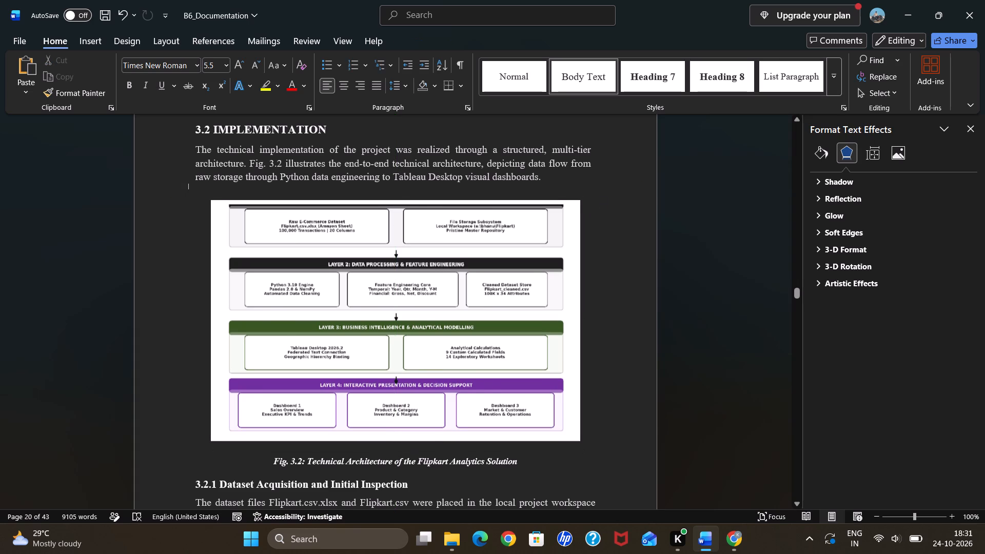
scroll(596, 321, "down", 11)
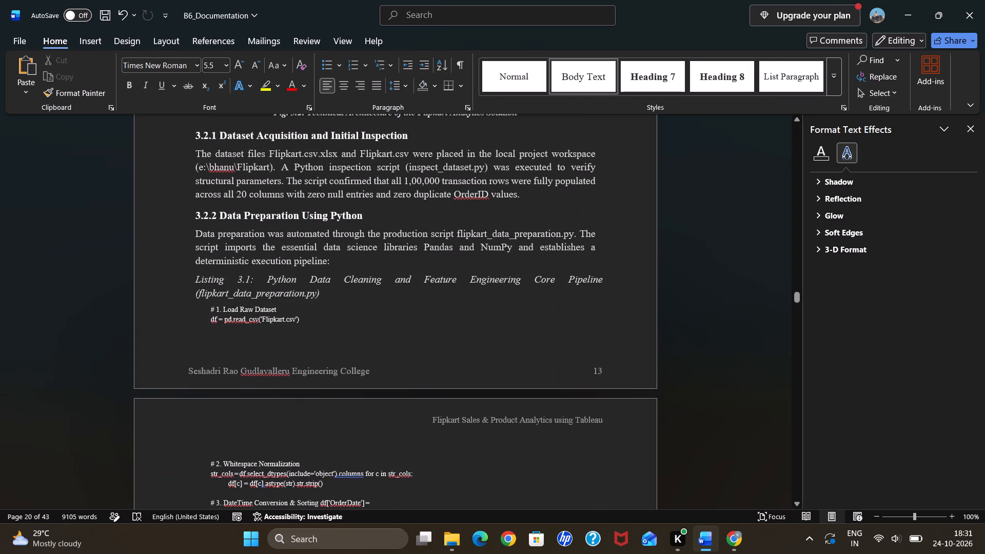
scroll(676, 334, "down", 4)
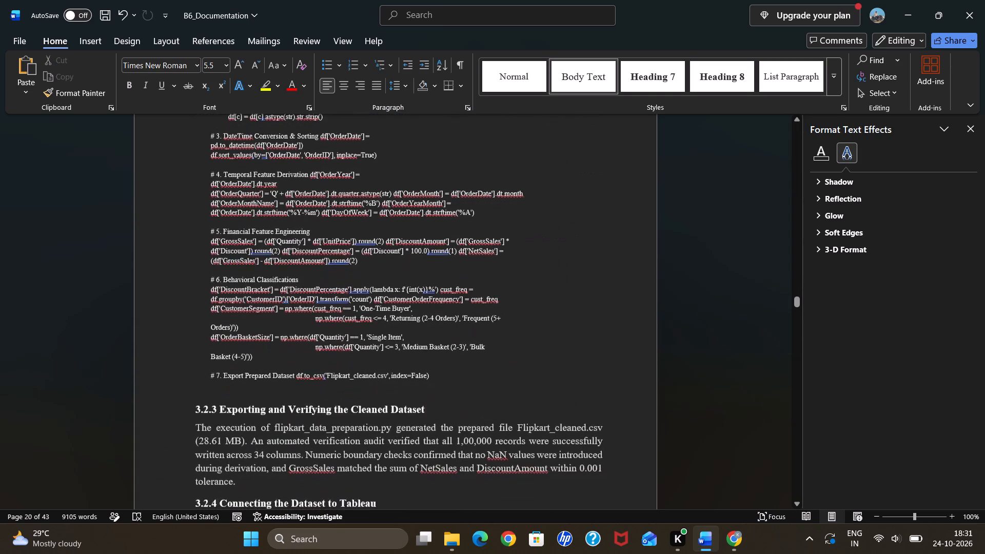
scroll(676, 334, "down", 7)
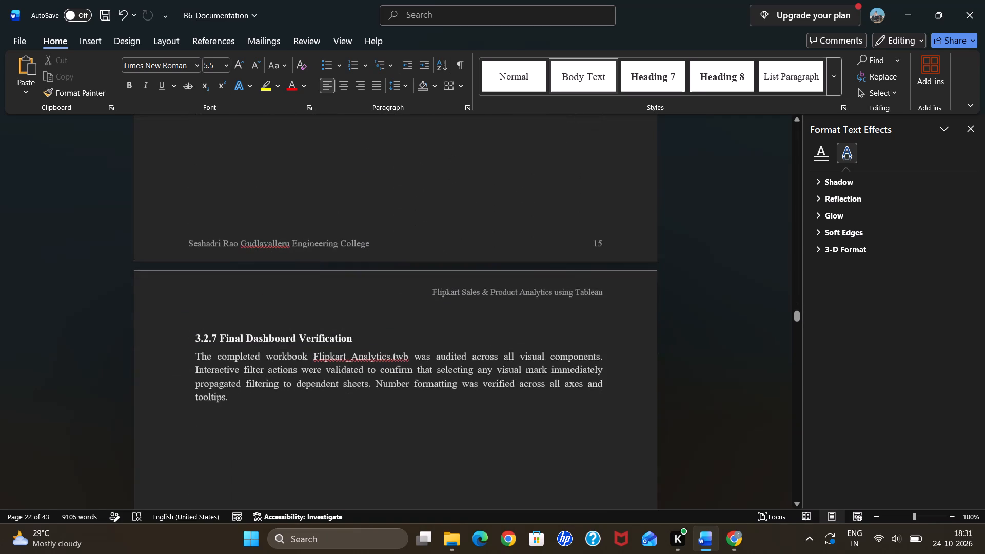
scroll(676, 334, "down", 4)
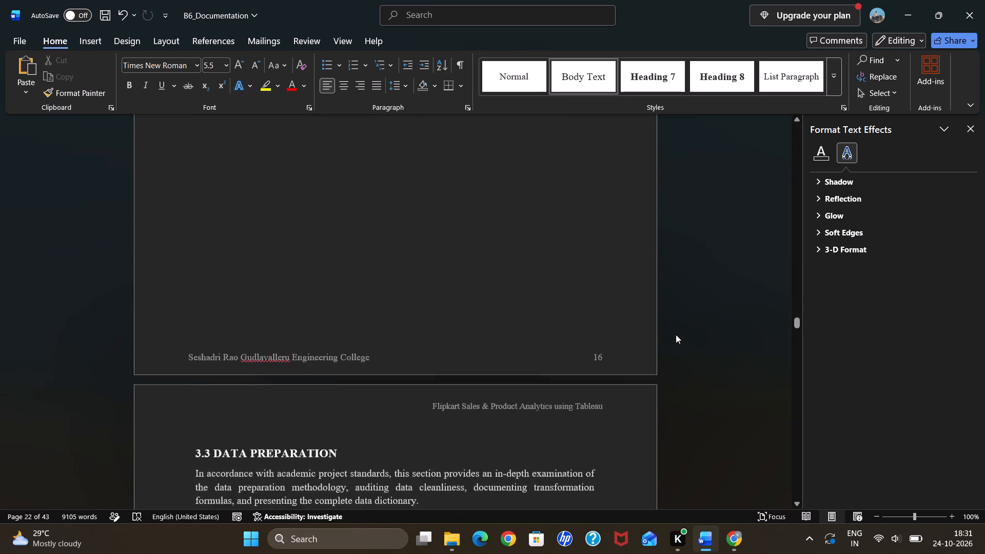
scroll(676, 334, "down", 5)
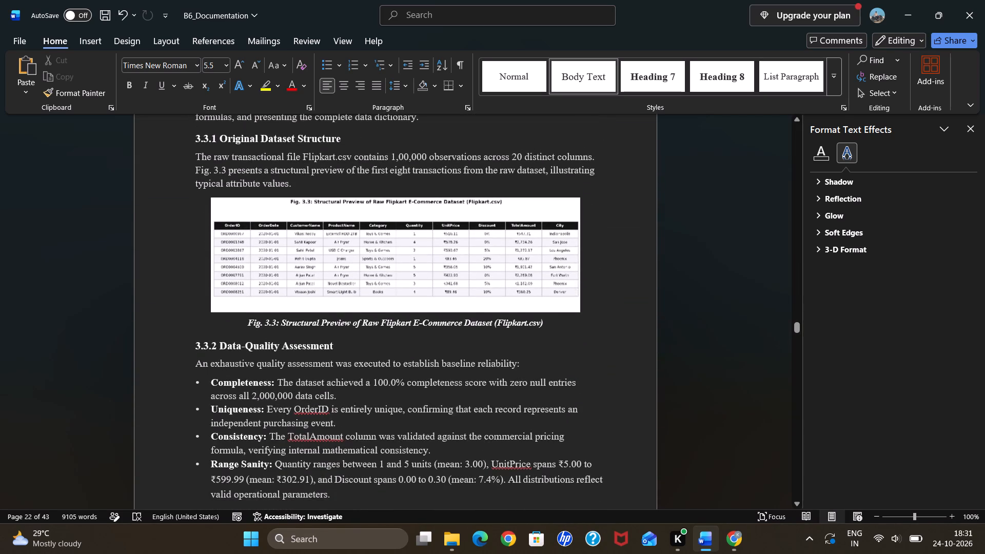
scroll(676, 334, "down", 3)
scroll(676, 334, "up", 3)
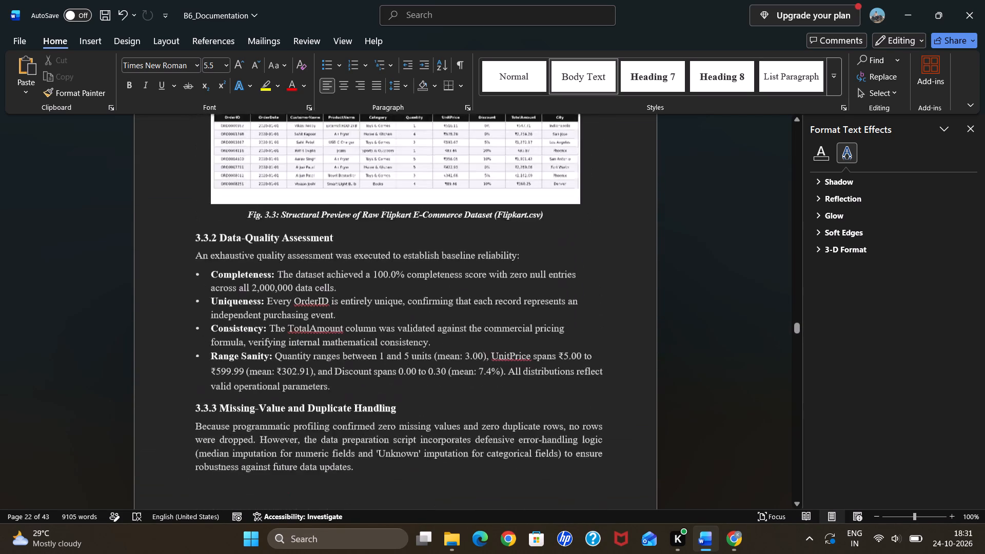
scroll(676, 334, "up", 3)
left_click(471, 328)
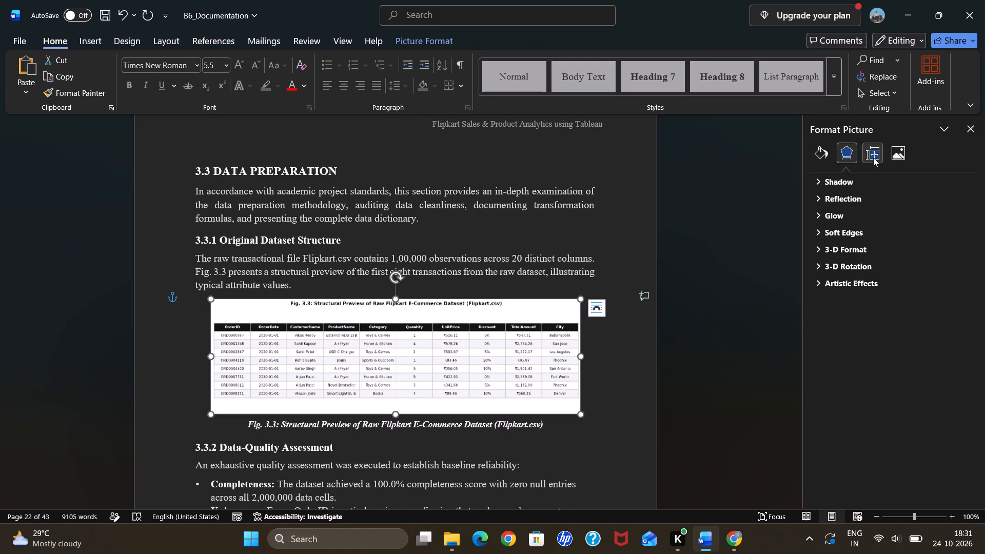
left_click(873, 157)
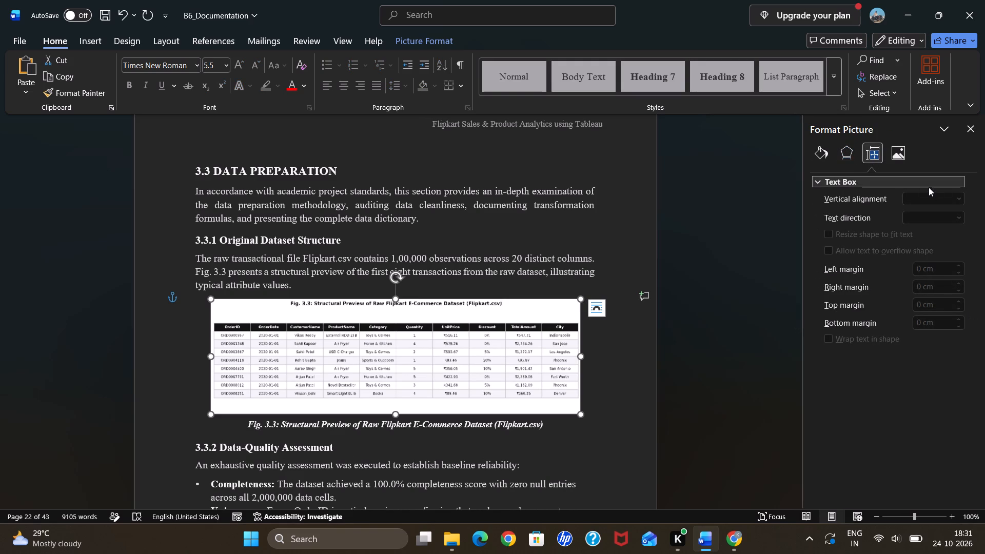
left_click(900, 159)
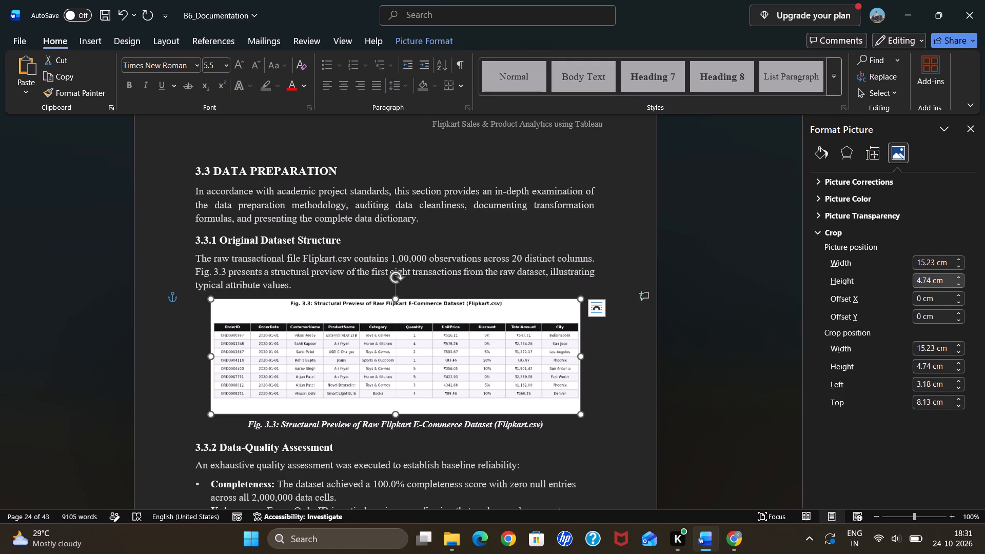
left_click(957, 318)
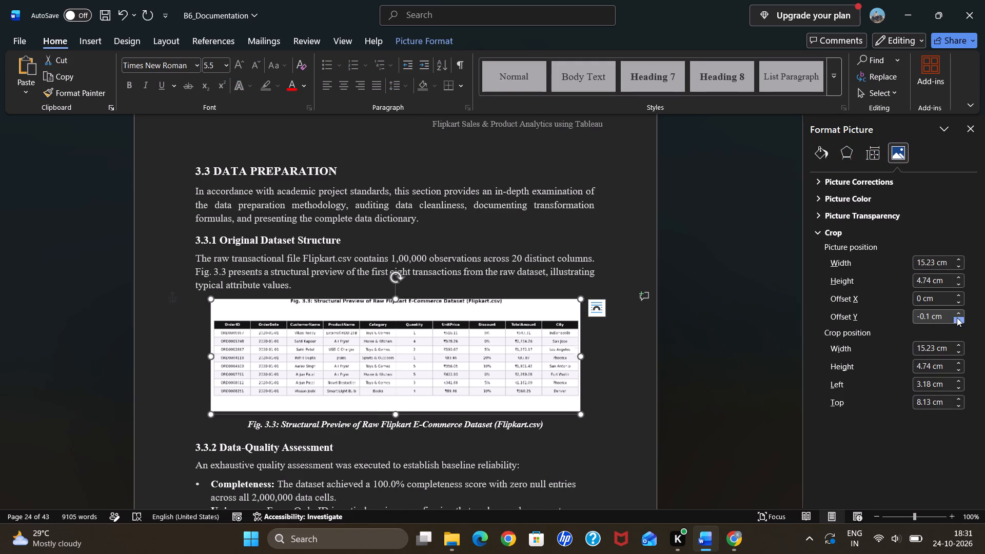
double_click(957, 318)
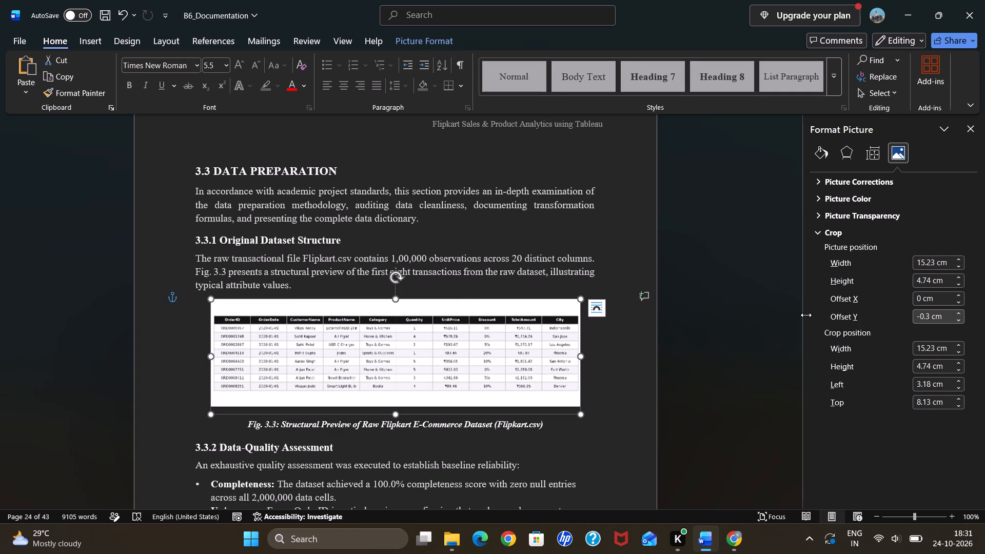
left_click(719, 302)
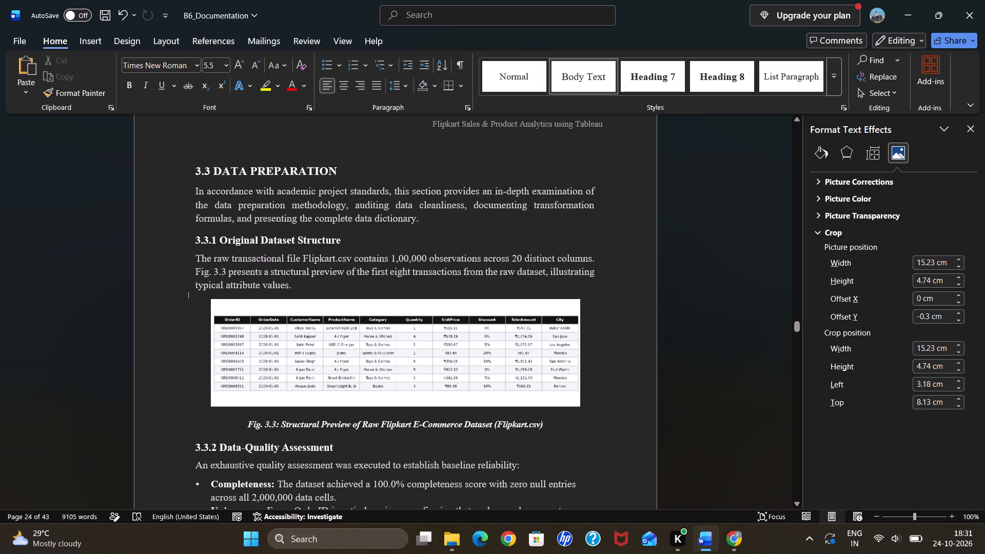
Centre the "CHAPTER 4: RESULTS AND DISCUSSION" heading.
scroll(620, 392, "down", 3)
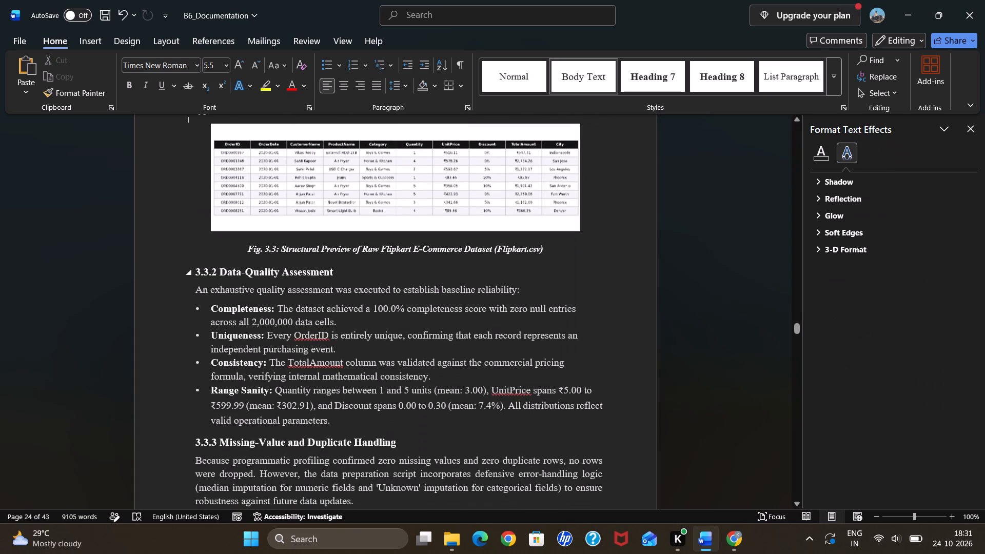
scroll(557, 175, "down", 1)
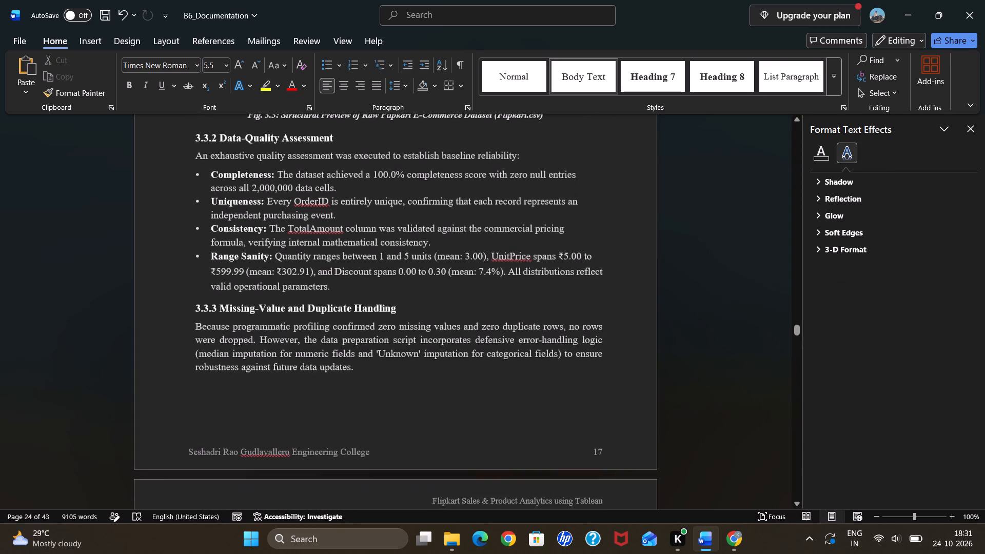
scroll(557, 175, "down", 3)
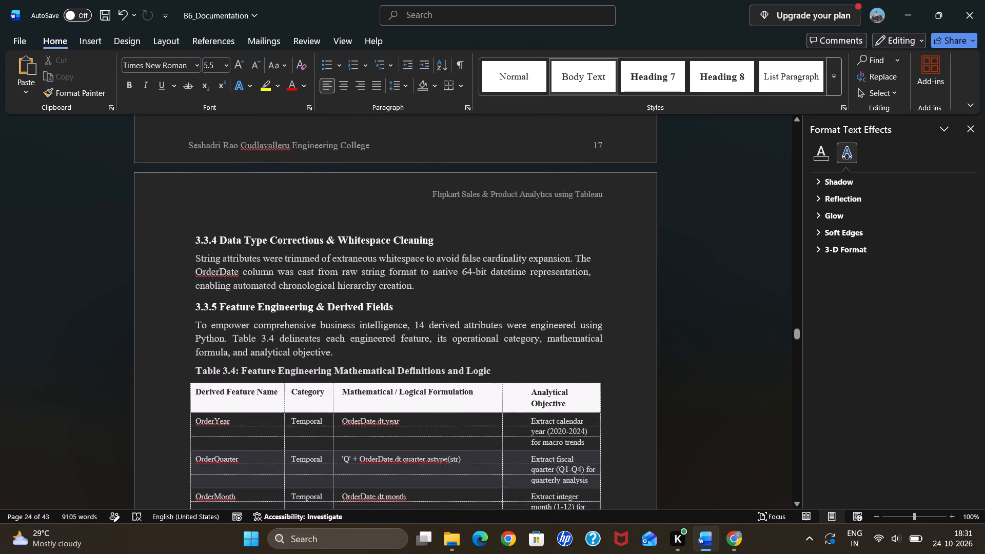
scroll(557, 175, "down", 5)
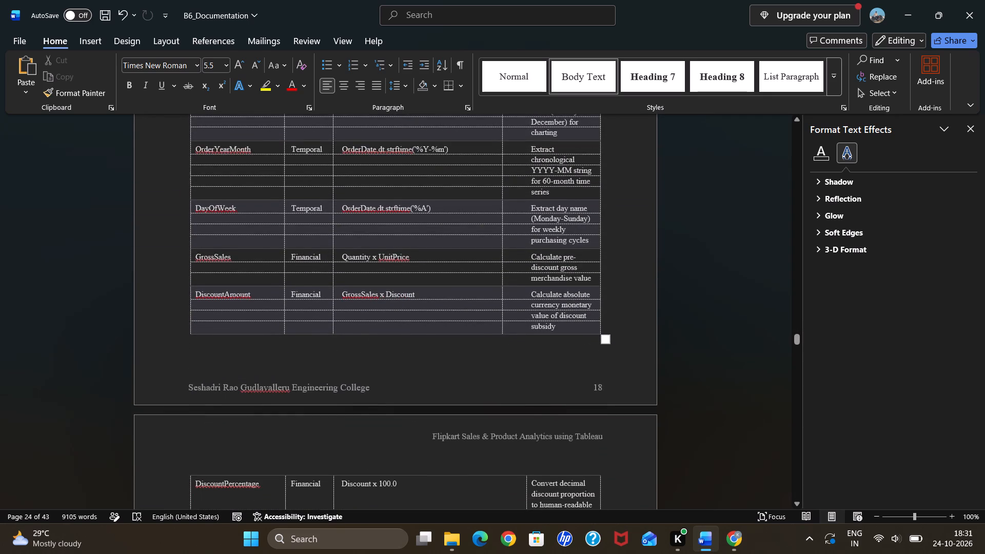
scroll(557, 175, "down", 3)
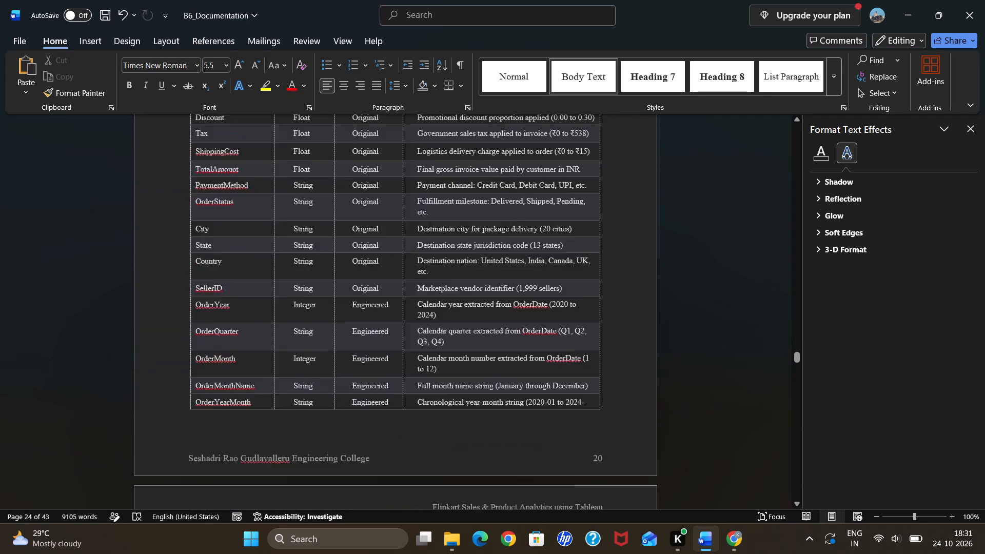
scroll(557, 175, "down", 1)
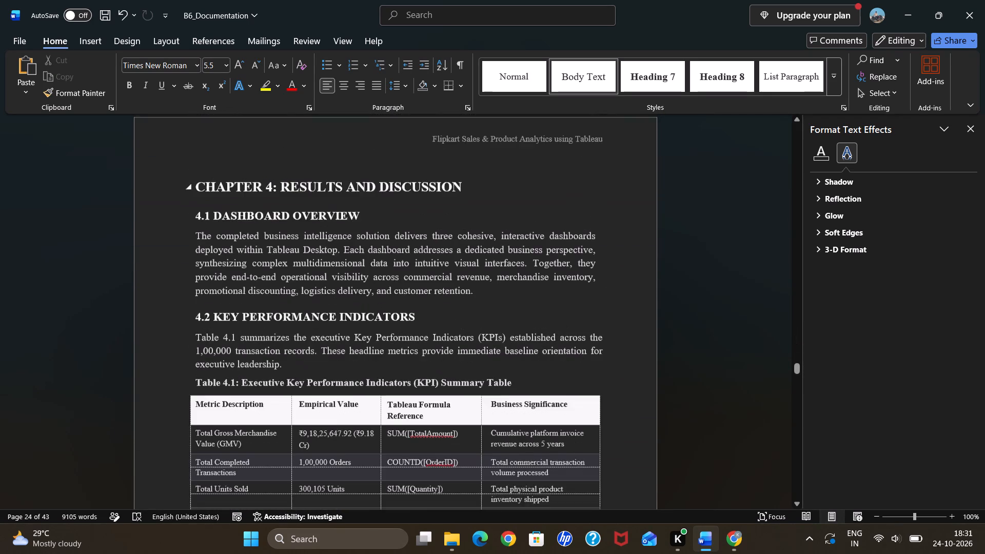
scroll(557, 175, "down", 1)
left_click_drag(462, 166, 188, 163)
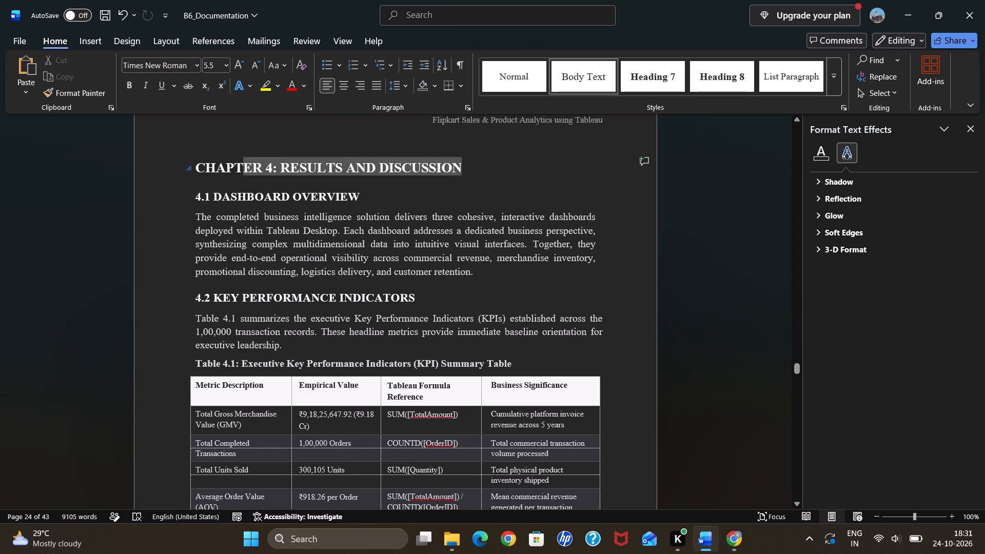
left_click_drag(188, 163, 181, 162)
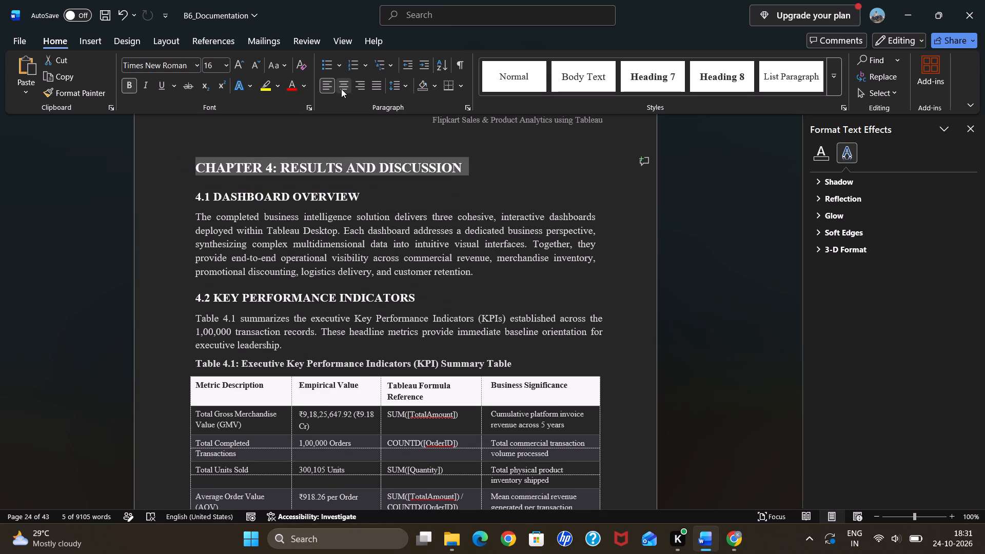
left_click(341, 89)
Set the Fig. 4.1 dashboard picture's crop Y offset to -0.3 cm to hide the duplicate title inside the image.
scroll(455, 218, "down", 3)
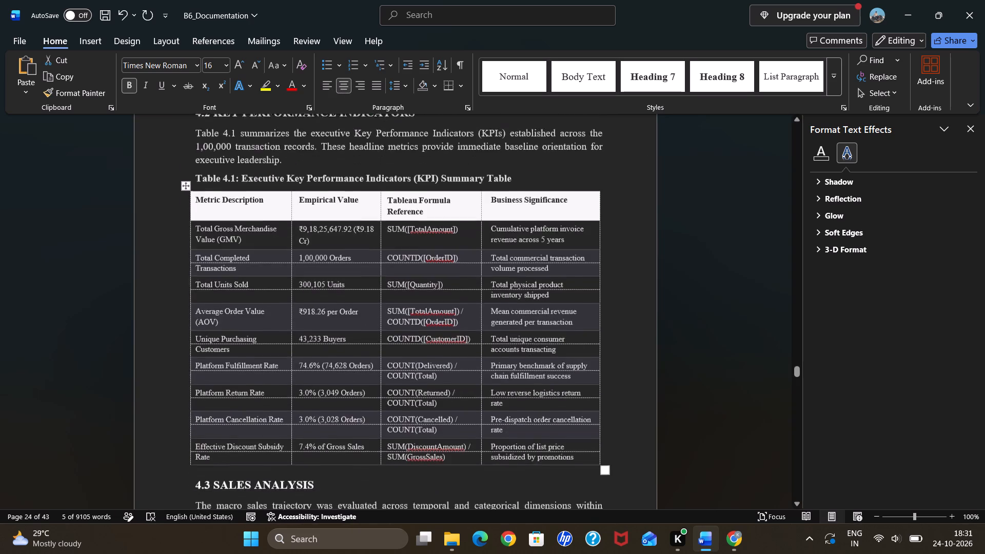
scroll(455, 218, "down", 2)
scroll(455, 218, "up", 1)
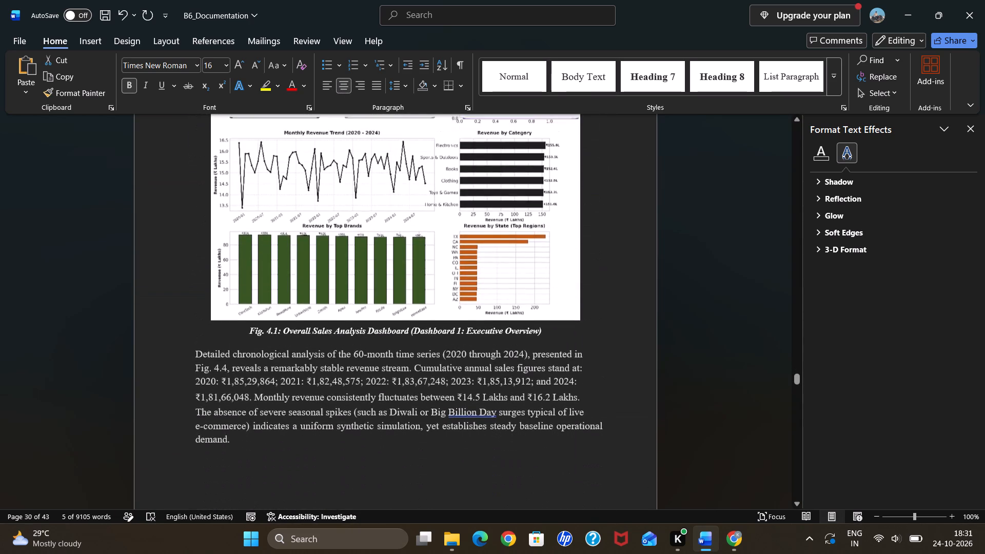
scroll(455, 218, "up", 1)
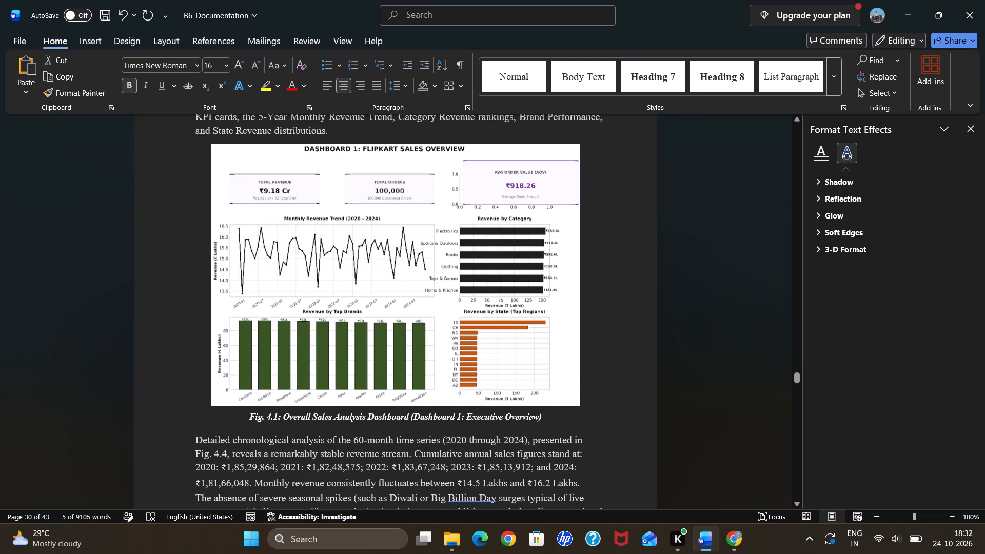
left_click(455, 218)
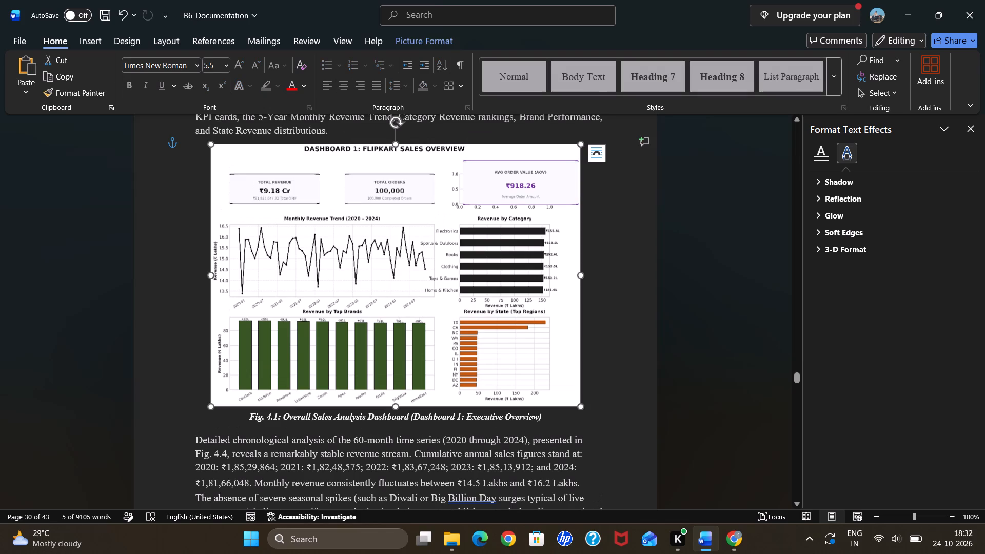
left_click(468, 304)
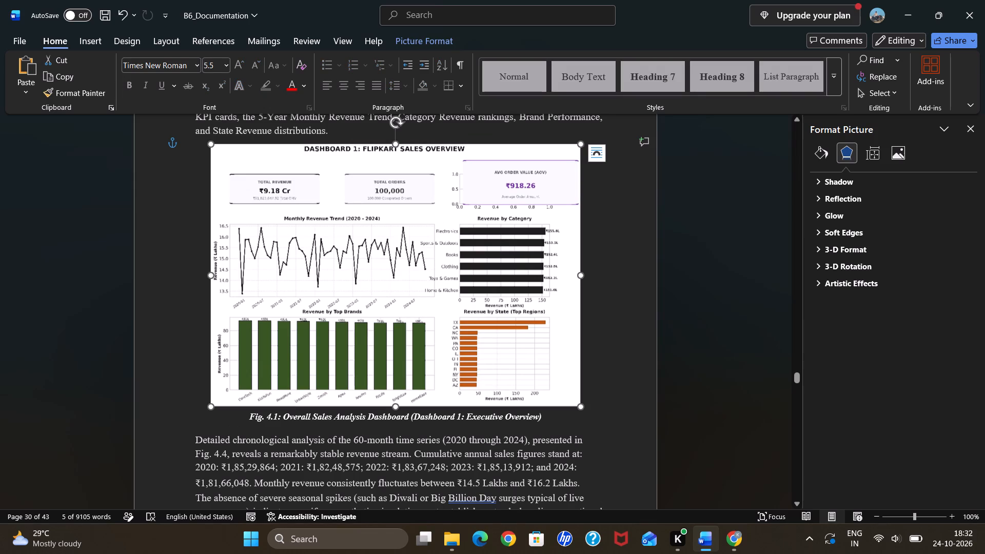
left_click(895, 154)
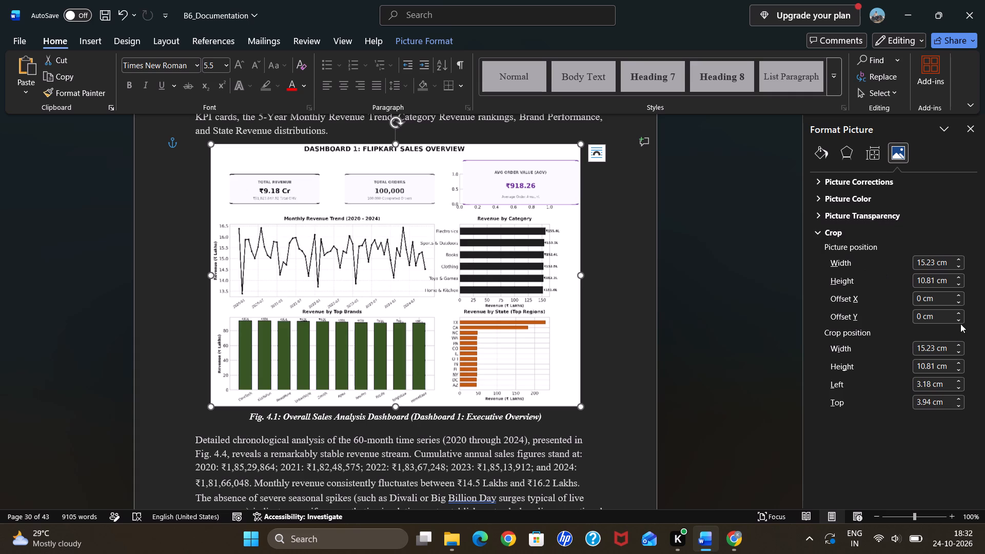
left_click(960, 318)
double_click(960, 318)
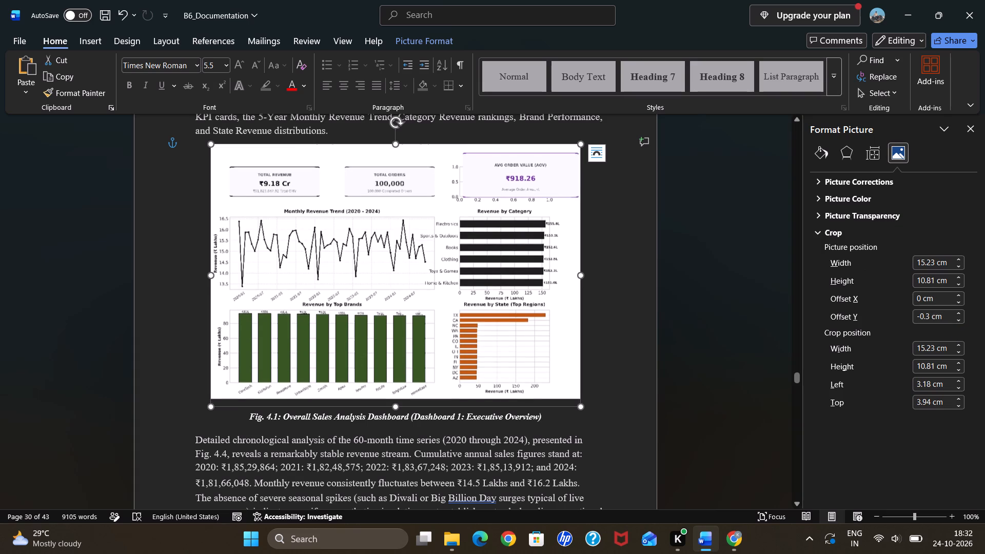
Move the Fig. 4.1 picture slightly down from the paragraph above, keeping it horizontally centred and above its caption.
left_click_drag(543, 334, 542, 358)
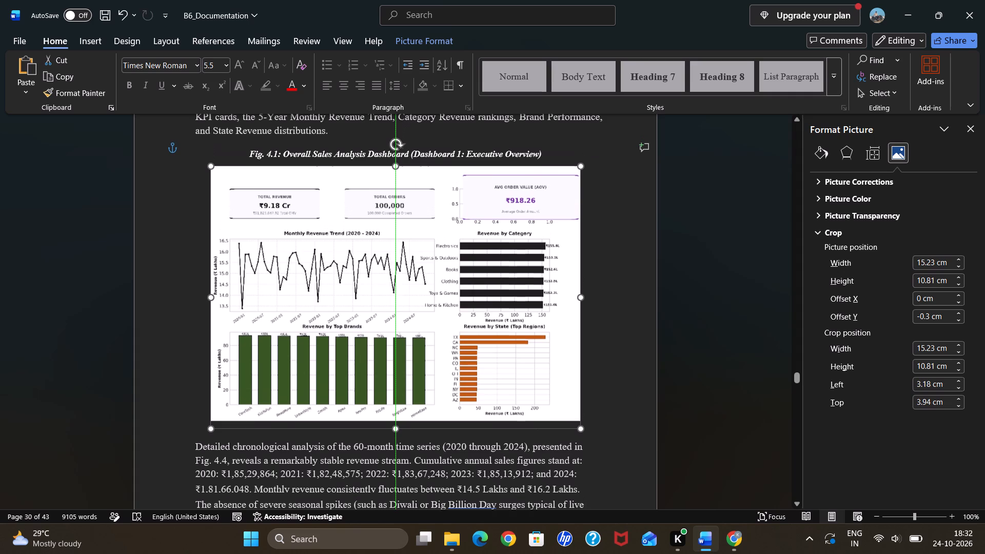
left_click_drag(542, 358, 542, 354)
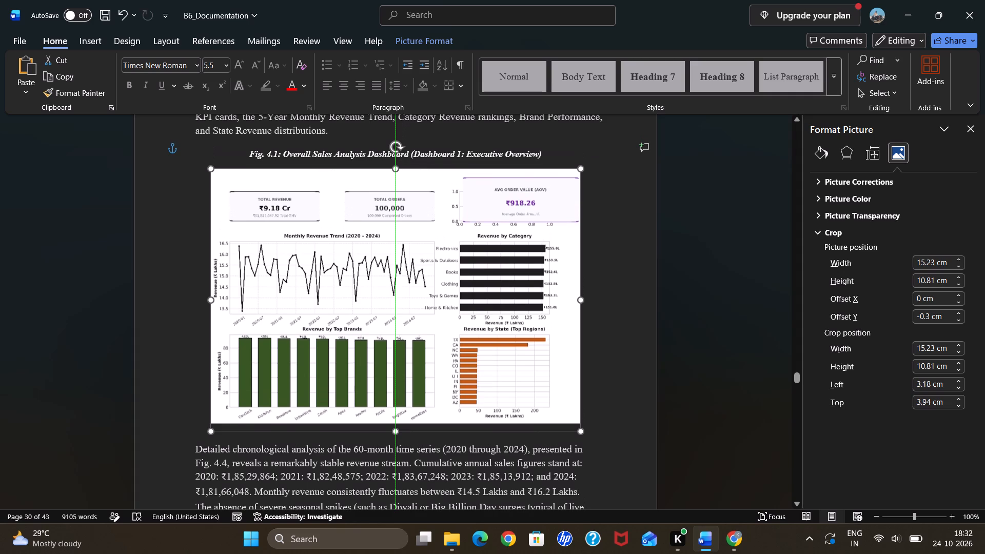
left_click_drag(542, 354, 542, 342)
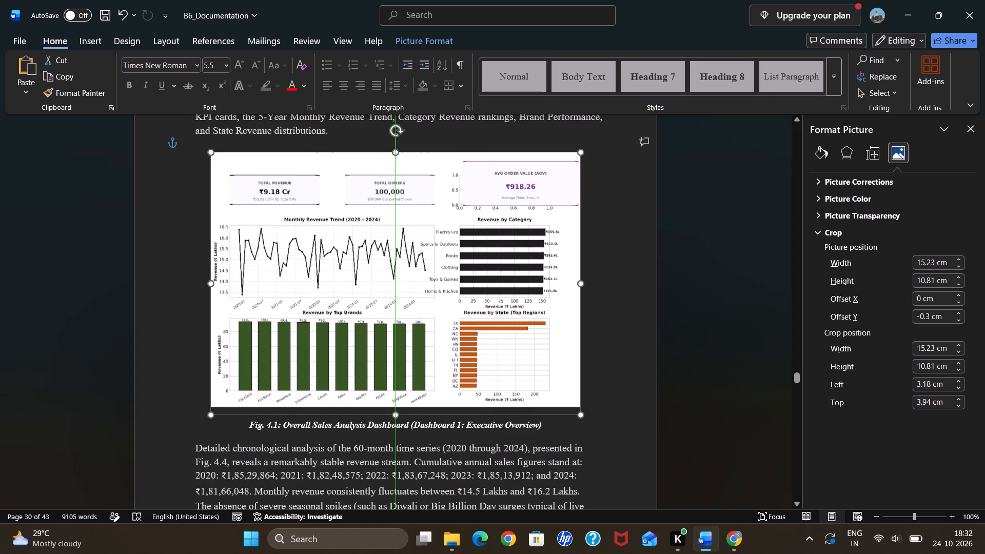
left_click(671, 334)
Set the Fig. 4.4 monthly revenue trend picture's crop Y offset to -0.3 cm to hide the duplicate title inside the image.
scroll(671, 334, "down", 4)
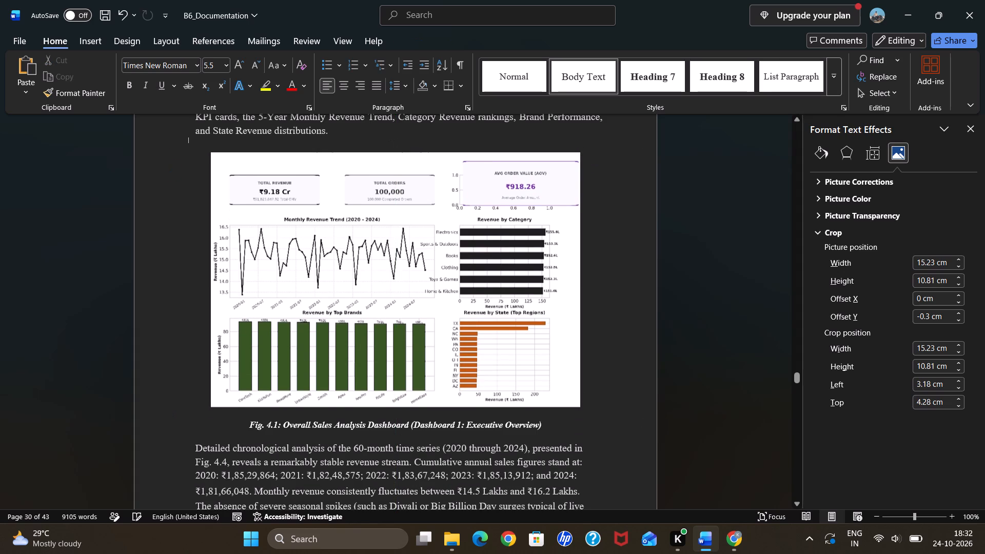
scroll(671, 334, "down", 4)
scroll(569, 325, "down", 3)
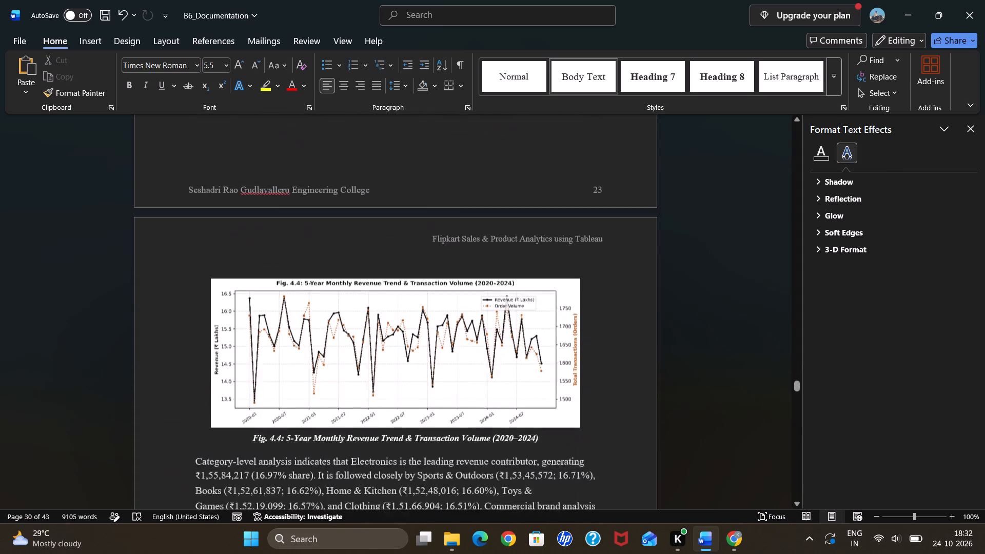
scroll(569, 325, "down", 1)
scroll(569, 325, "up", 2)
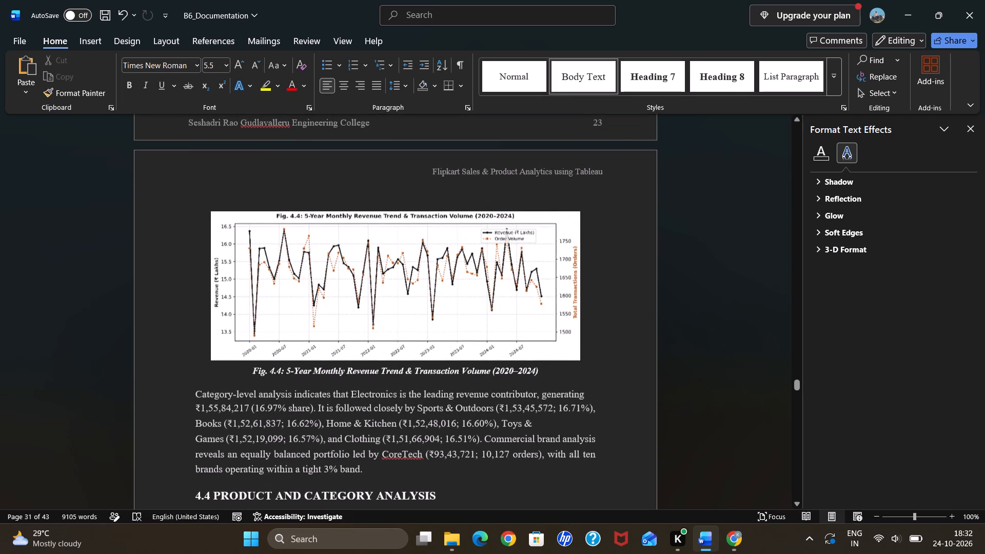
left_click(517, 308)
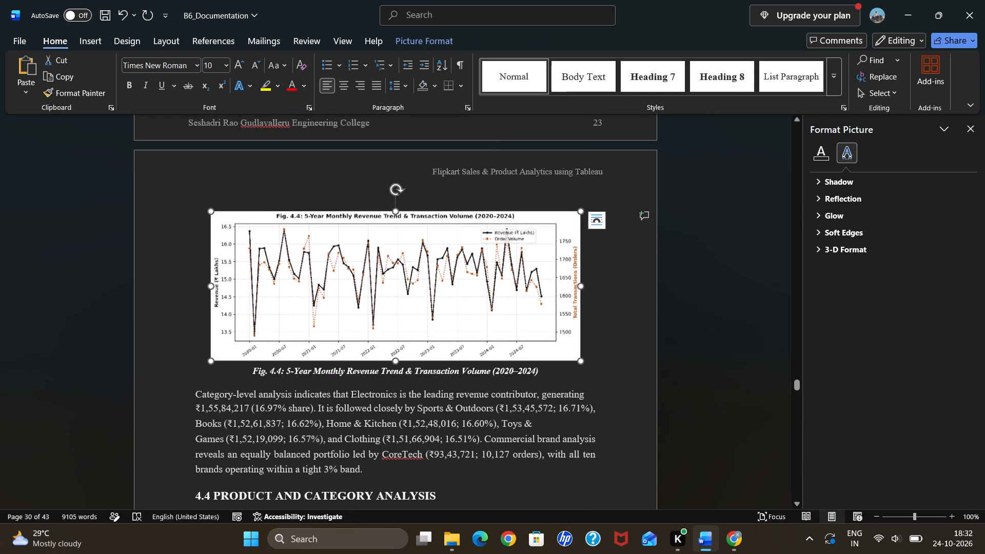
left_click(894, 148)
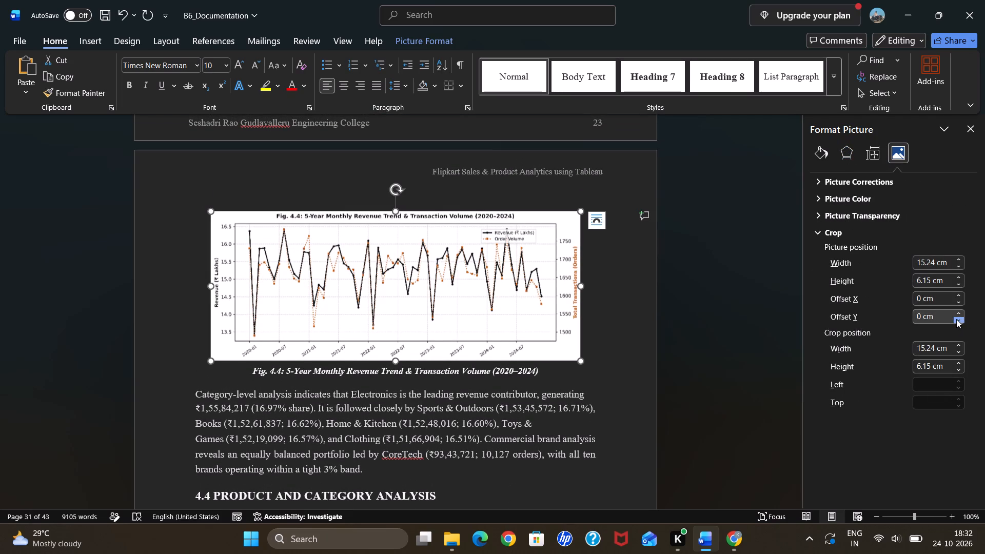
left_click(956, 319)
left_click(956, 319)
left_click(956, 319)
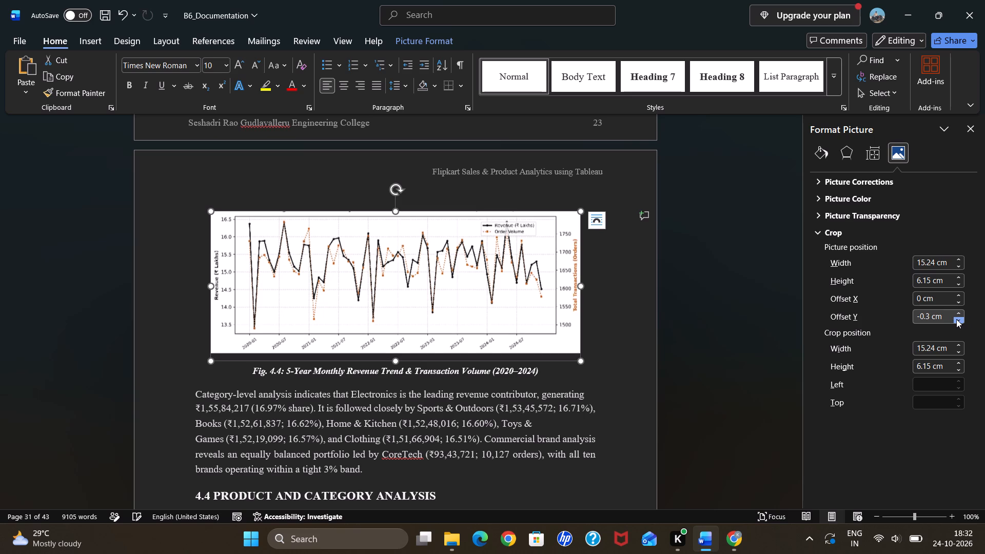
left_click(956, 319)
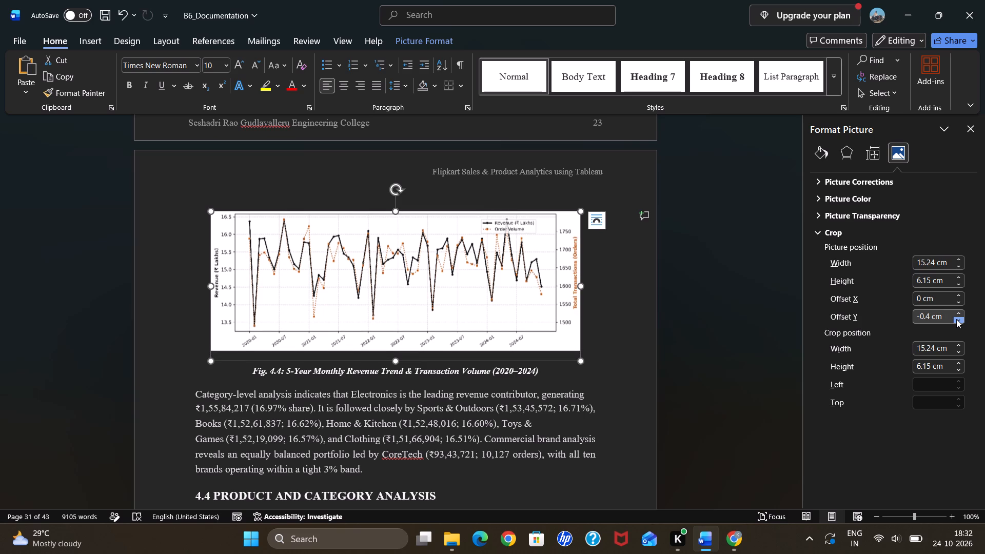
left_click(957, 312)
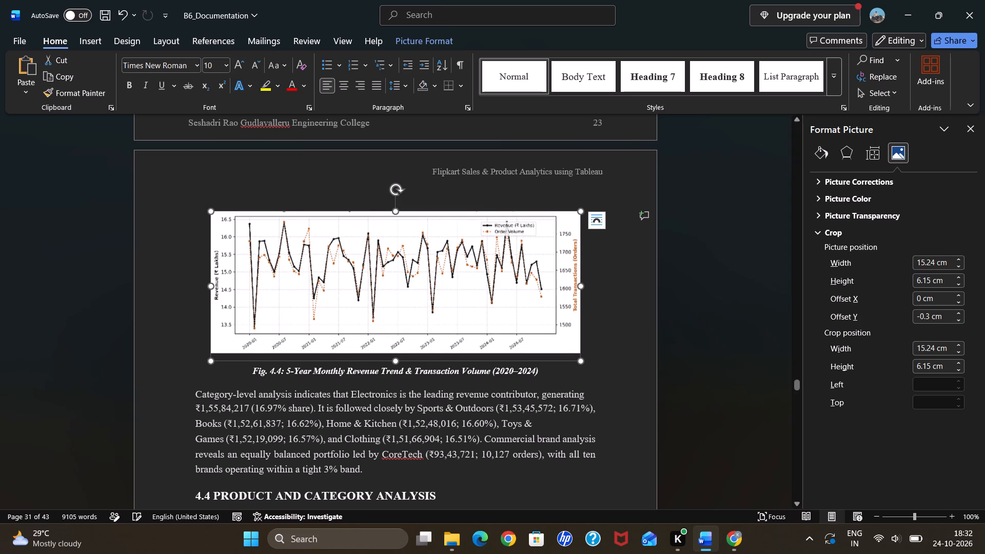
left_click(666, 281)
Set the Fig. 4.2 dashboard picture's crop Y offset to -0.3 cm to hide the duplicate title inside the image.
scroll(608, 345, "down", 2)
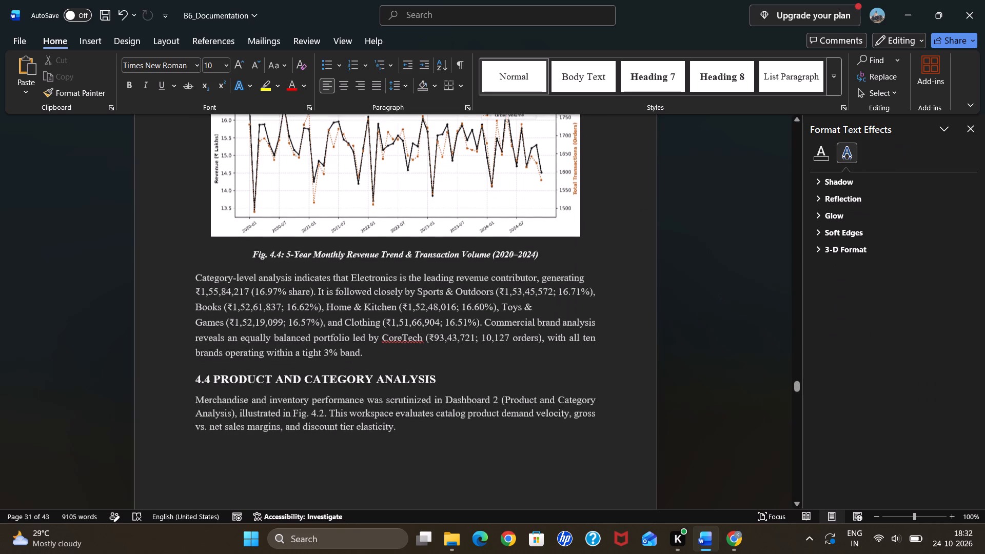
scroll(612, 328, "down", 4)
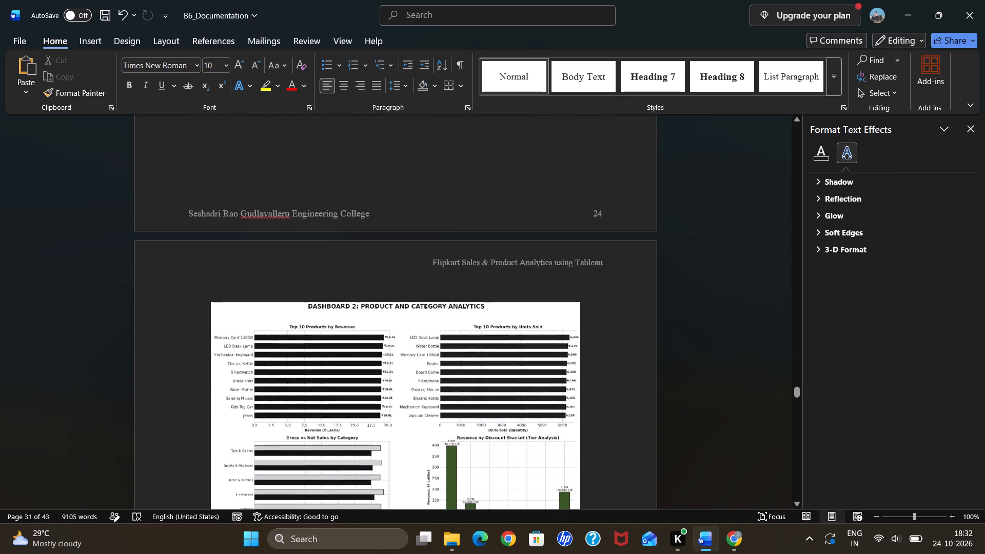
scroll(612, 328, "down", 1)
left_click(519, 315)
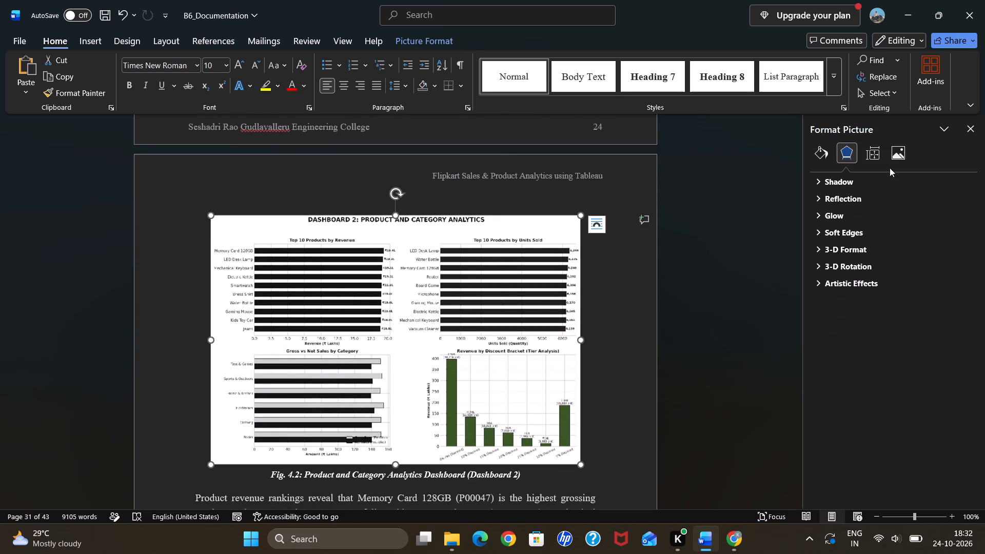
left_click(896, 155)
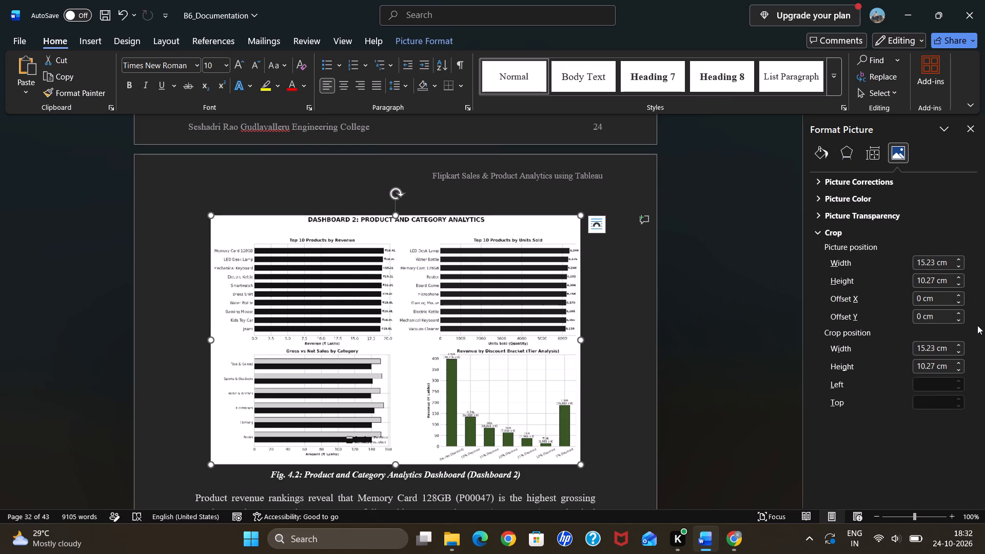
double_click(956, 320)
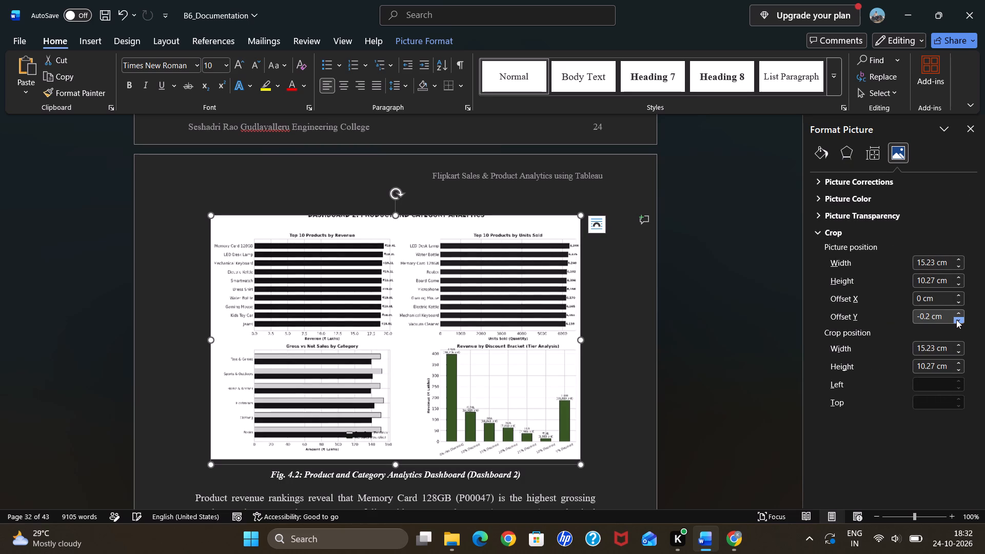
left_click(956, 320)
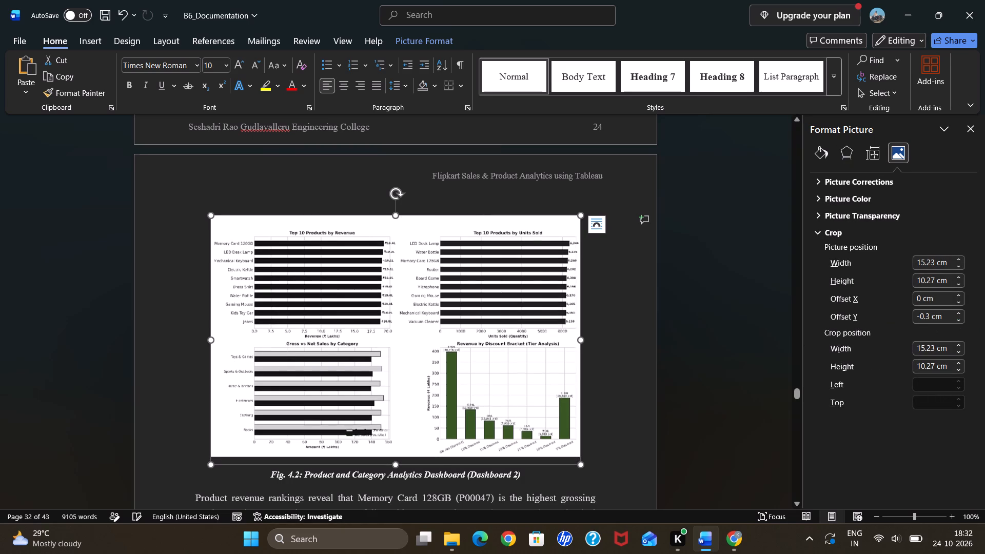
left_click(668, 326)
Set the Fig. 4.3 dashboard picture's crop Y offset to -0.3 cm to hide the duplicate title inside the image.
scroll(668, 326, "down", 4)
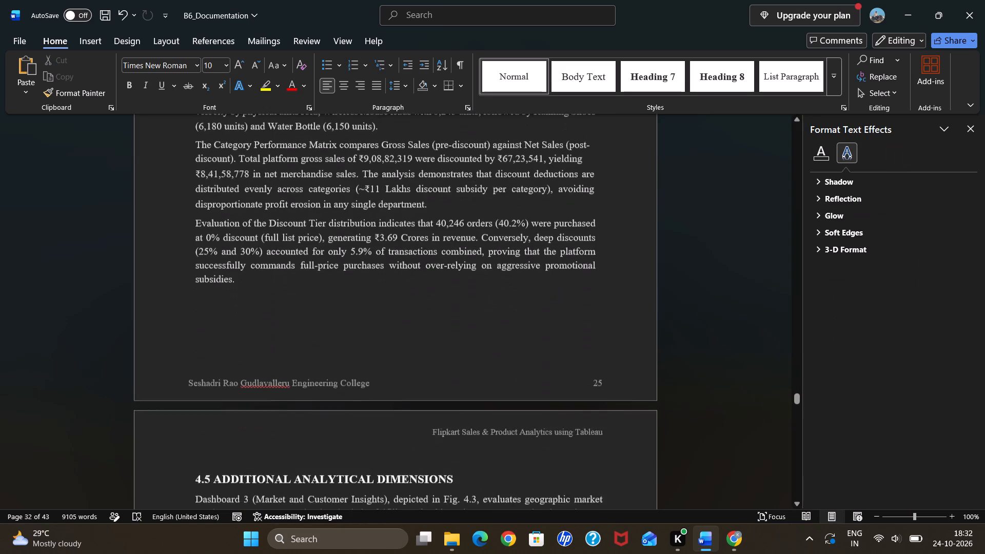
scroll(668, 326, "down", 5)
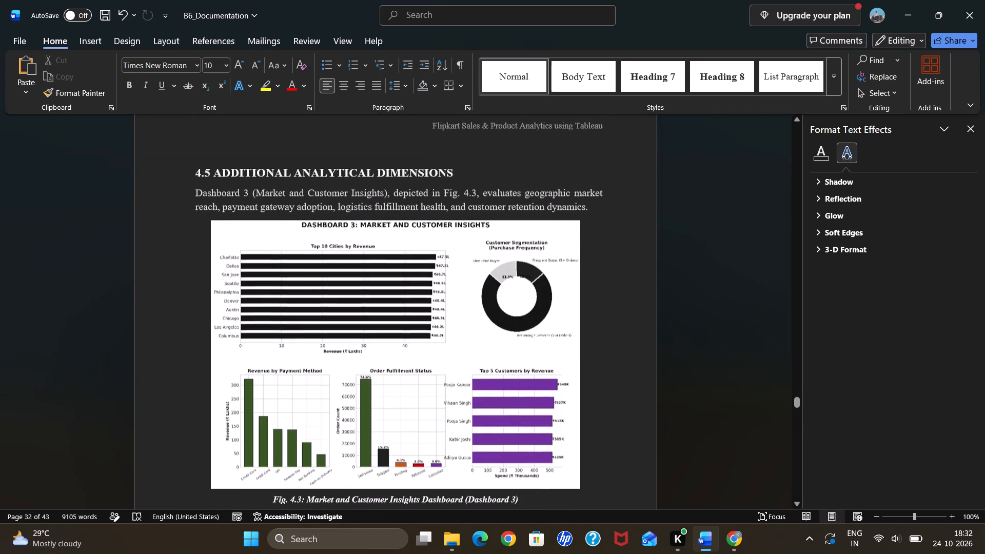
scroll(668, 326, "down", 1)
left_click(531, 334)
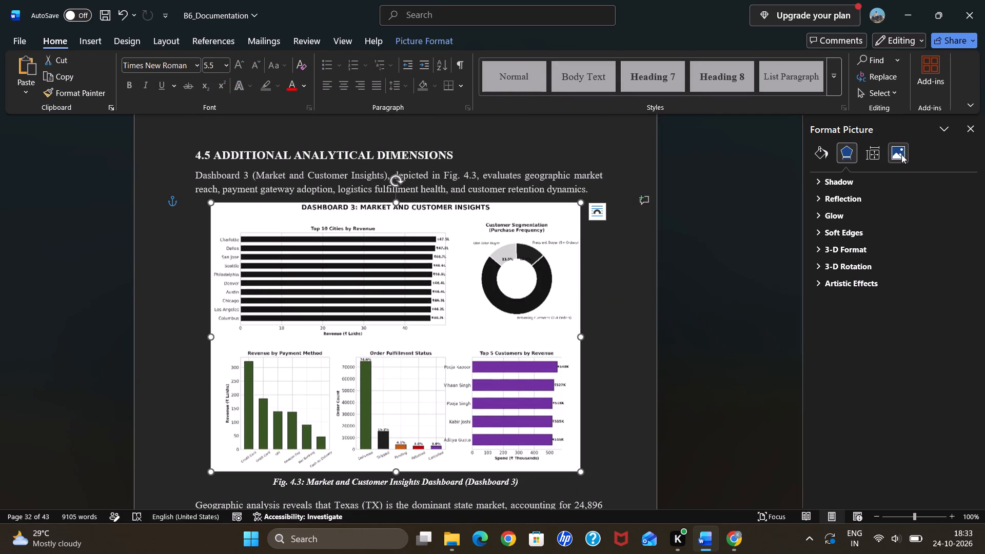
left_click(901, 154)
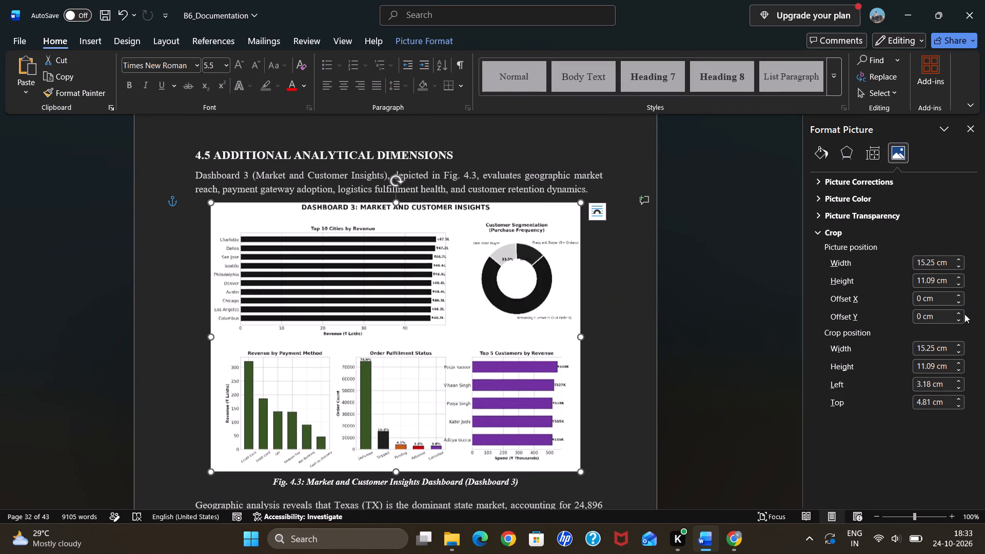
left_click(960, 320)
double_click(960, 320)
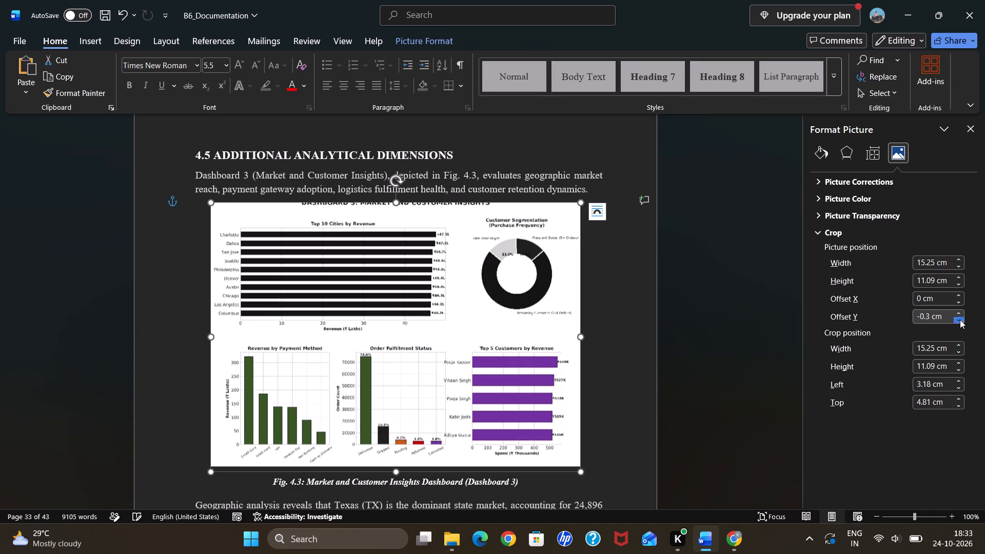
left_click(642, 316)
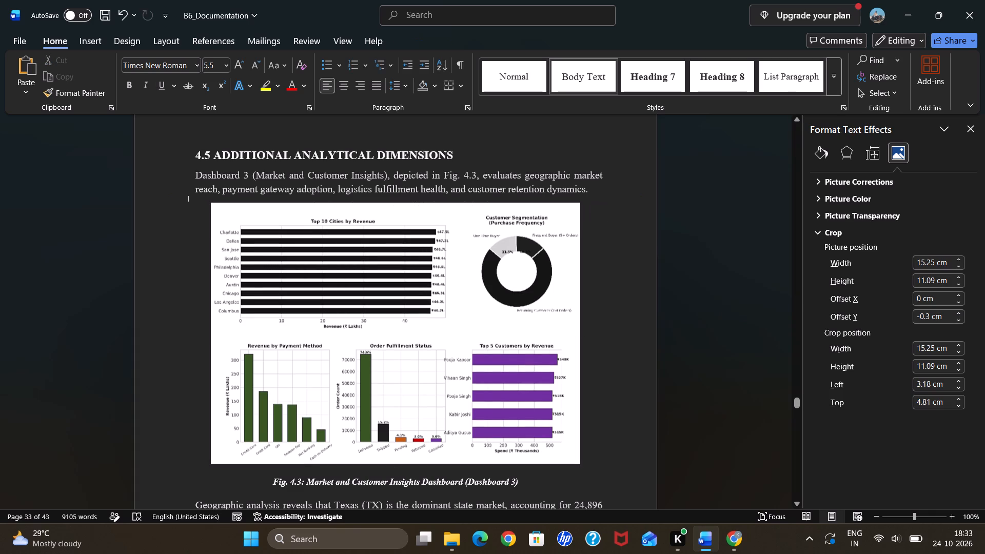
Centre the "CHAPTER 5: CONCLUSION" heading.
scroll(642, 316, "down", 6)
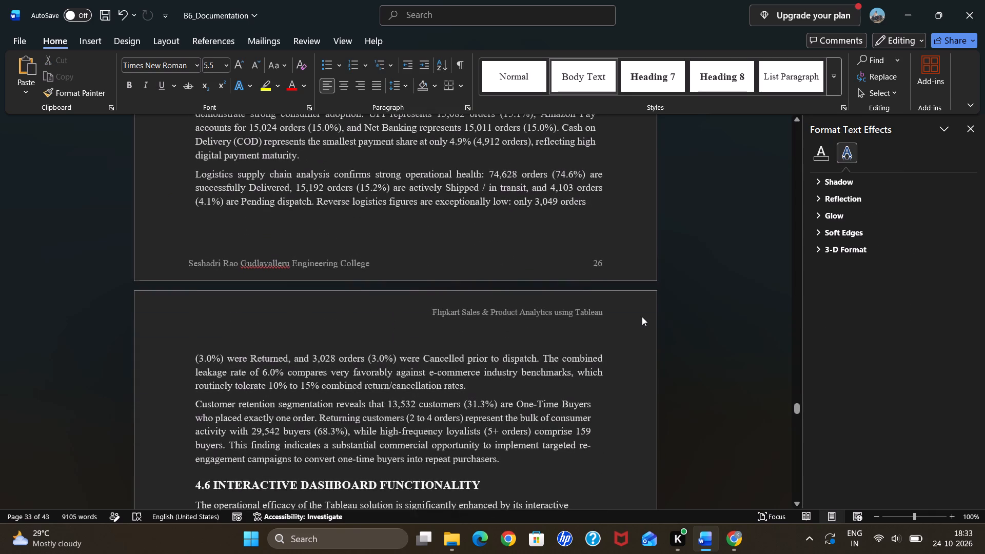
scroll(642, 316, "down", 5)
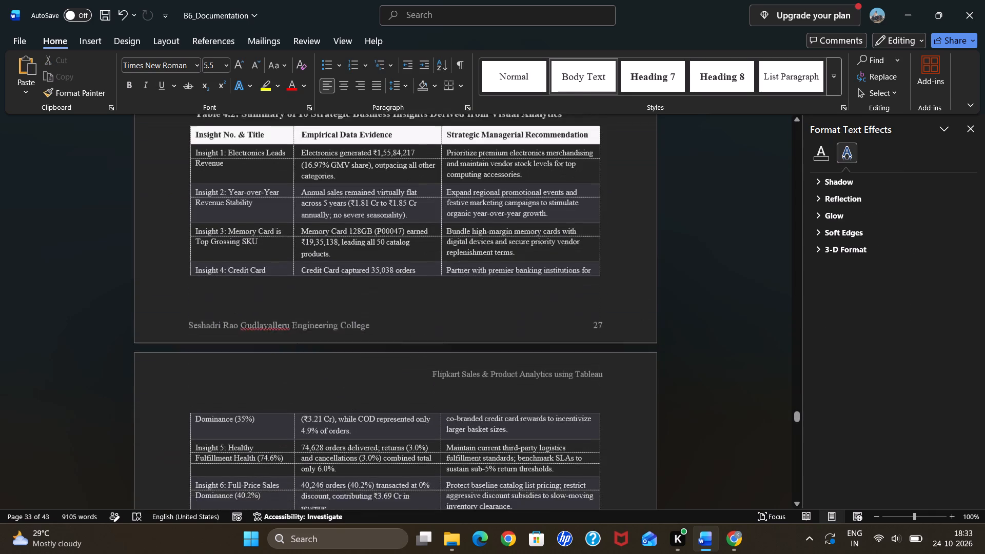
scroll(642, 316, "down", 4)
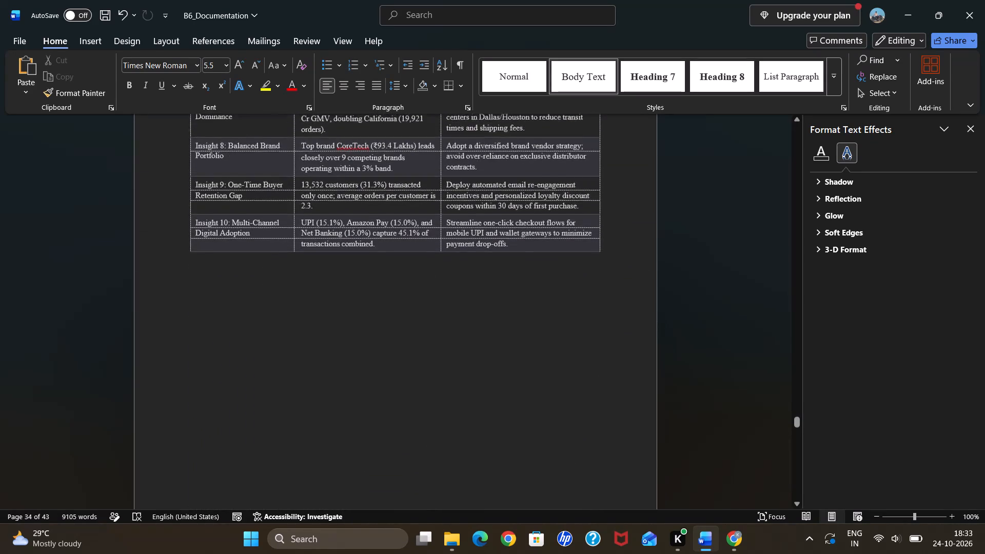
scroll(642, 316, "down", 3)
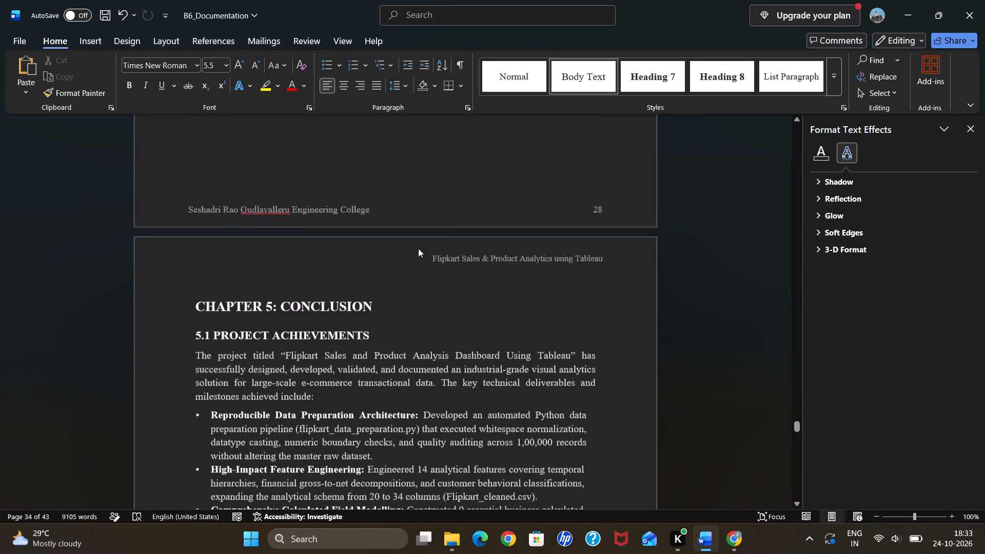
left_click_drag(375, 303, 211, 285)
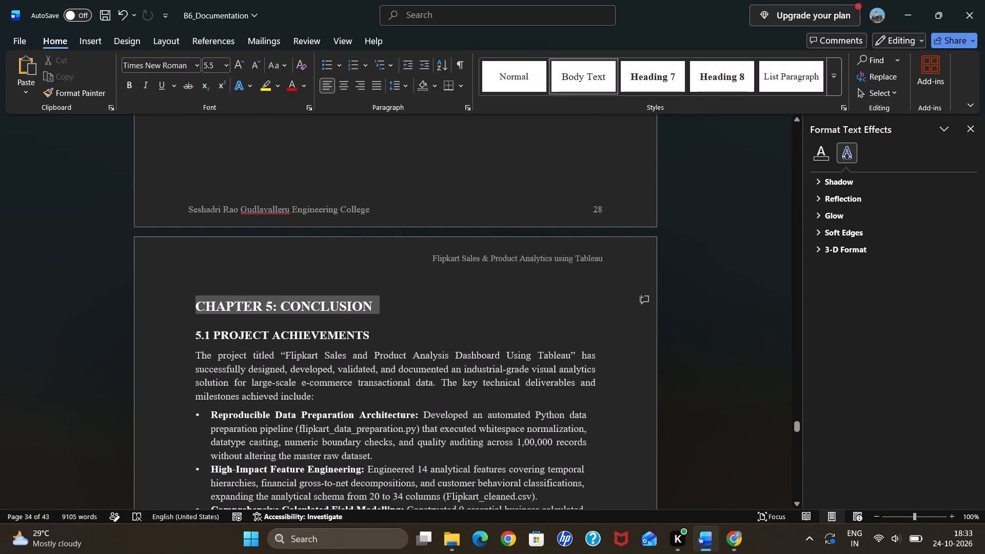
left_click_drag(211, 285, 208, 286)
left_click(341, 86)
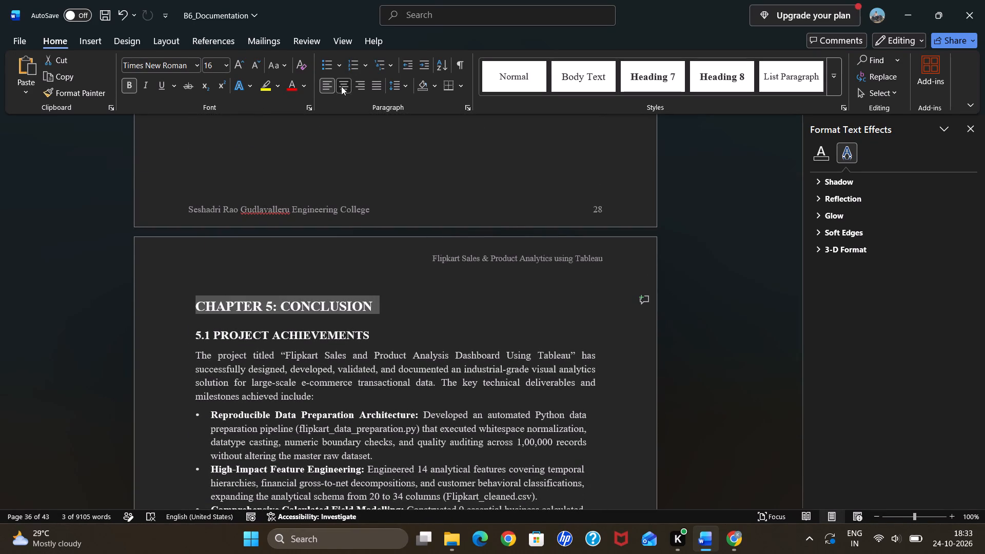
Centre the "REFERENCES" heading.
scroll(554, 308, "down", 5)
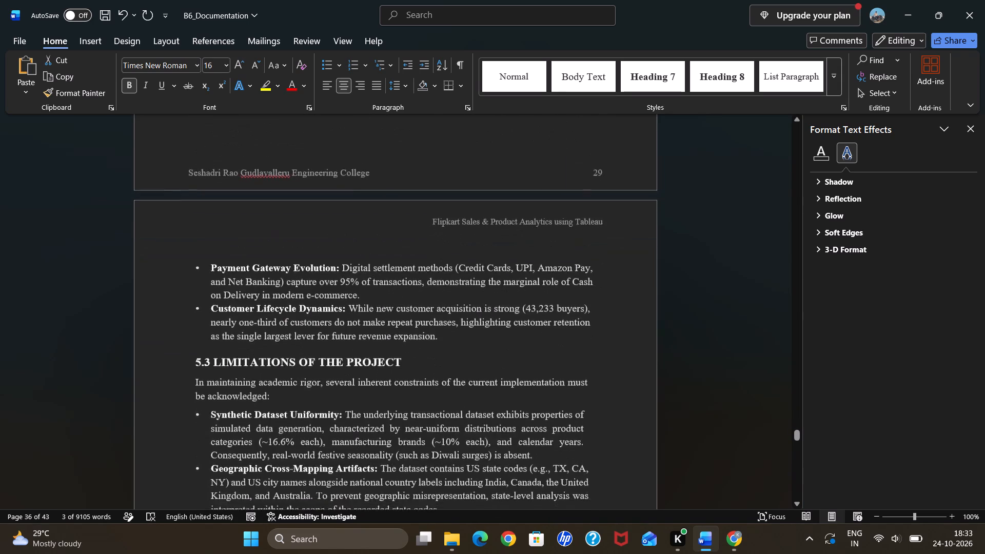
scroll(554, 308, "down", 2)
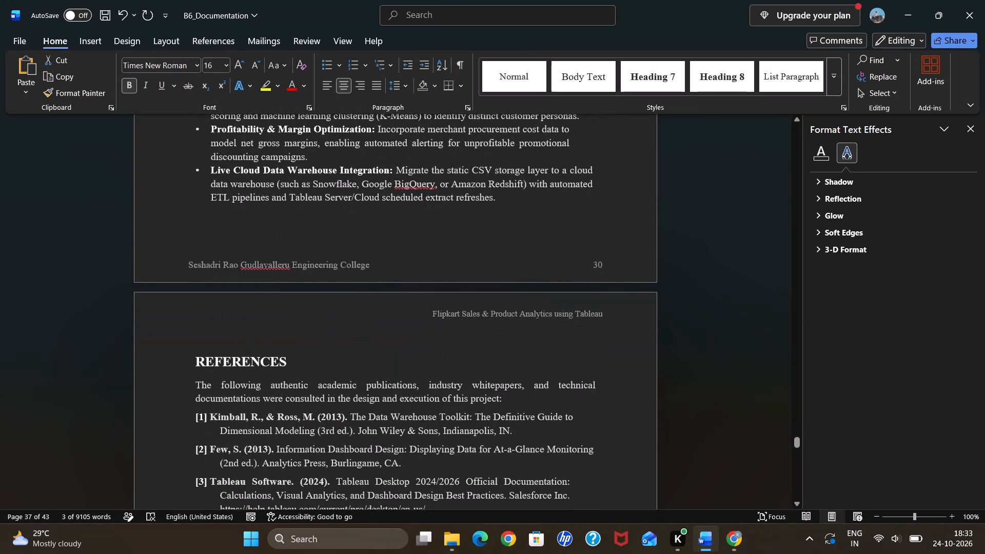
left_click_drag(301, 359, 190, 359)
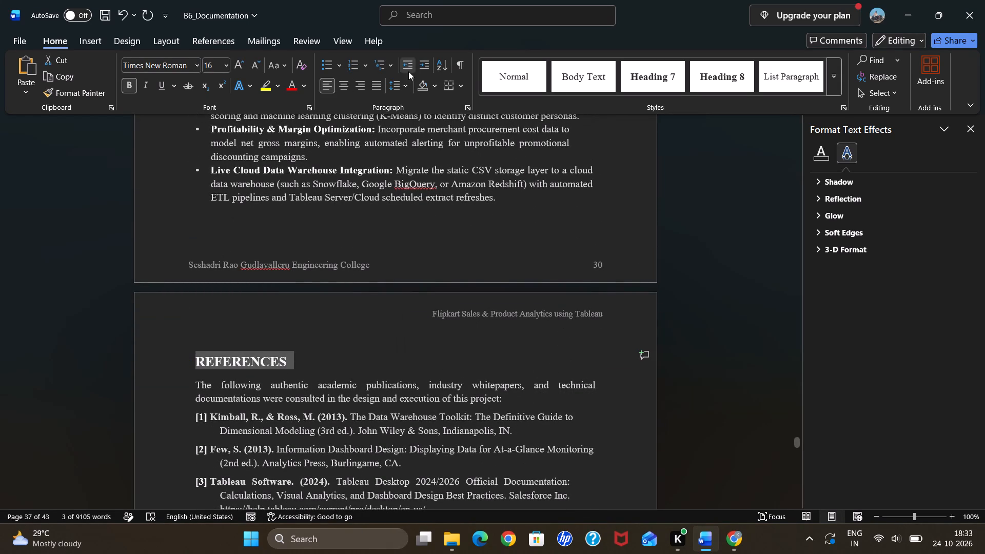
left_click(344, 87)
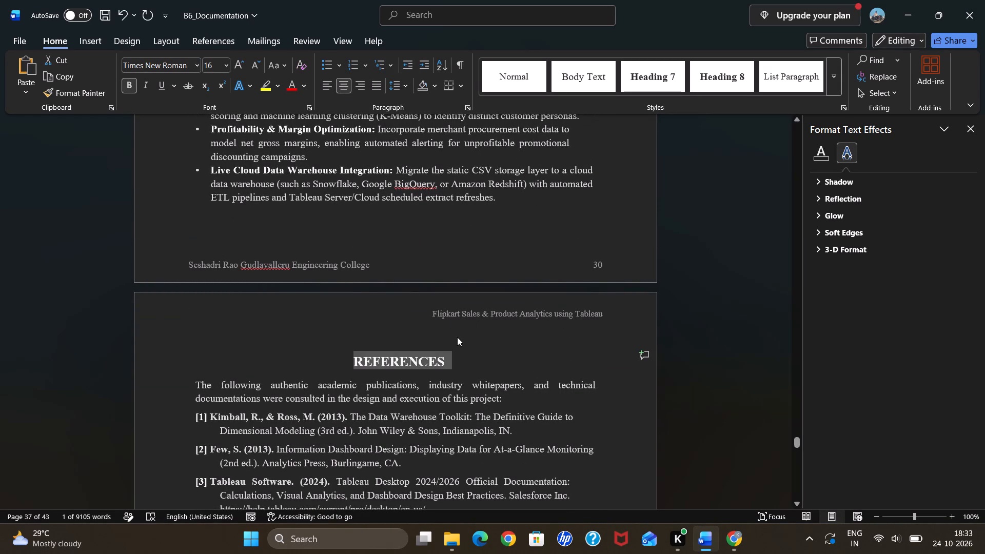
Insert seven blank lines below the completion certificate dated August 13, 2026, to push the following certificate onto a new page.
scroll(457, 337, "down", 5)
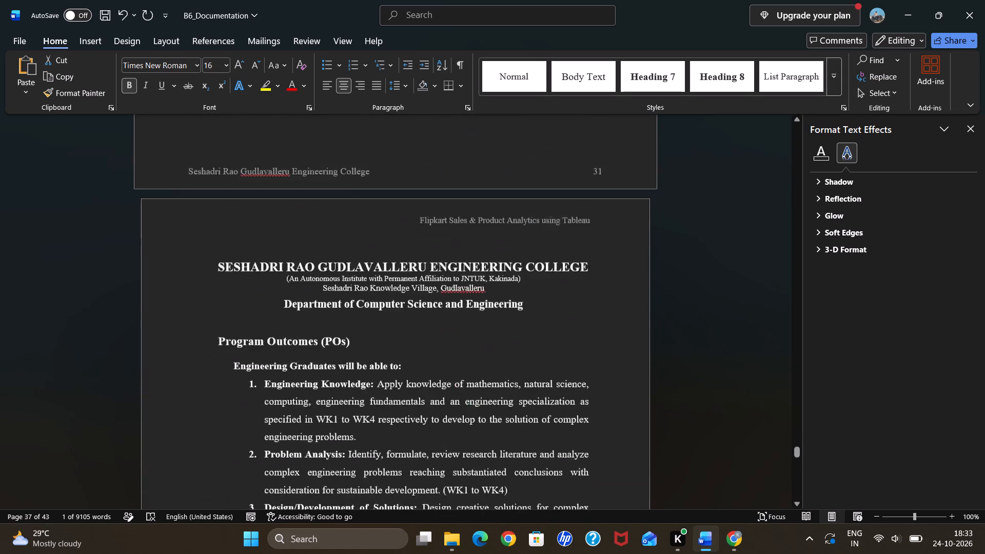
scroll(457, 337, "down", 1)
scroll(457, 337, "up", 1)
scroll(457, 337, "down", 2)
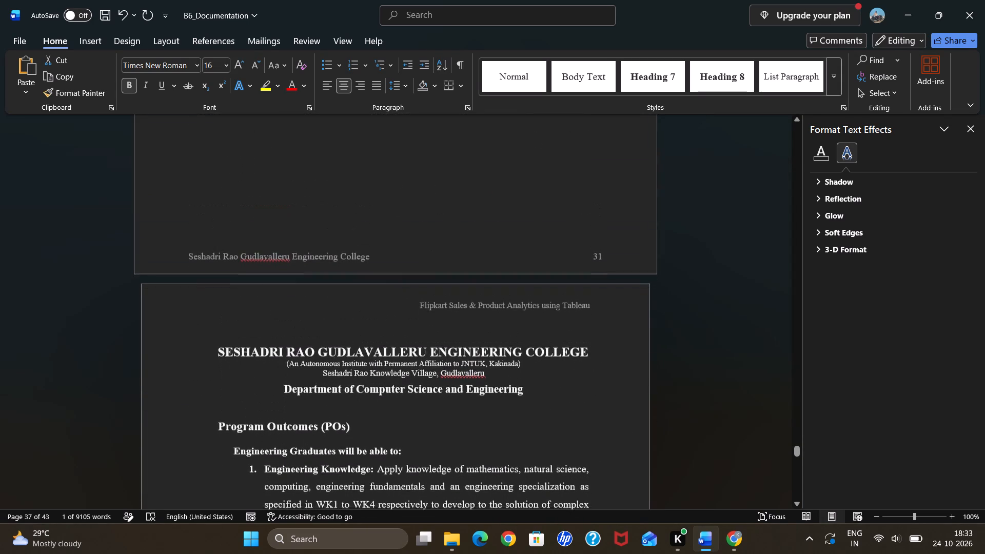
scroll(457, 337, "down", 2)
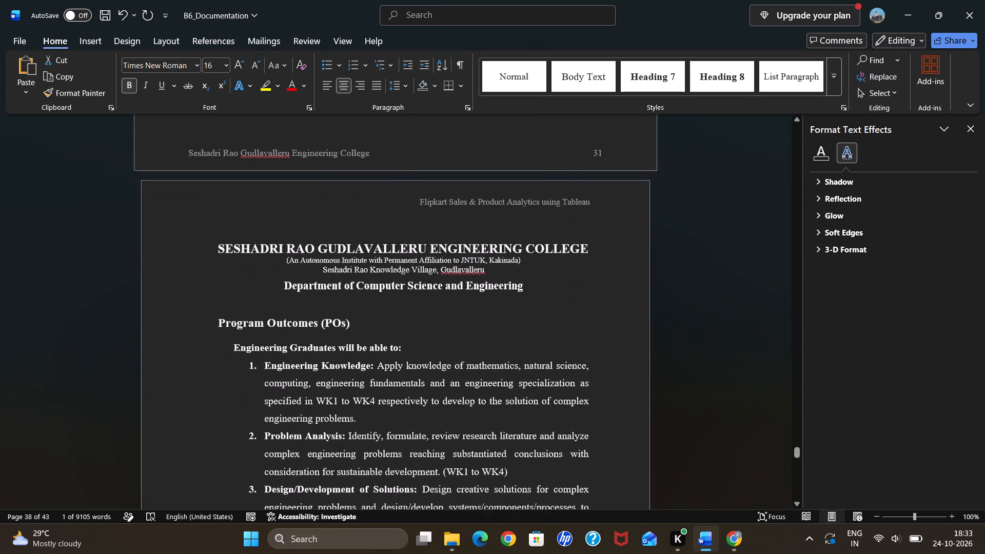
scroll(457, 337, "down", 8)
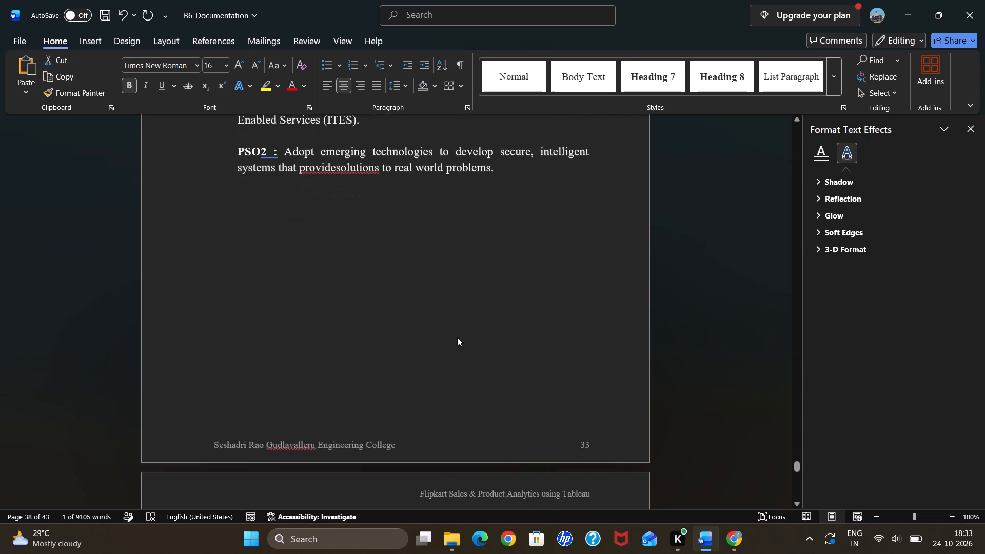
scroll(457, 337, "down", 5)
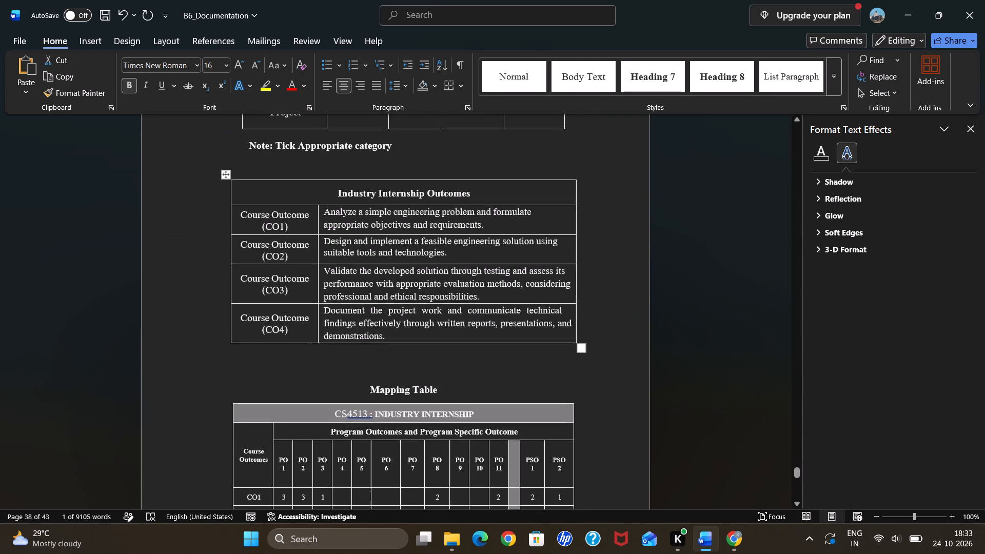
scroll(457, 337, "down", 2)
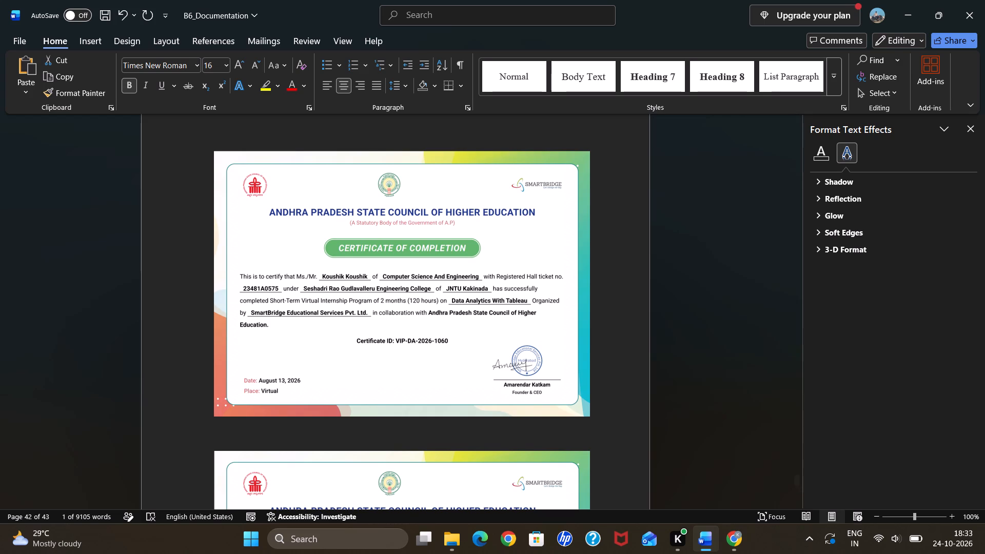
scroll(457, 337, "down", 1)
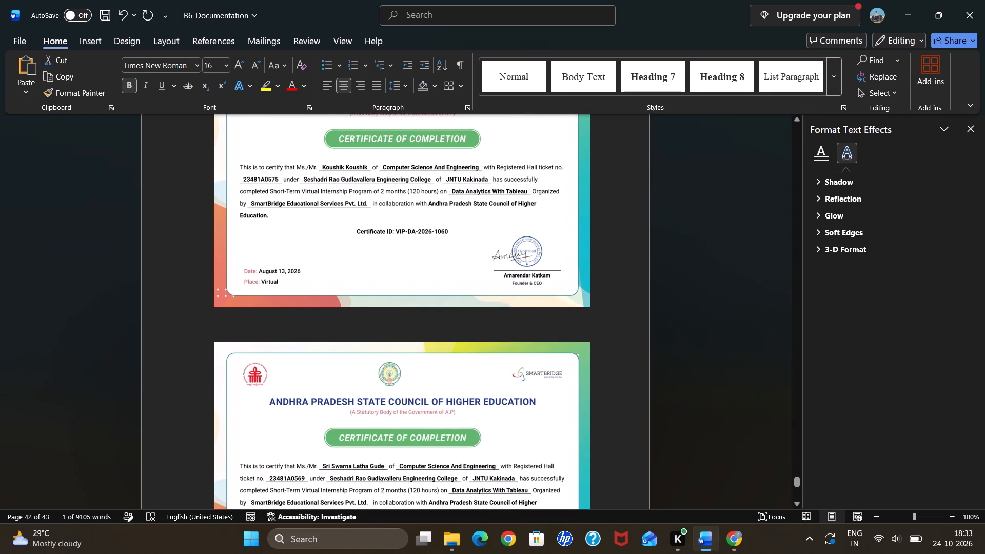
left_click(604, 302)
key("Return")
key("Return")
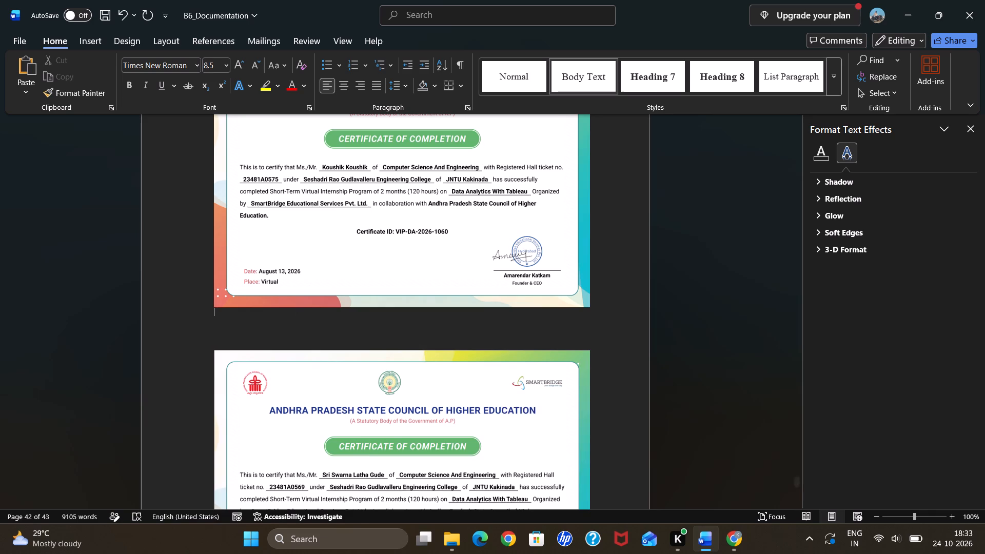
key("Return")
key("Return")
key("Return")
key("Return")
key("Return")
Insert eleven blank lines below the certificate dated August 10, 2026, to push the September 25 certificate onto a new page.
scroll(604, 302, "down", 1)
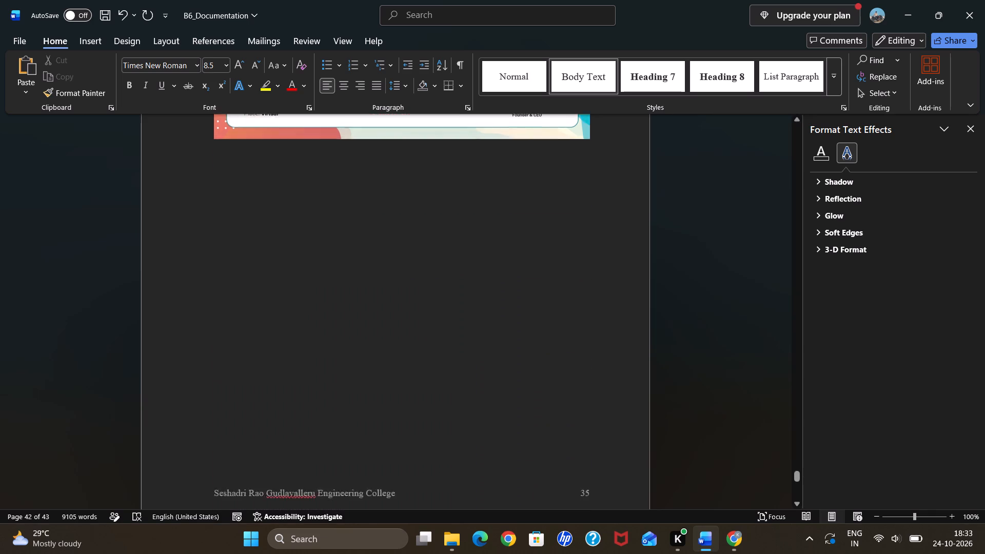
scroll(604, 302, "down", 4)
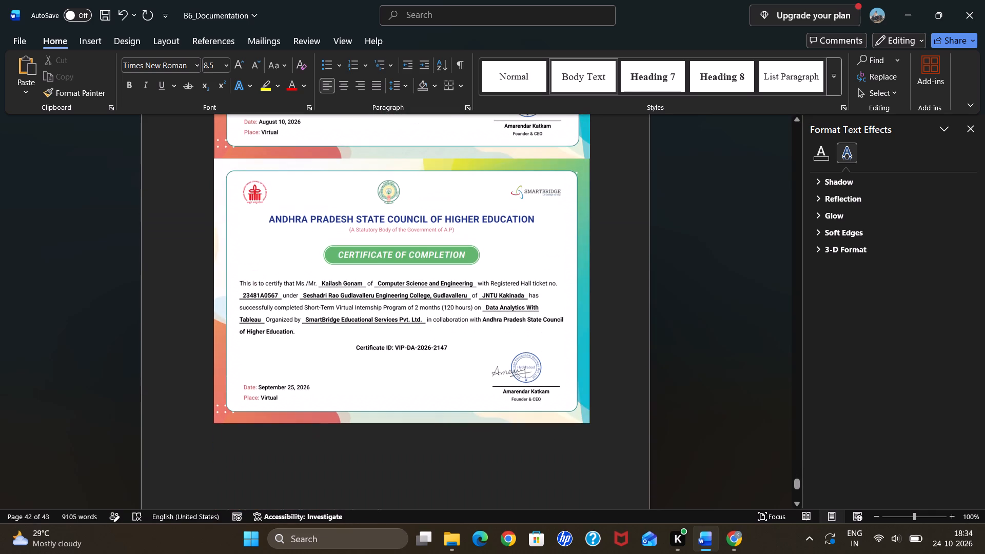
left_click(617, 170)
left_click(600, 144)
key("Return")
key("Return")
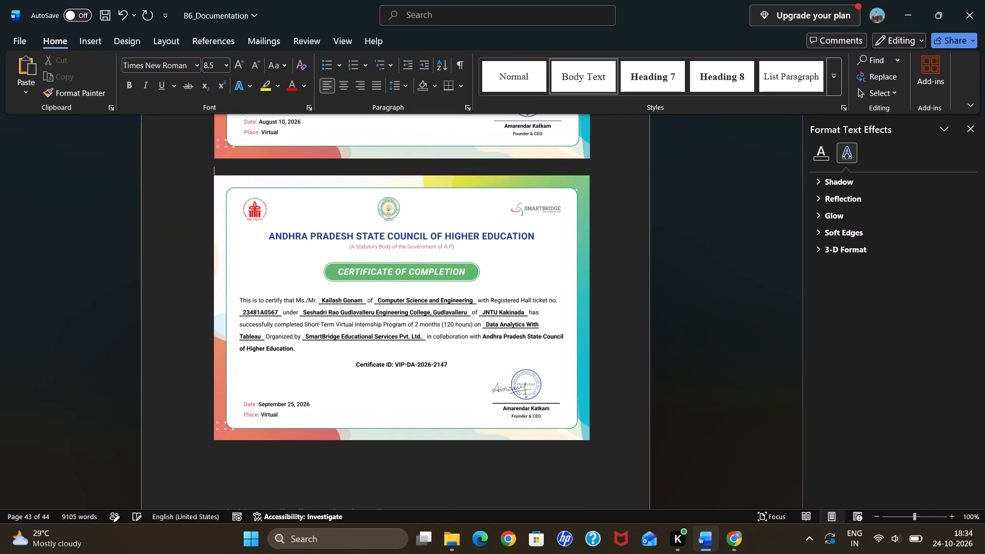
key("Return")
key("Return")
key("Return")
key("Return")
key("Return")
key("Return")
key("Return")
key("Return")
key("Return")
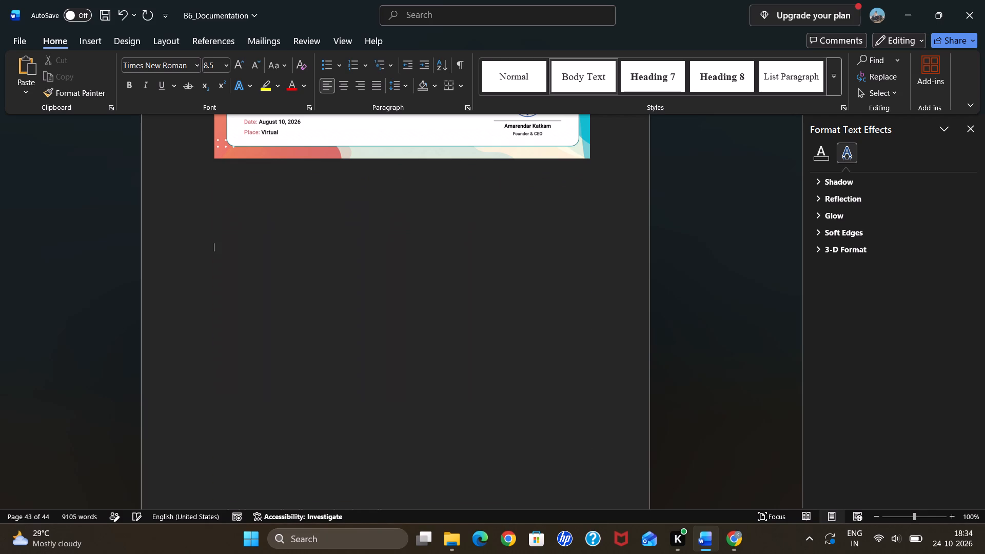
Insert seven blank lines below the certificate dated September 25, 2026, to push the last certificate onto its own page.
scroll(600, 144, "down", 4)
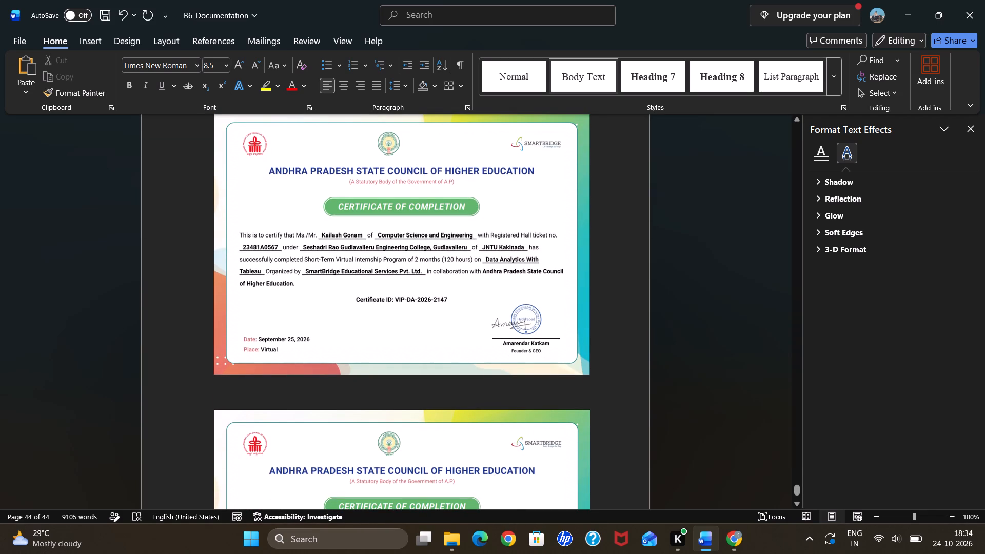
left_click(602, 354)
key("Return")
key("Return")
key("Return")
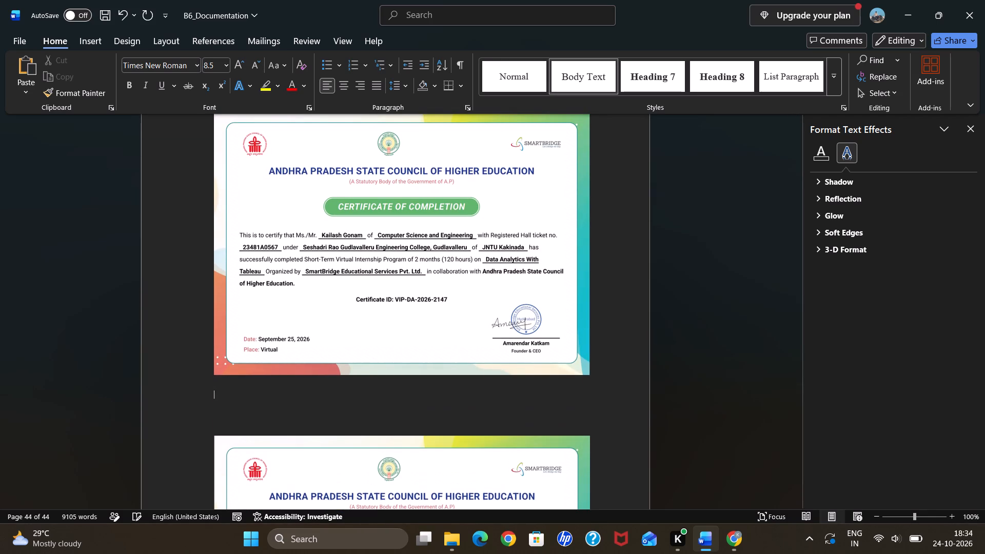
key("Return")
key("Return")
key("Return")
key("Return")
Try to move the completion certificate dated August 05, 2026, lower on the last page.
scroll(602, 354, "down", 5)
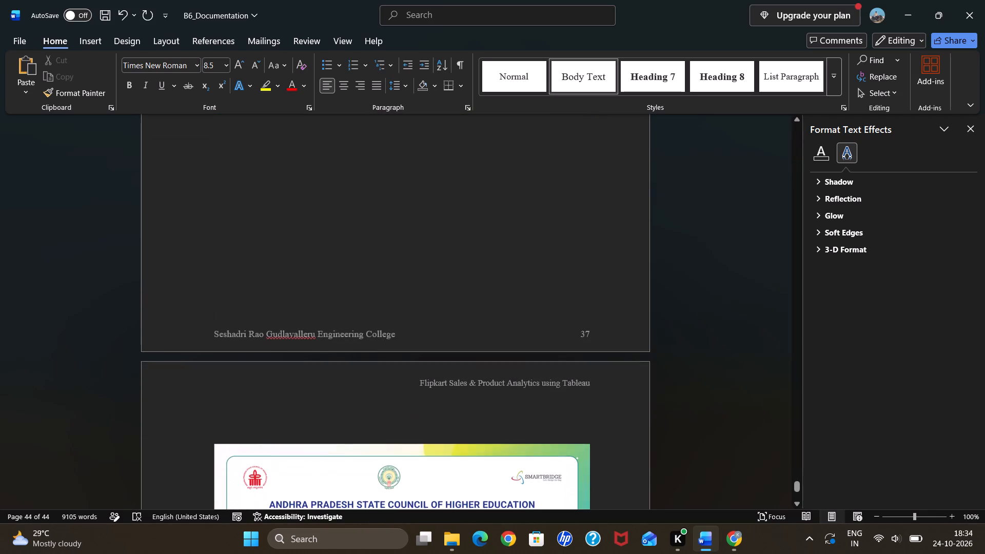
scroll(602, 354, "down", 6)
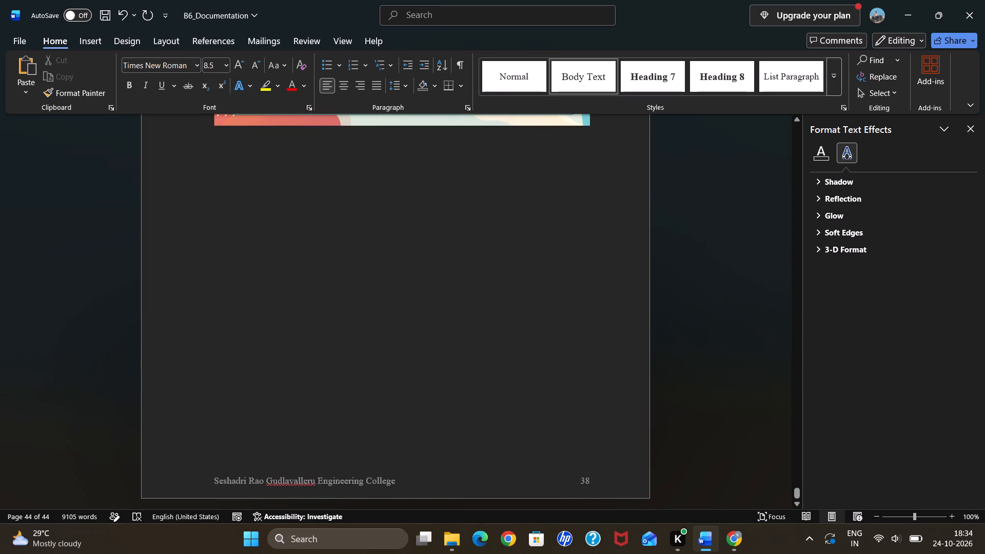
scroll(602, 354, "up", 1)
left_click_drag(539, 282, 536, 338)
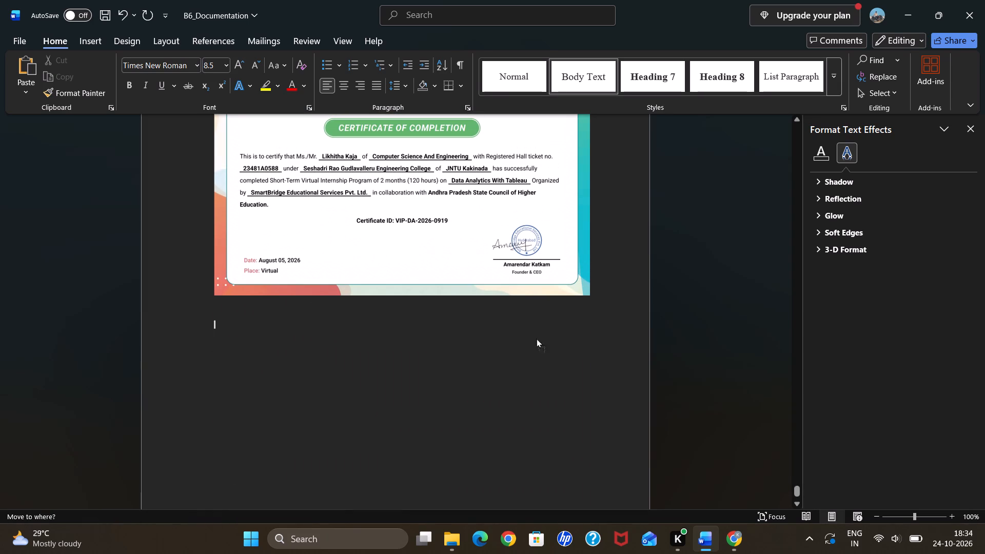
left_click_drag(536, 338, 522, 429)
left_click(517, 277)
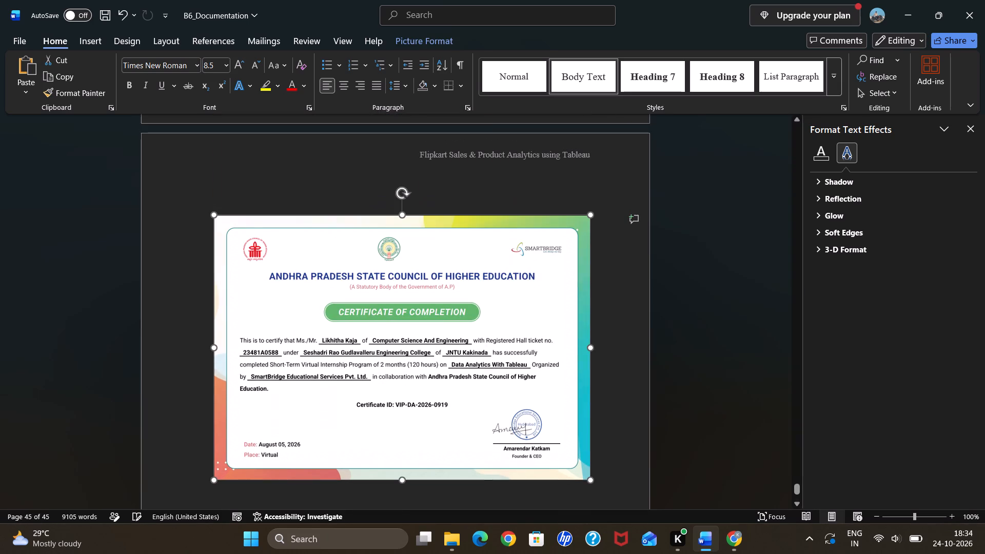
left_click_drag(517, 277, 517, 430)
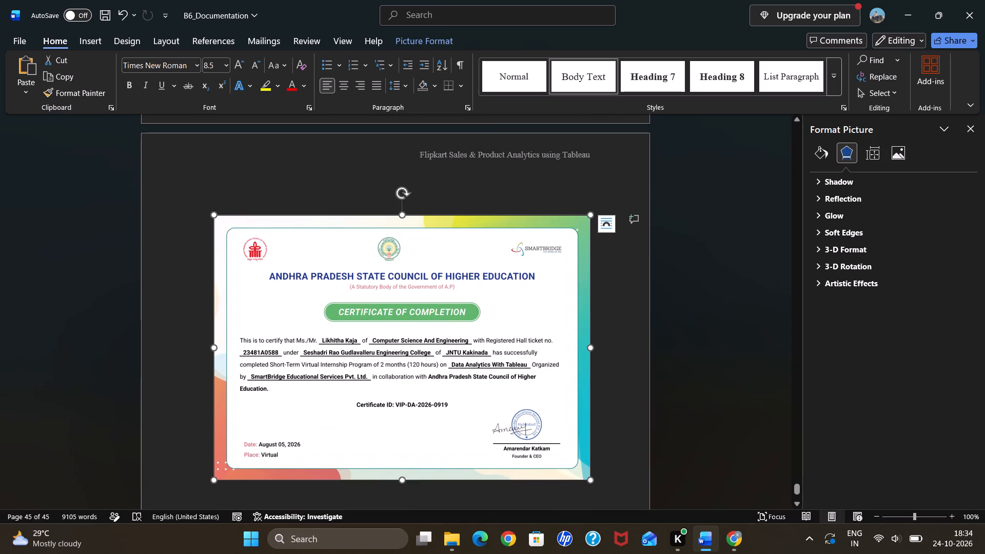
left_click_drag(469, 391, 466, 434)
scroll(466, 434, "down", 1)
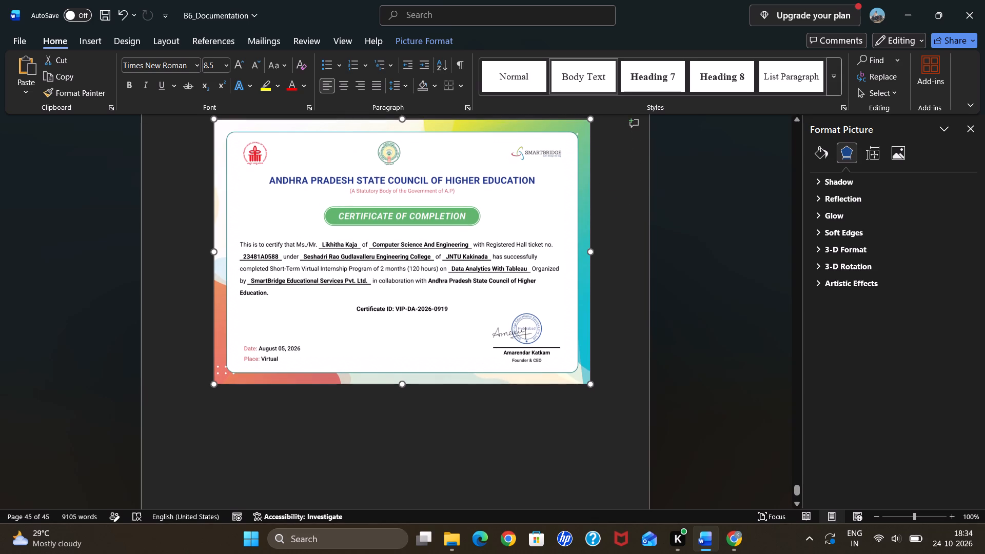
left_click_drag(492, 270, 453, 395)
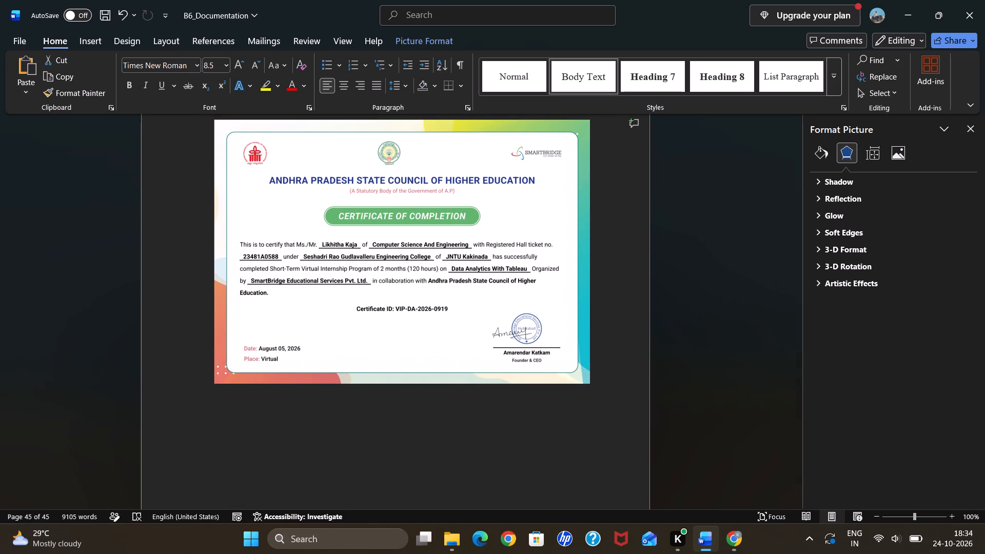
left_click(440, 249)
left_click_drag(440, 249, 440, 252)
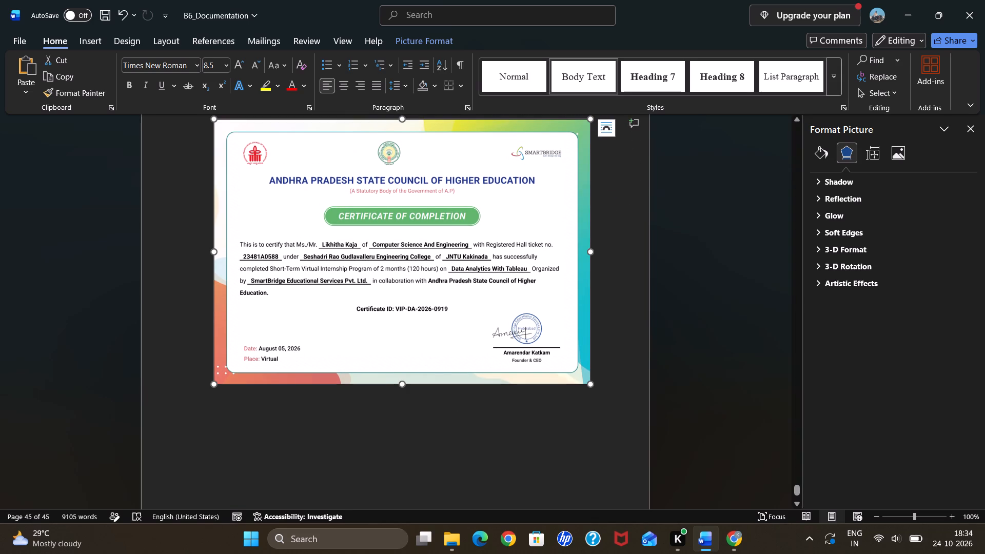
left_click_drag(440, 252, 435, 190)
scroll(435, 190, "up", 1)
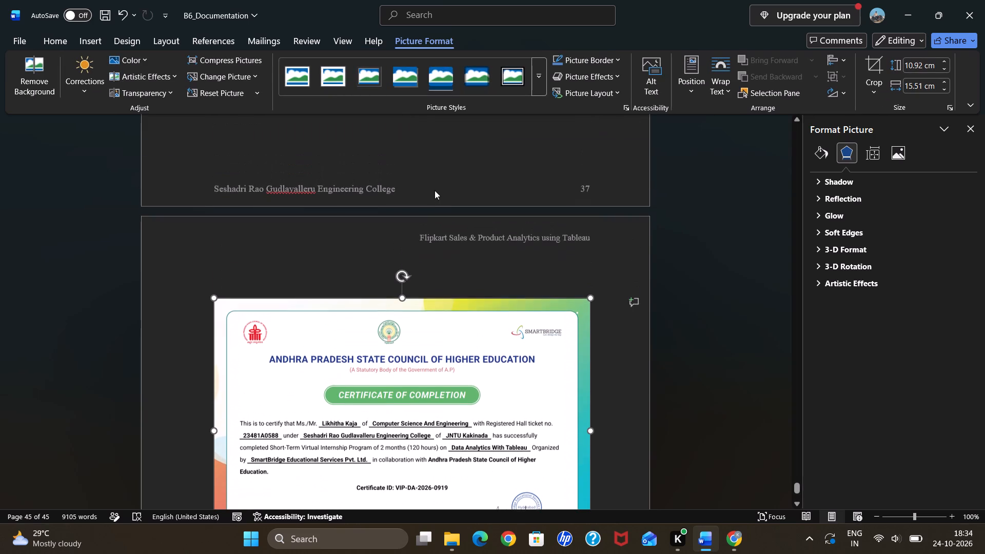
Try to lower the certificate dated August 05, 2026, by inserting three blank lines directly above it.
left_click(231, 287)
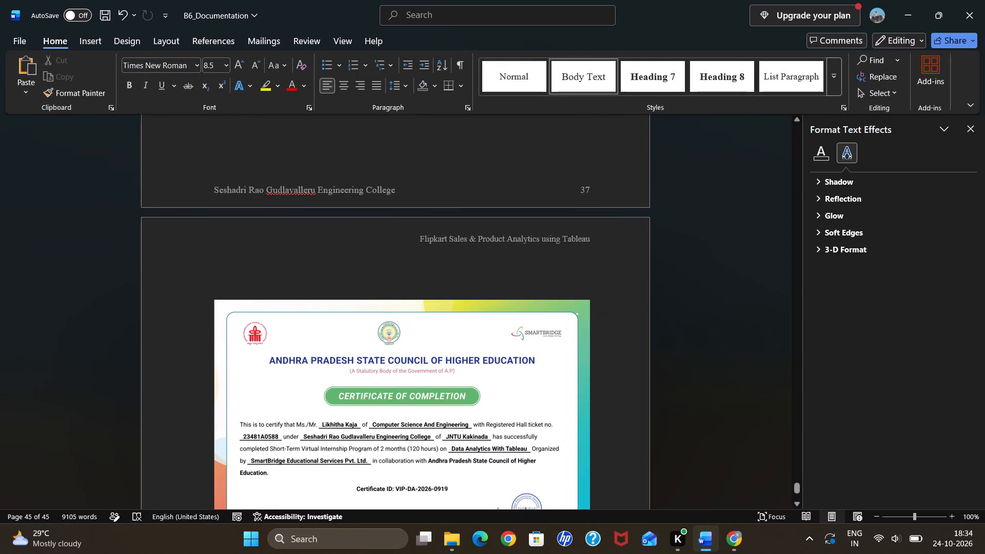
key("Return")
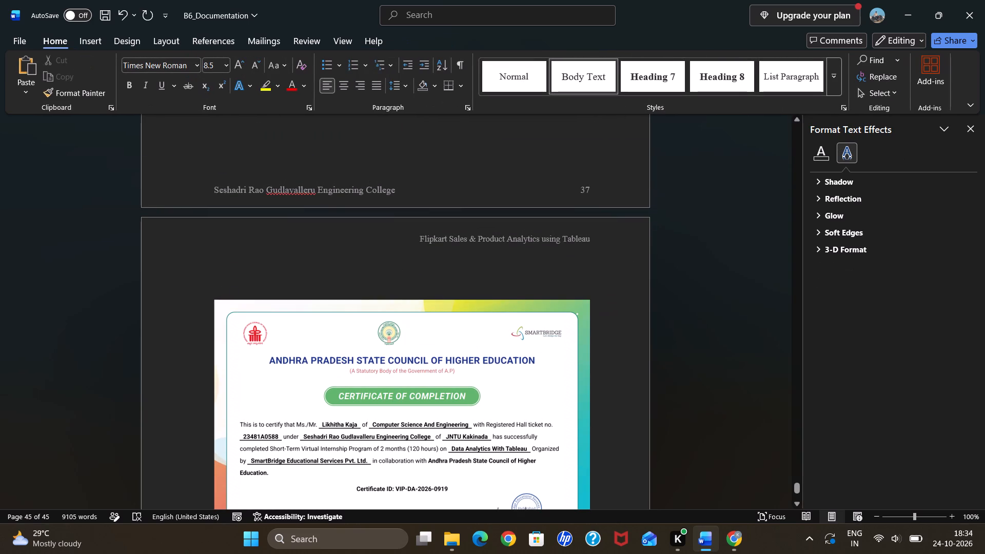
left_click(222, 297)
key("Return")
key("Return")
scroll(222, 297, "down", 3)
Move the completion certificate dated August 13, 2026, lower on its page, into the blank lines beneath it.
scroll(222, 297, "up", 14)
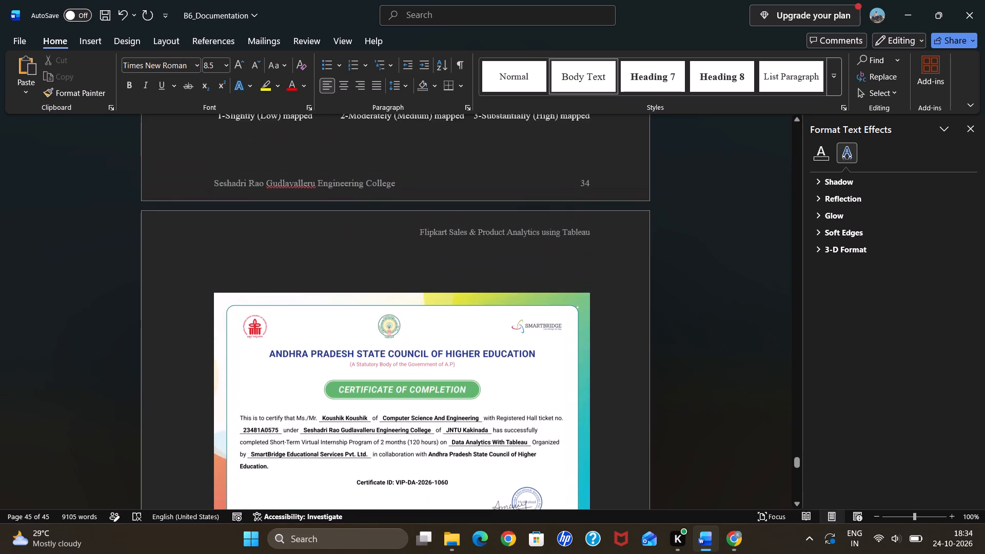
scroll(222, 297, "up", 1)
scroll(222, 297, "right", 1)
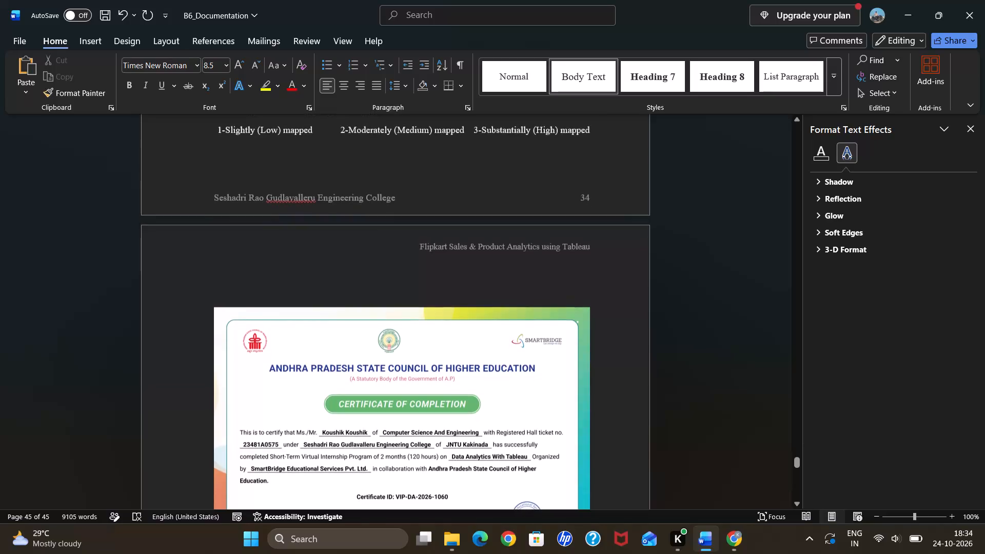
scroll(222, 297, "down", 2)
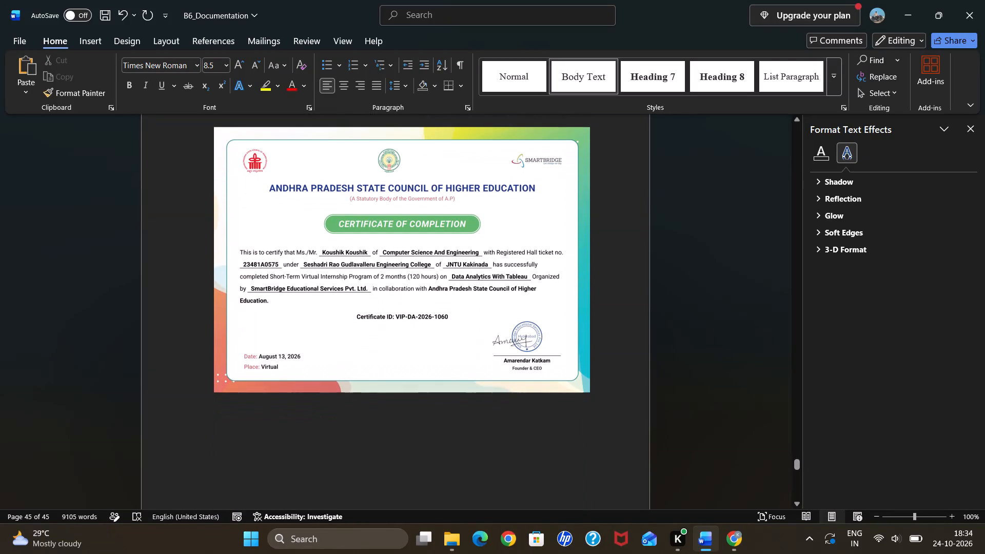
left_click(321, 323)
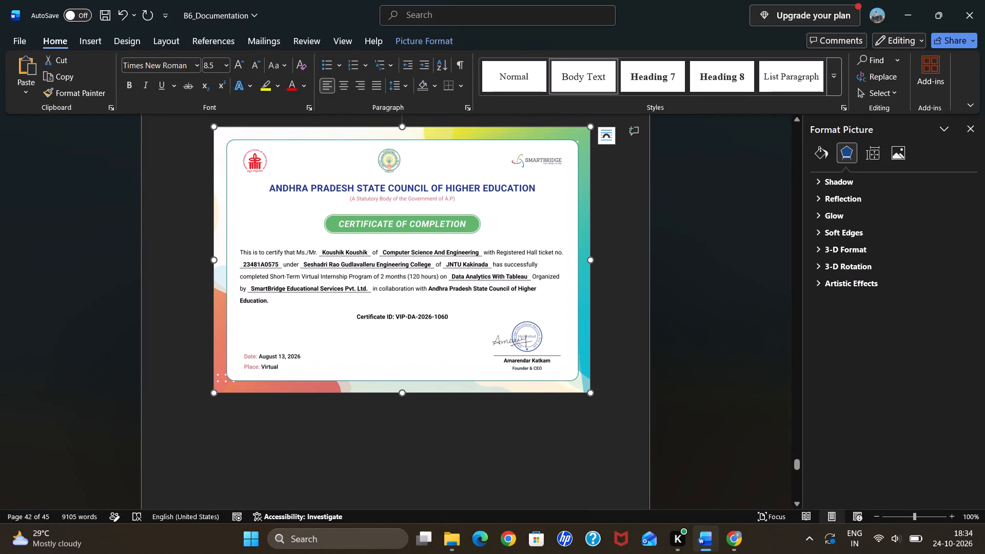
left_click_drag(369, 309, 362, 413)
left_click_drag(370, 374, 371, 442)
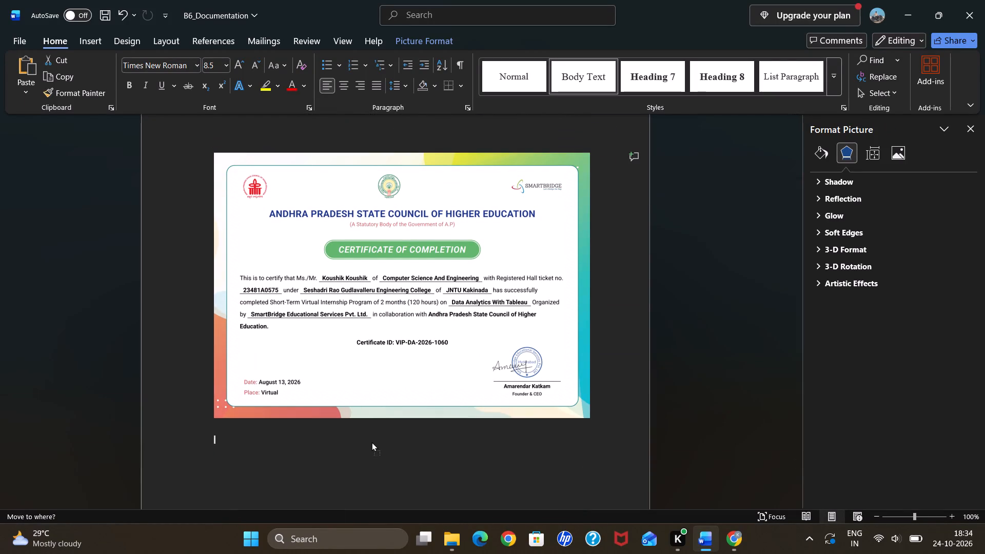
left_click_drag(371, 442, 371, 444)
scroll(460, 255, "up", 1)
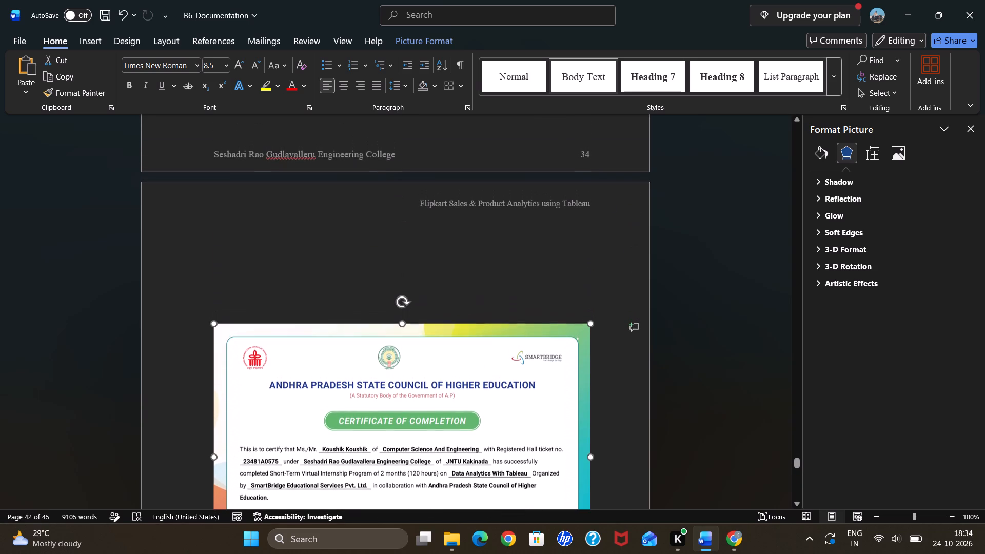
Centre-align the certificate picture dated August 13, 2026.
scroll(460, 255, "down", 1)
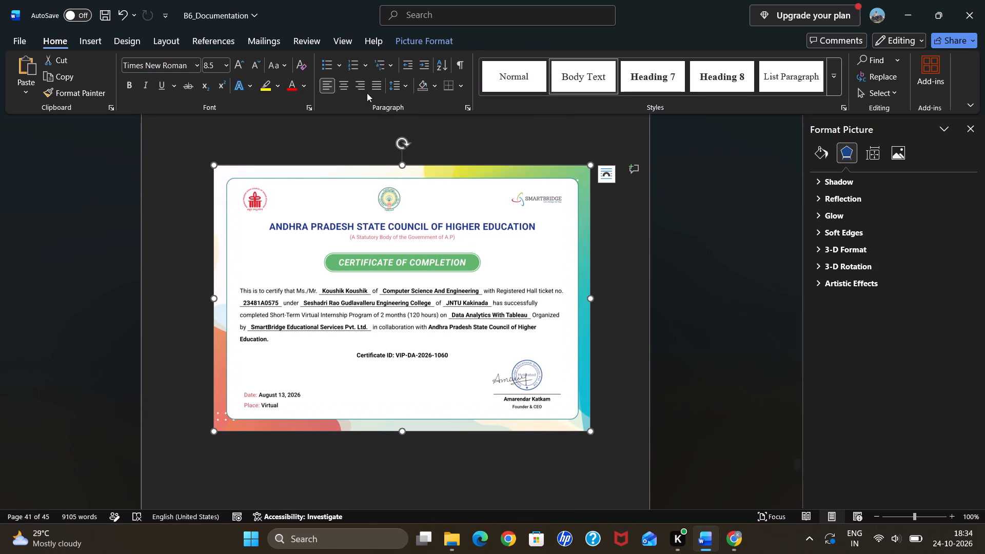
left_click(344, 84)
Check the placement of the remaining completion certificates through to the last page.
scroll(421, 141, "down", 7)
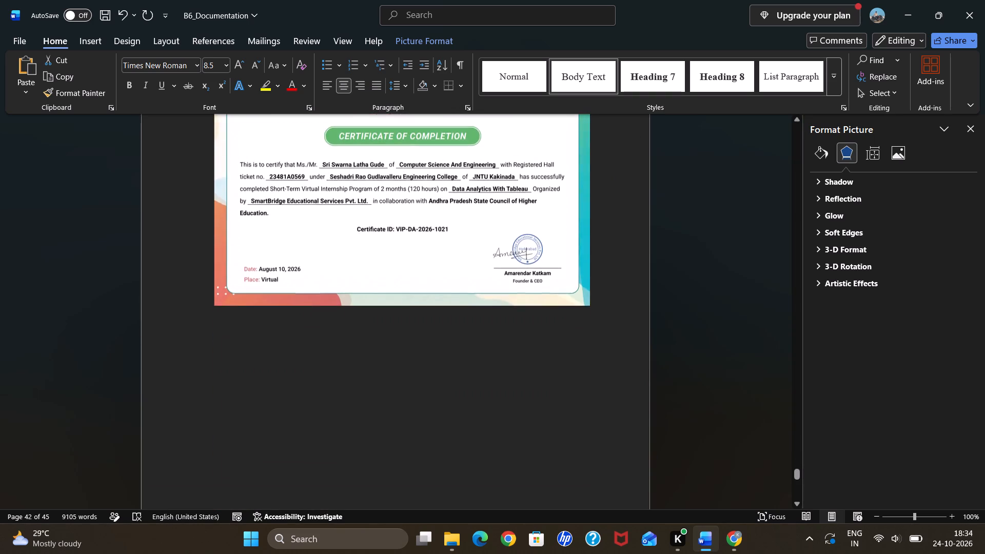
scroll(421, 141, "down", 7)
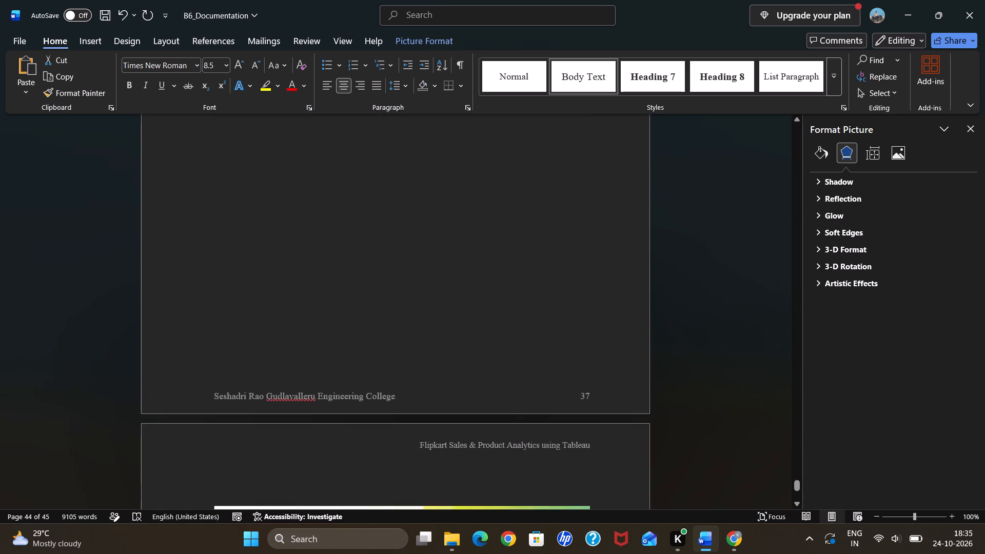
scroll(421, 141, "down", 11)
scroll(421, 141, "up", 5)
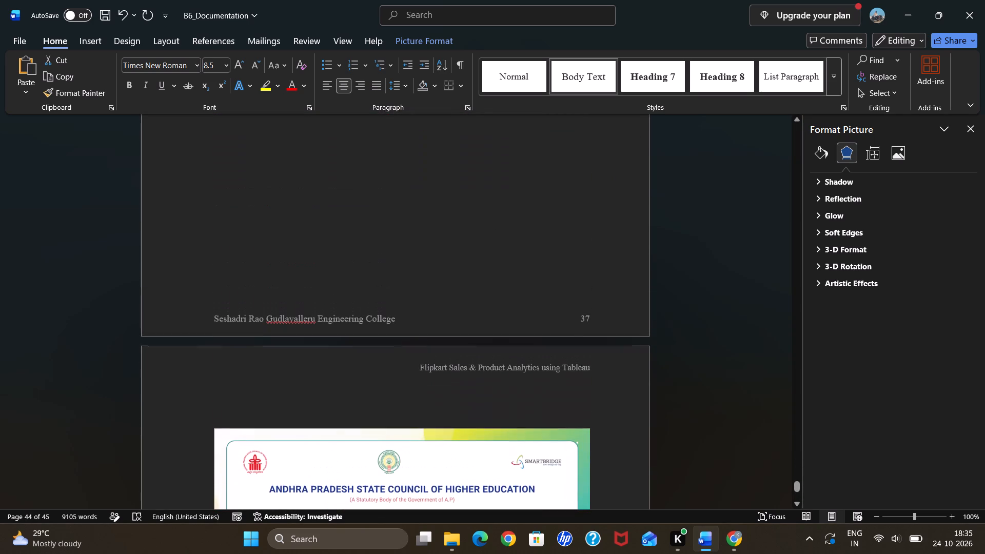
Switch to File Explorer and open the Downloads folder.
left_click(454, 536)
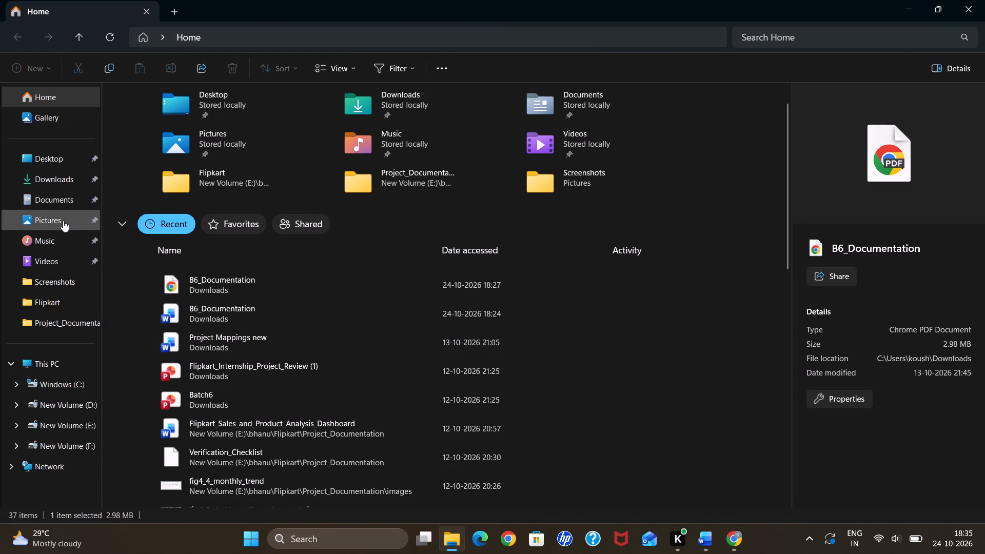
left_click(59, 180)
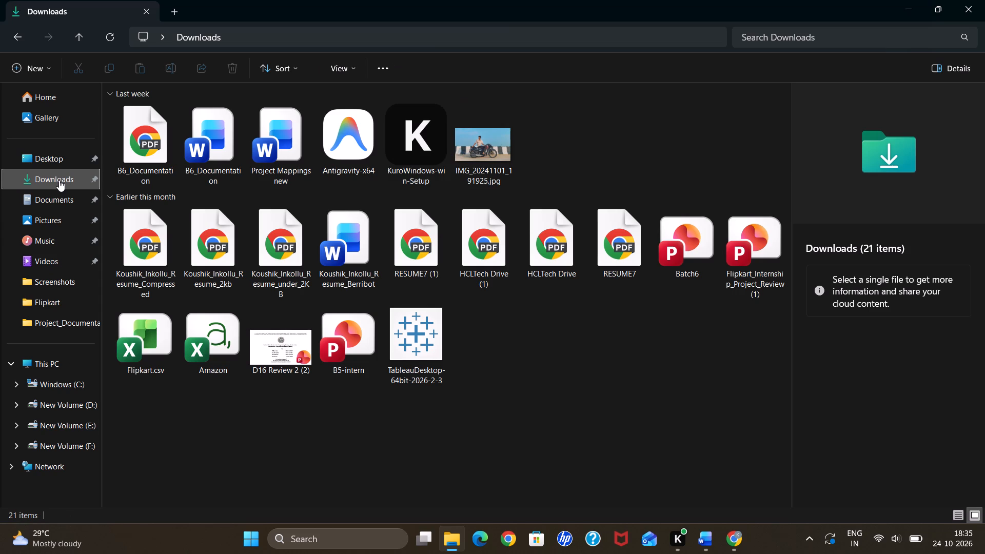
Switch back to the B6_Documentation report in Word and review the certificate pages back to the mapping table page.
left_click(704, 535)
scroll(625, 306, "up", 1)
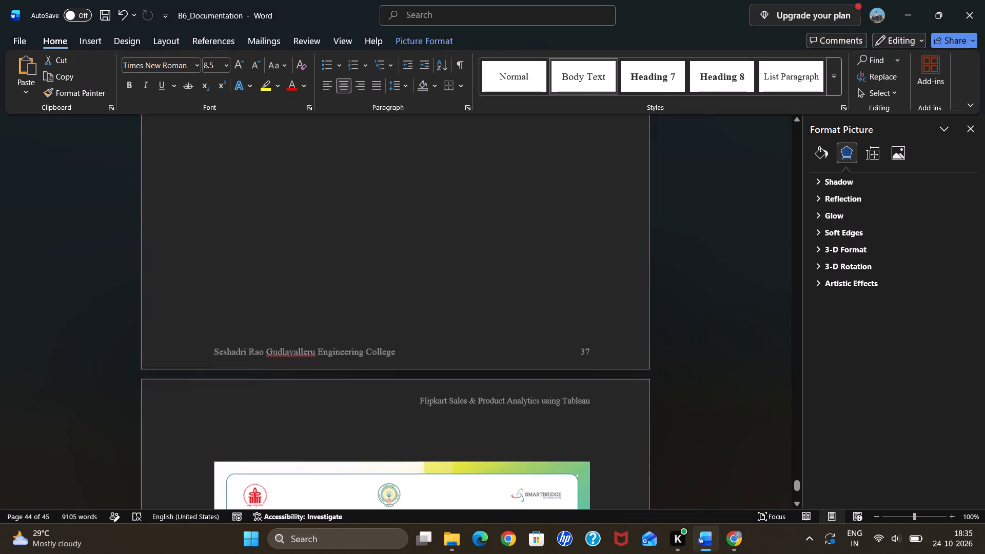
scroll(625, 306, "up", 8)
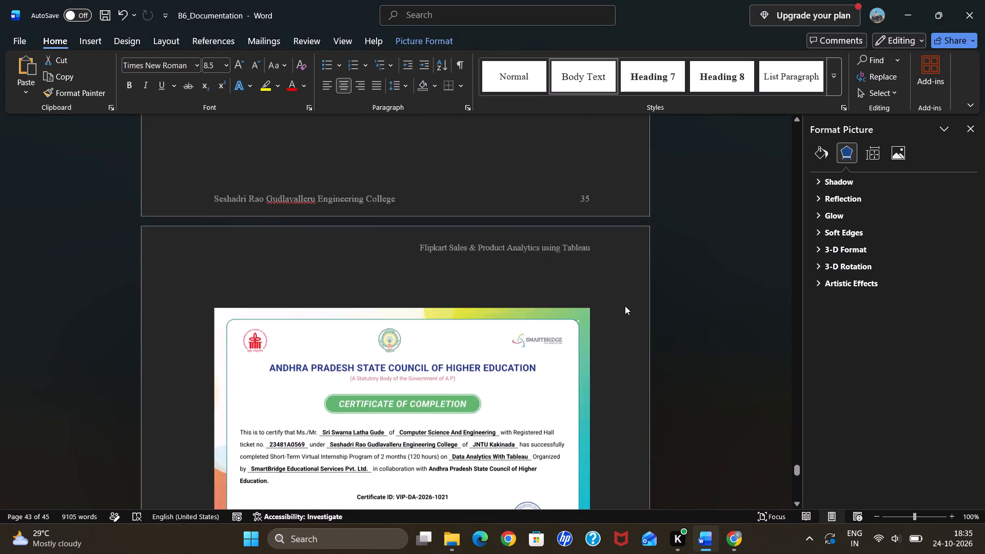
scroll(625, 306, "up", 3)
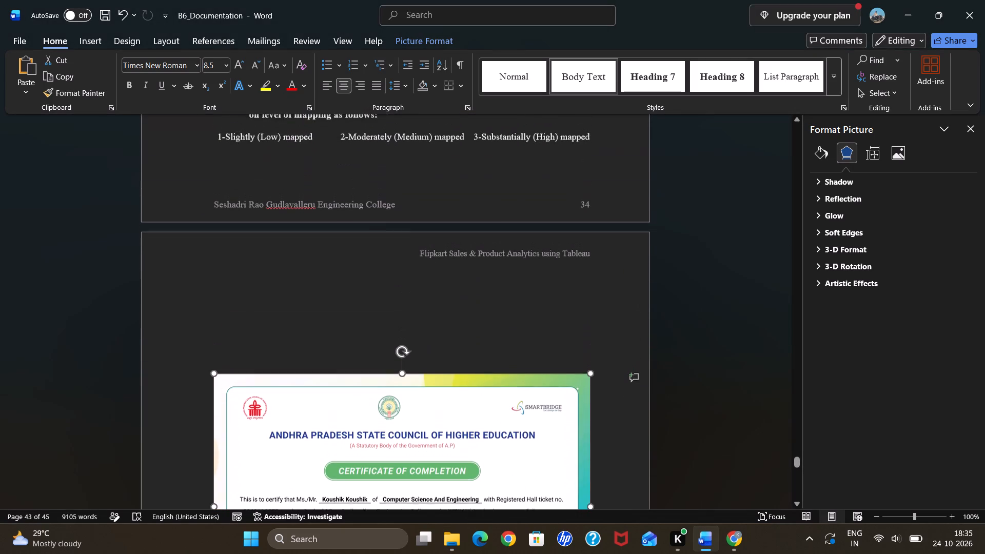
scroll(625, 306, "up", 1)
Insert three blank lines directly above the certificate dated August 13, 2026, to lower it on its page.
scroll(625, 306, "down", 1)
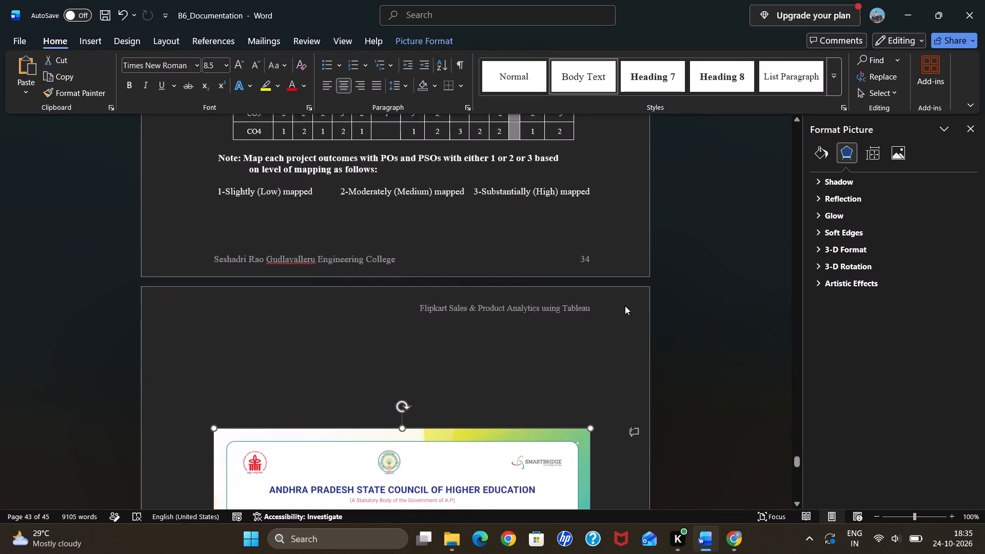
scroll(625, 306, "down", 2)
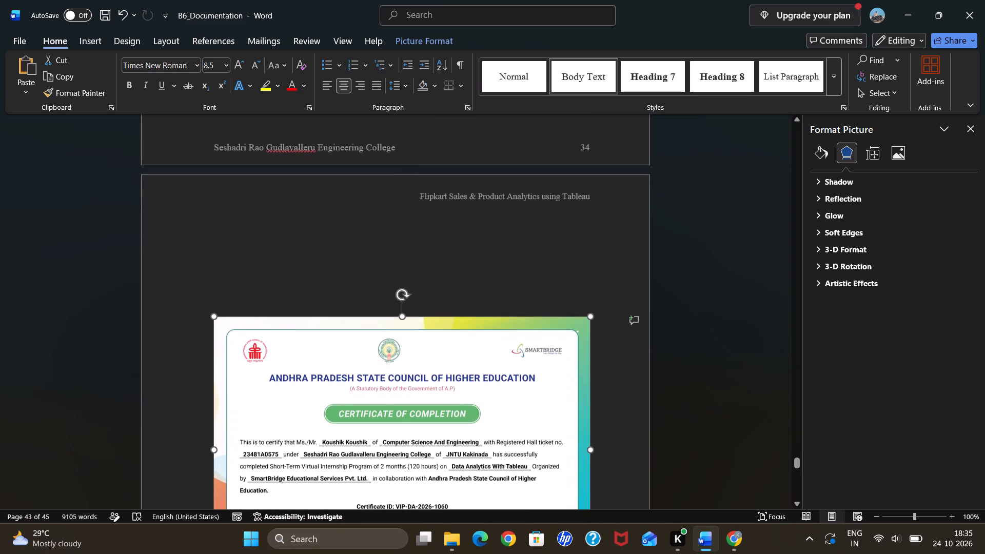
scroll(625, 303, "down", 2)
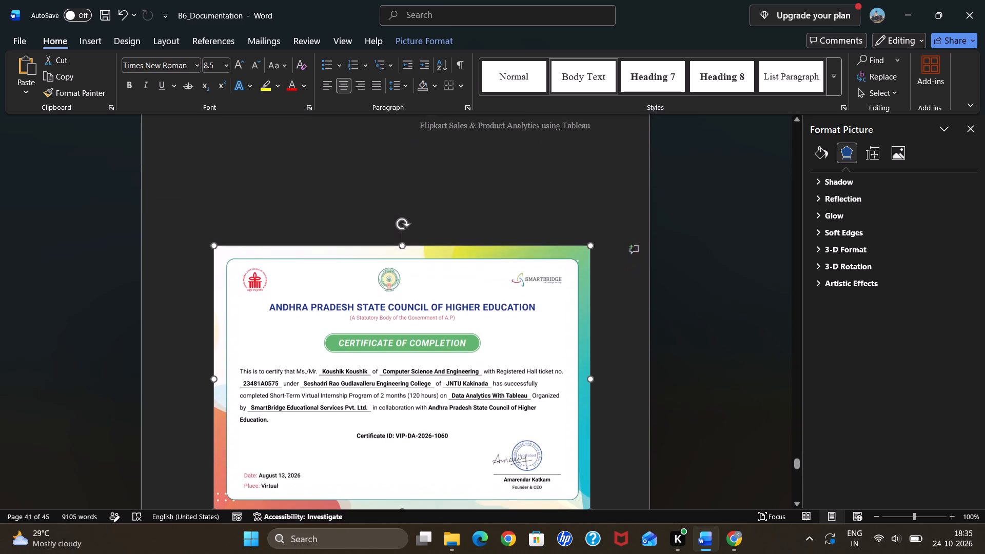
scroll(627, 267, "down", 1)
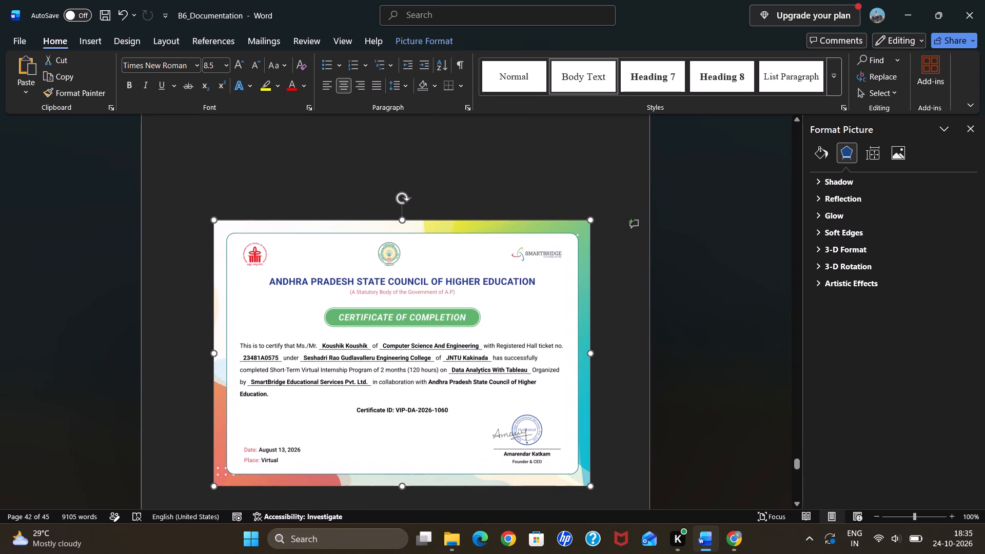
scroll(627, 267, "down", 1)
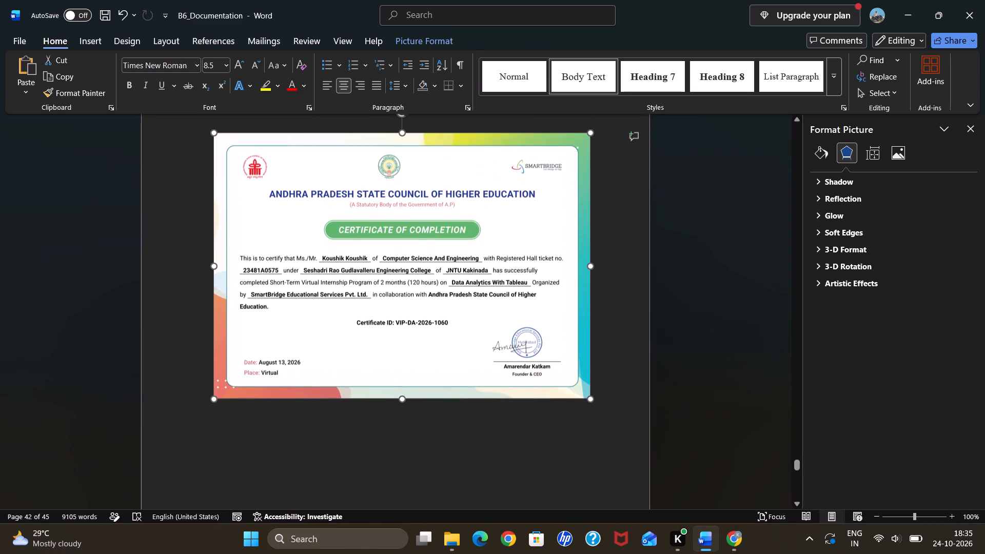
scroll(627, 267, "down", 1)
scroll(532, 264, "up", 1)
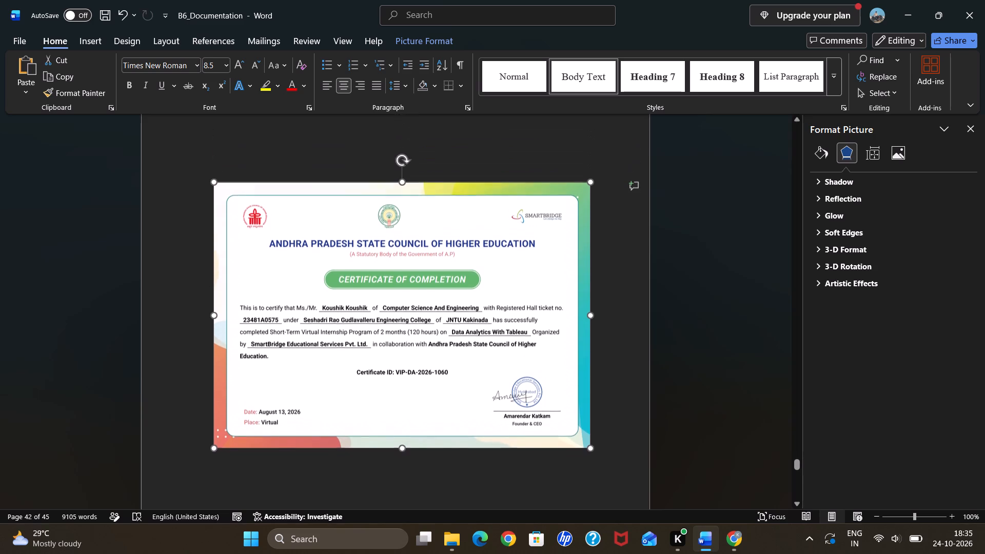
left_click(285, 182)
key("Return")
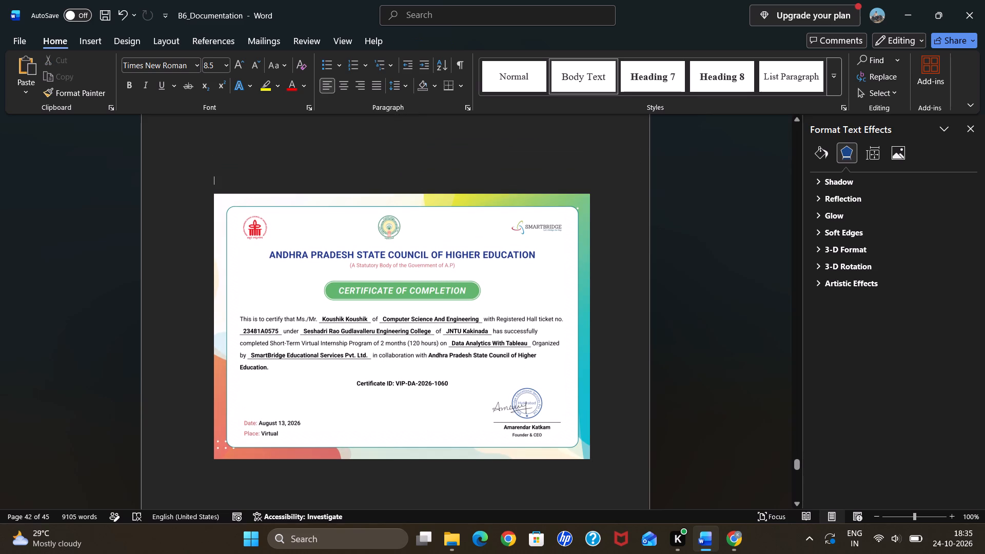
key("Return")
key("Return")
scroll(388, 222, "down", 1)
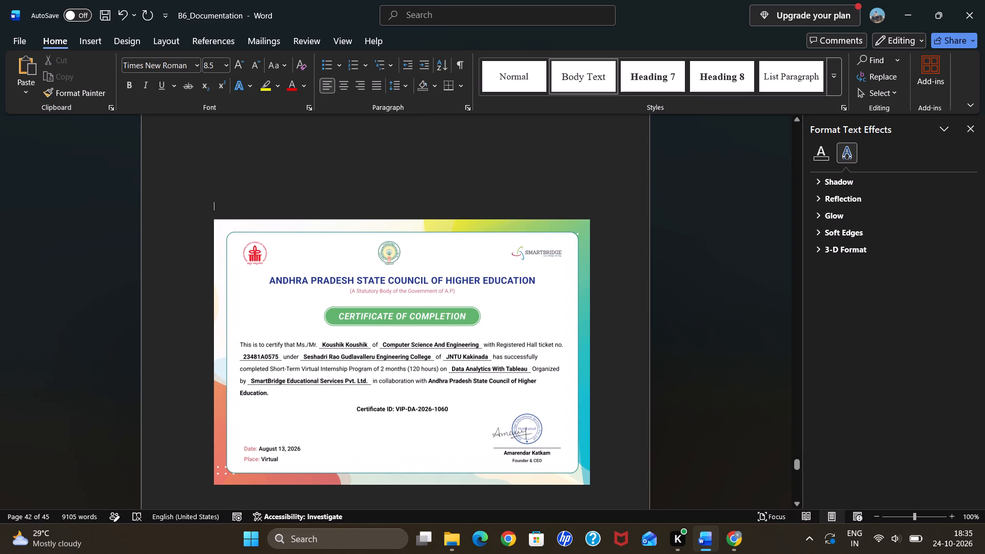
scroll(388, 222, "down", 3)
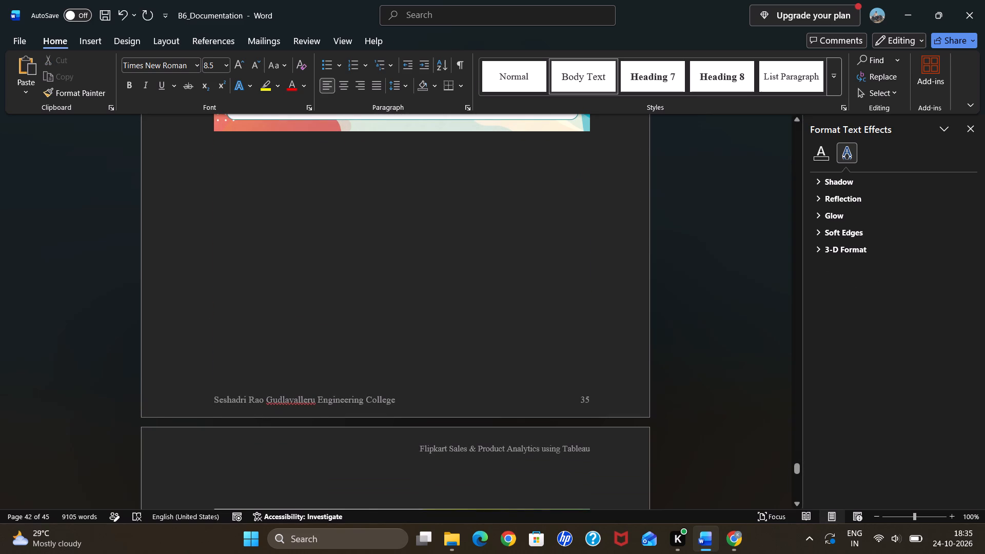
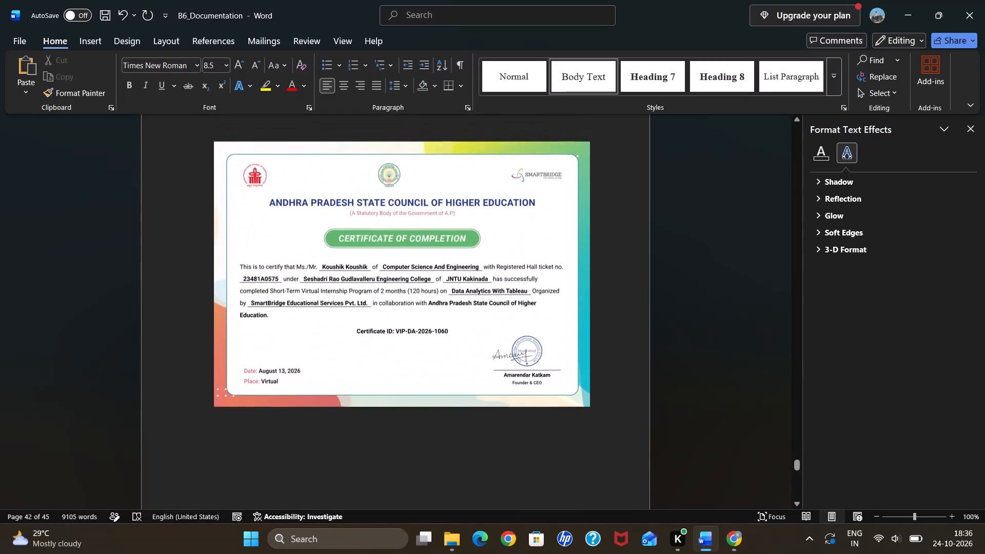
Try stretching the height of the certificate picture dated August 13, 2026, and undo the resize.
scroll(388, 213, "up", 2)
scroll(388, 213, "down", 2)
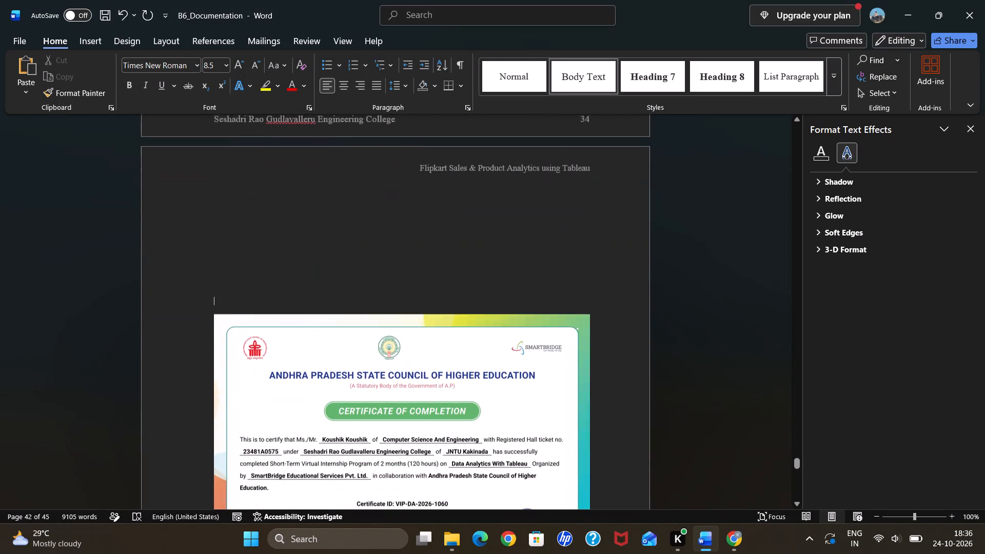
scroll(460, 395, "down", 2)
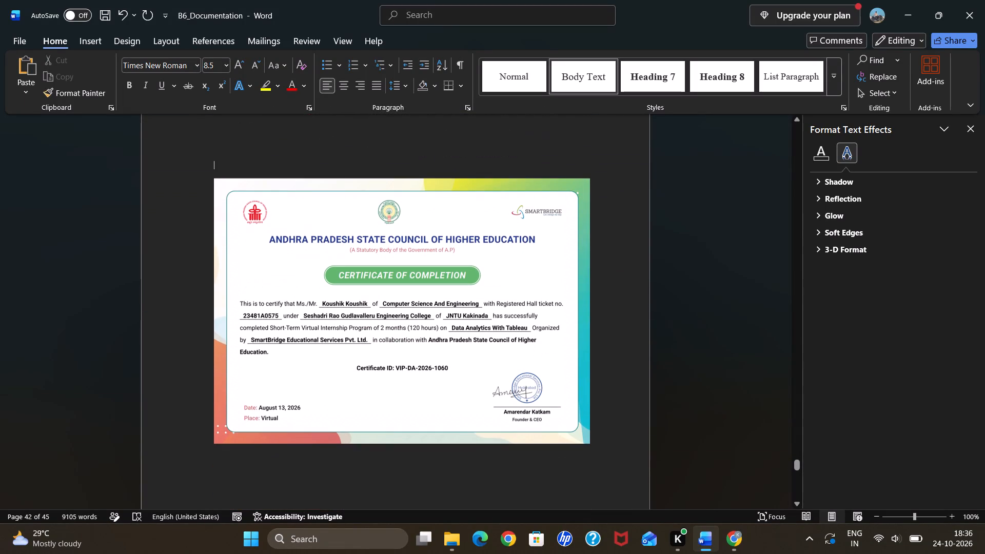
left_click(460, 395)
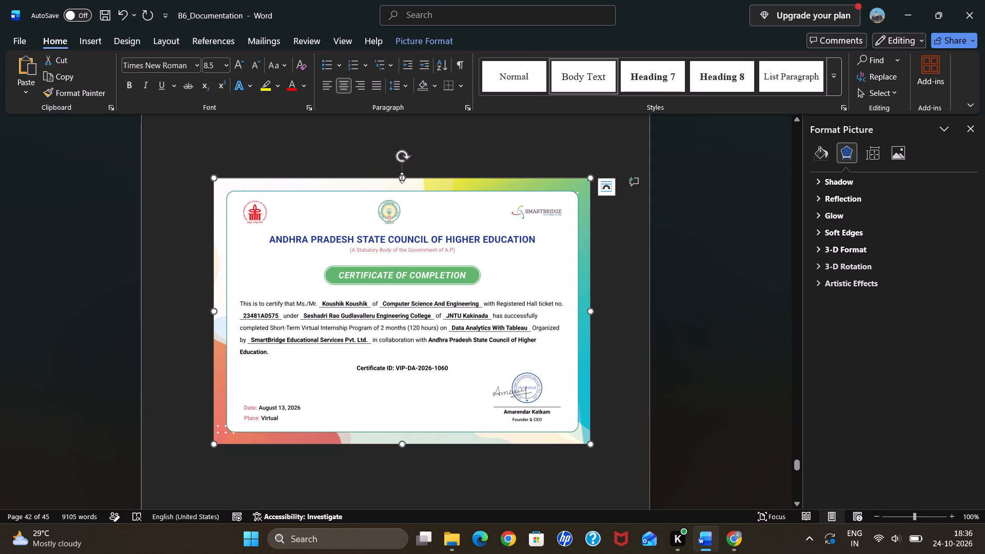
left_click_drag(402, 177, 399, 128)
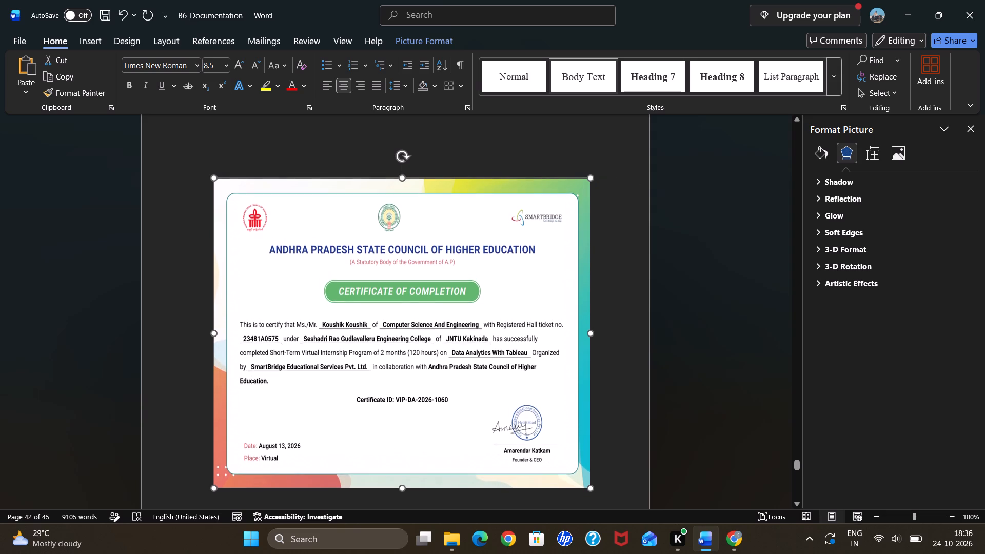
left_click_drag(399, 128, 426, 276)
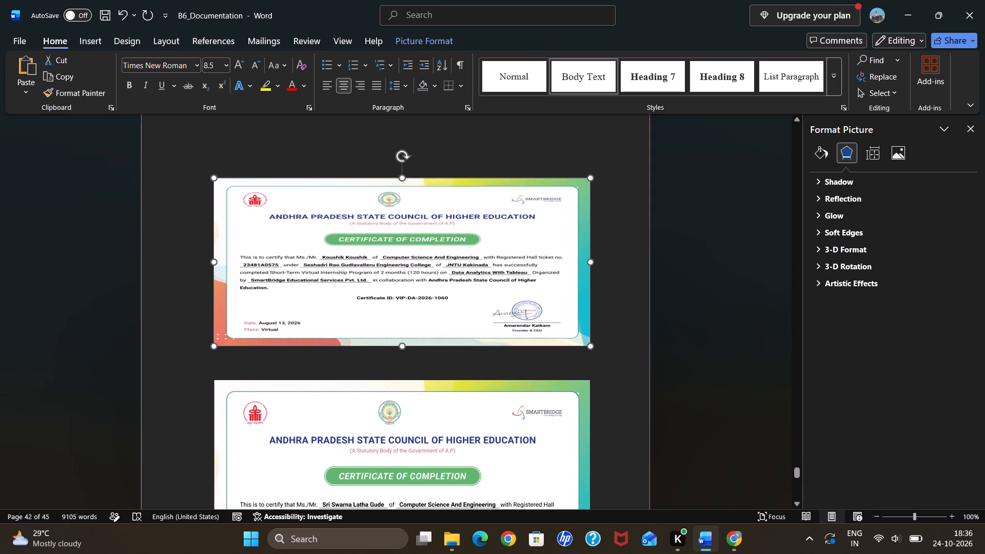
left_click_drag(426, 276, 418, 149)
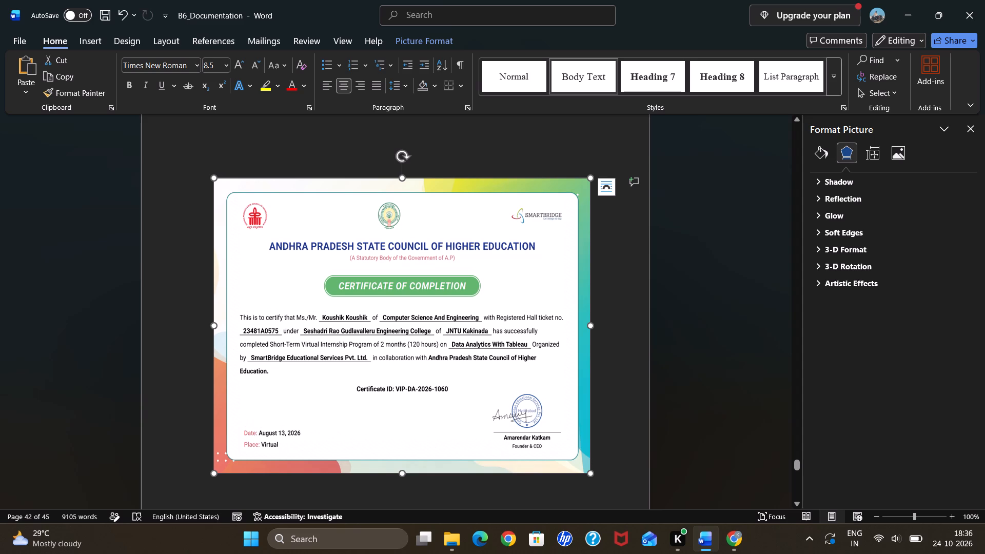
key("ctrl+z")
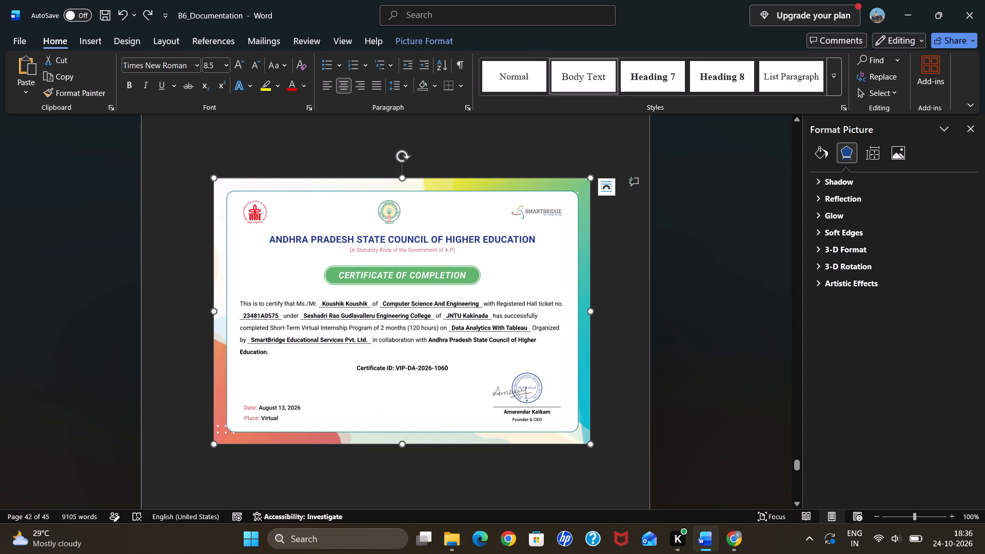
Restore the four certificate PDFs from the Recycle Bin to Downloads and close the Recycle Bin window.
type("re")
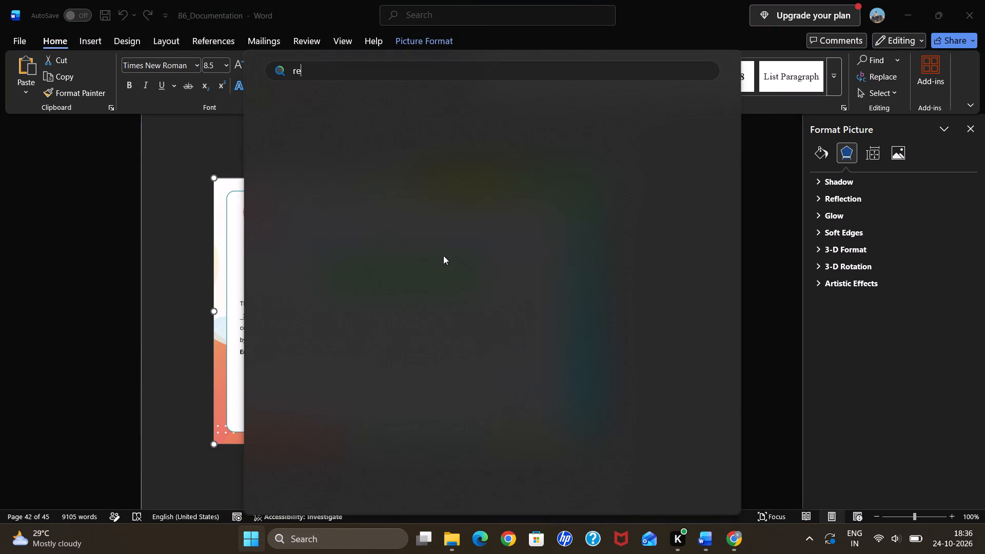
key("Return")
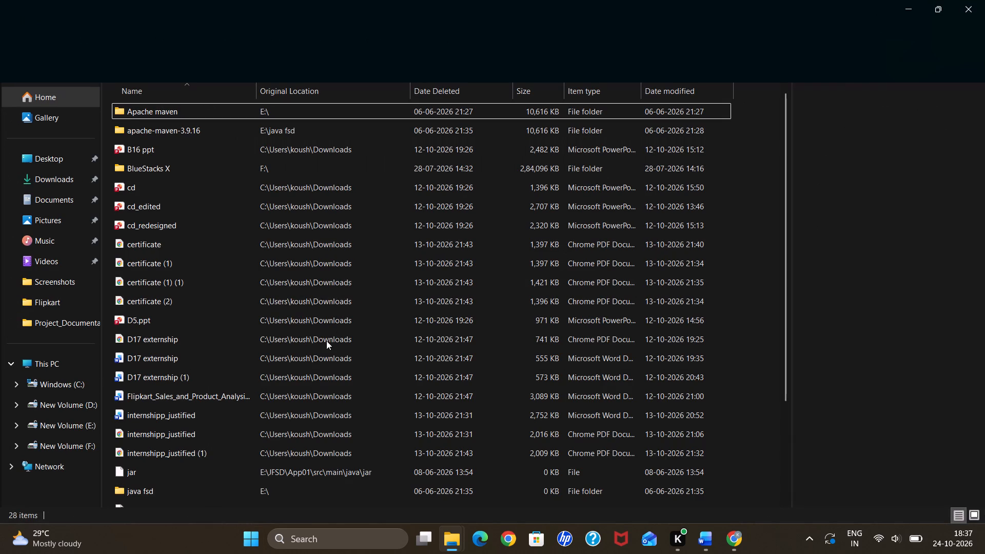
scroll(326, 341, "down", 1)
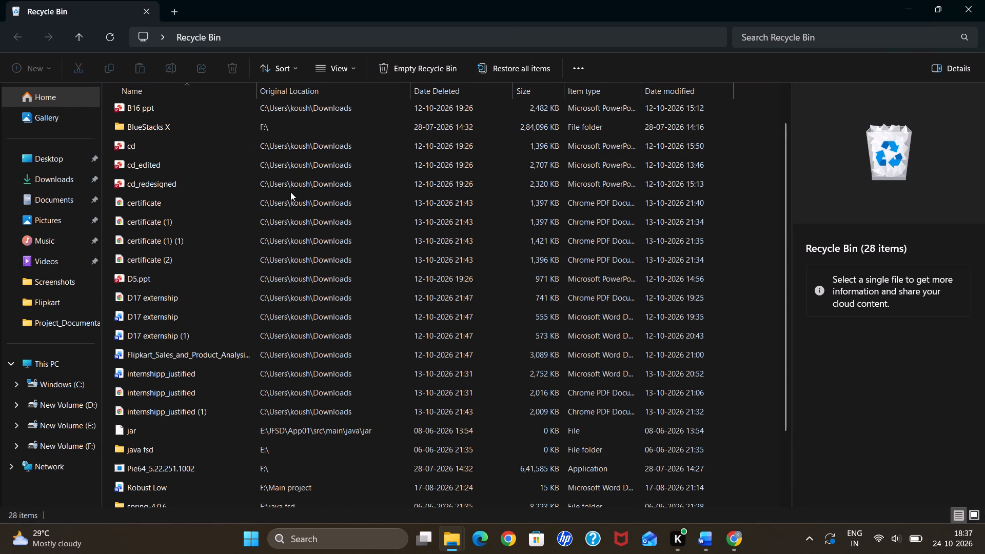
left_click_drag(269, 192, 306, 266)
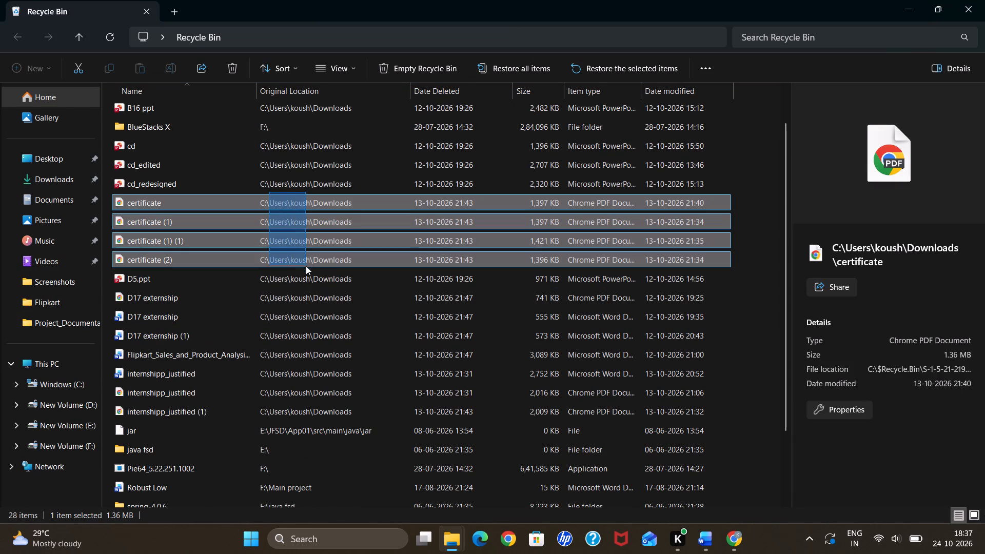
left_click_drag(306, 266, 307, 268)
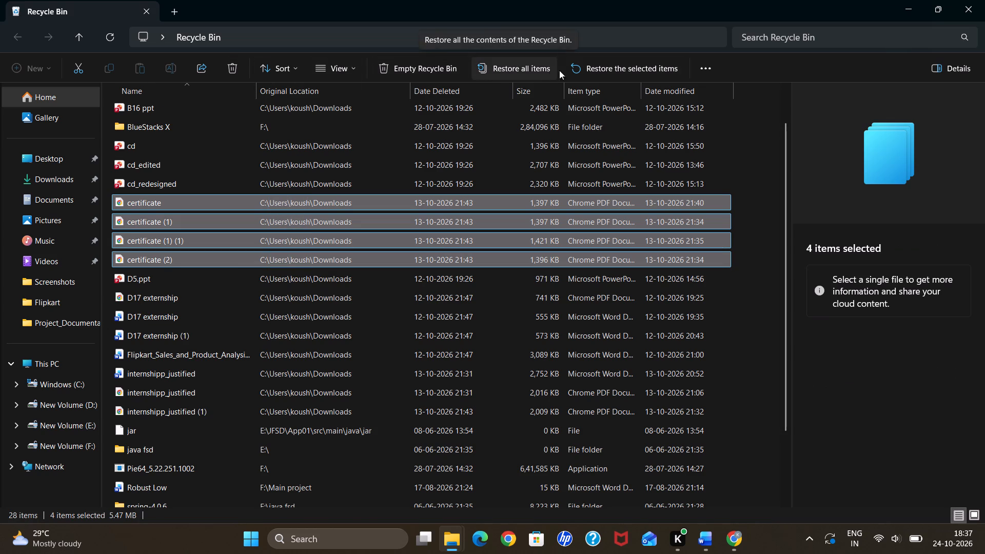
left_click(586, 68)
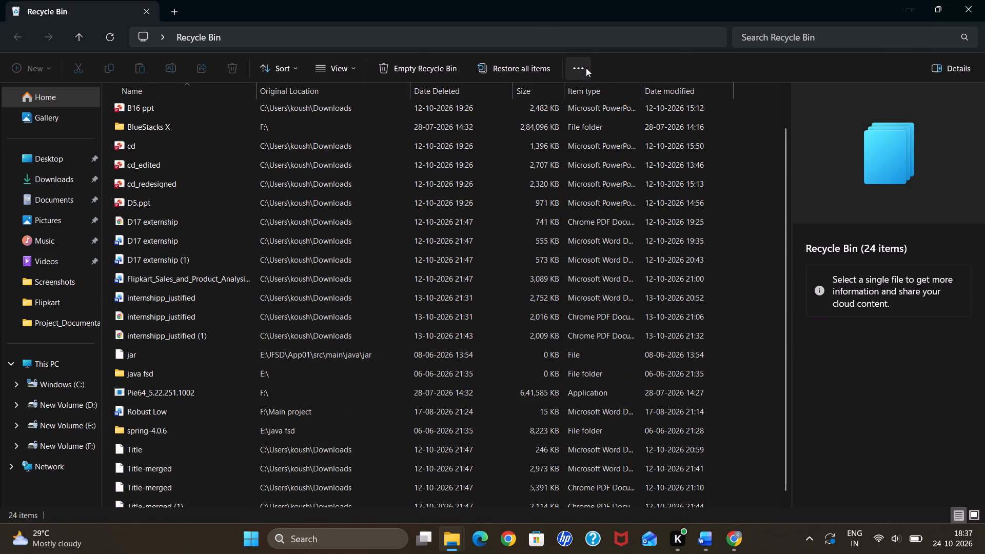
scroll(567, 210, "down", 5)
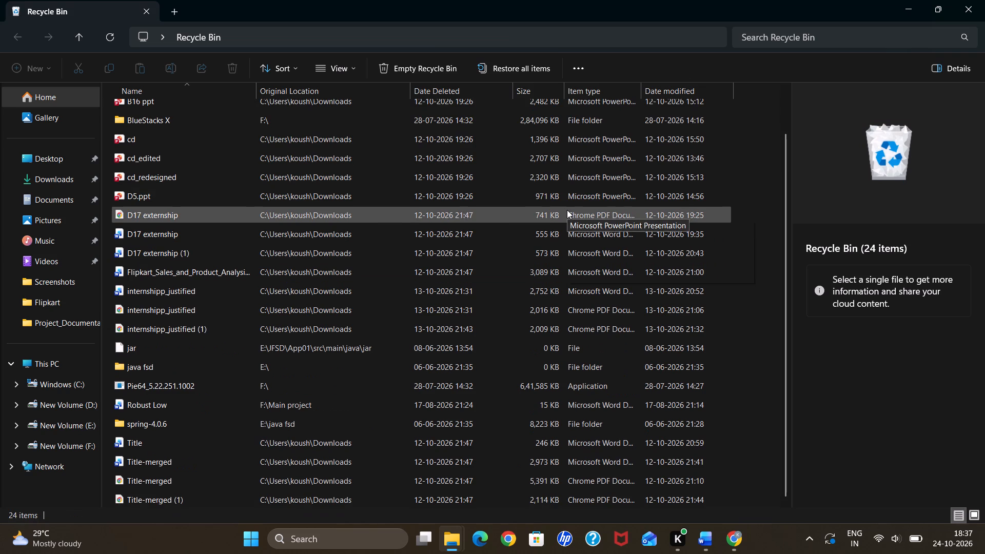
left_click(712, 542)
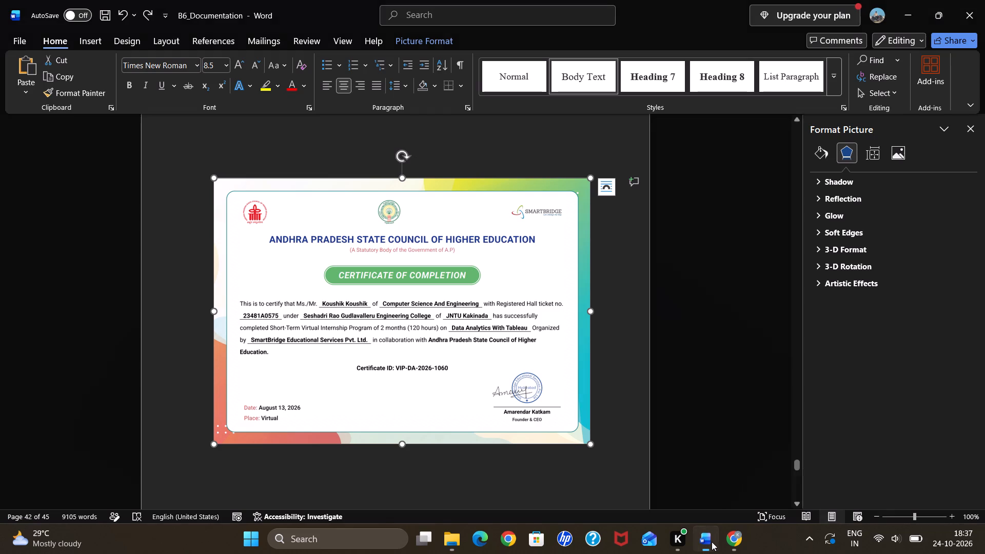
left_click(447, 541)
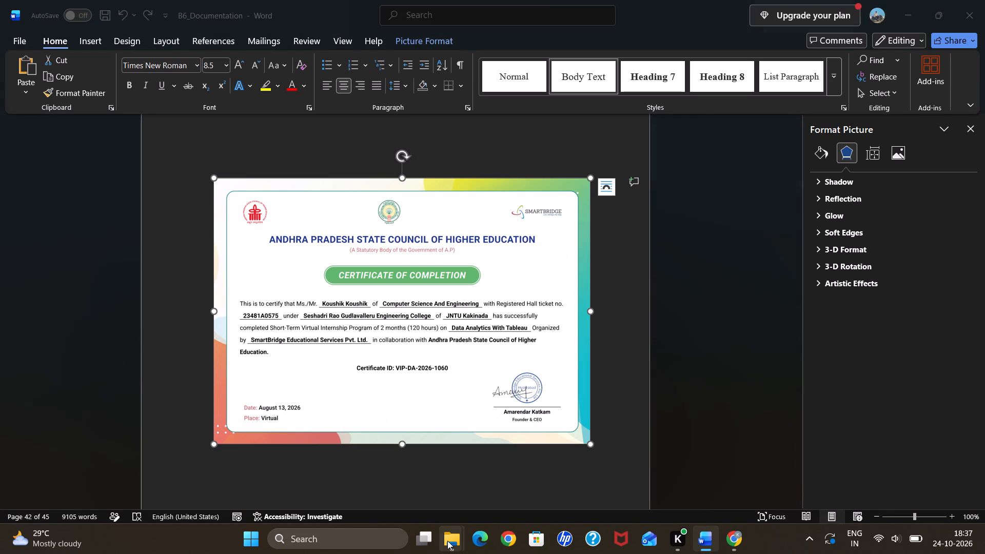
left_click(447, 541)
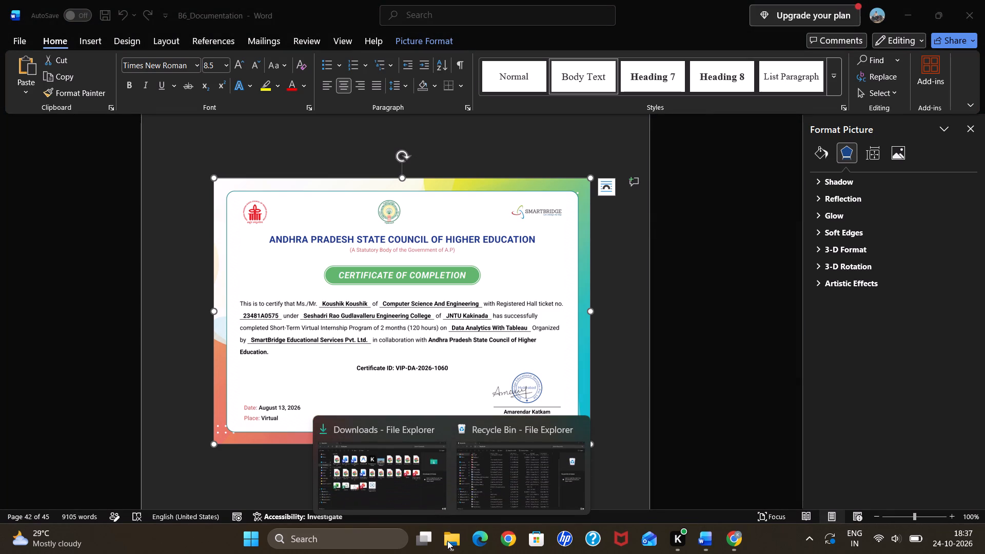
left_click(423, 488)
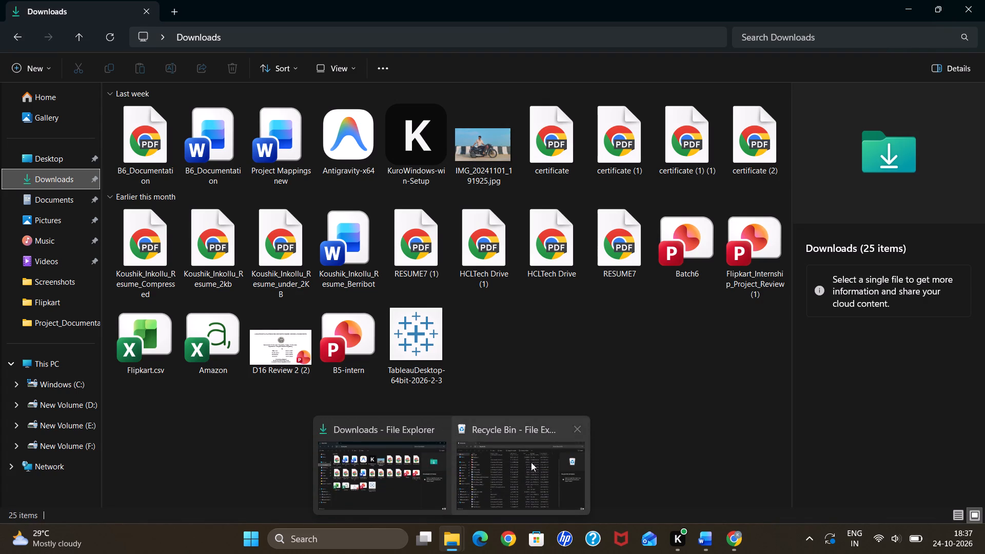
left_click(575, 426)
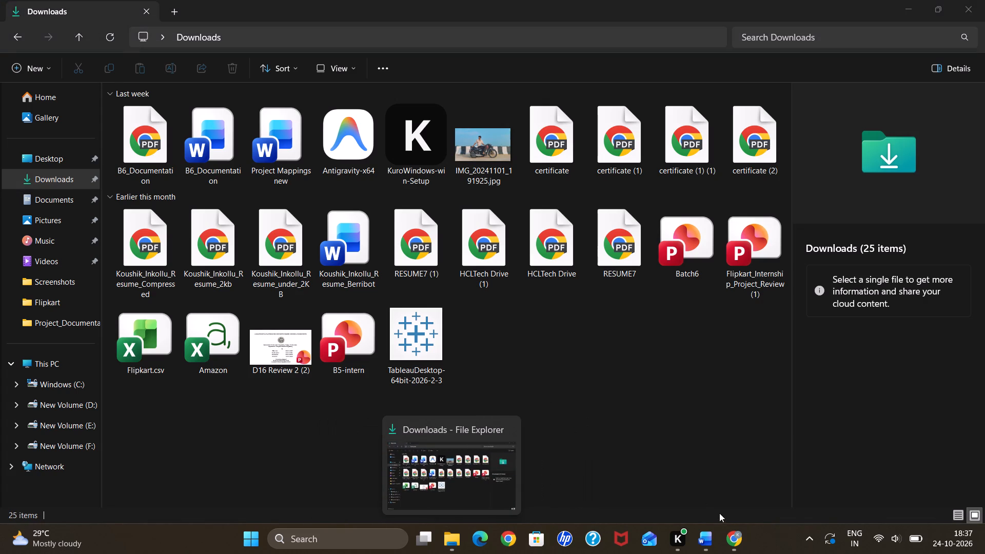
Switch back to B6_Documentation in Word and delete the certificate picture dated August 13, 2026.
left_click(710, 537)
scroll(625, 237, "up", 2)
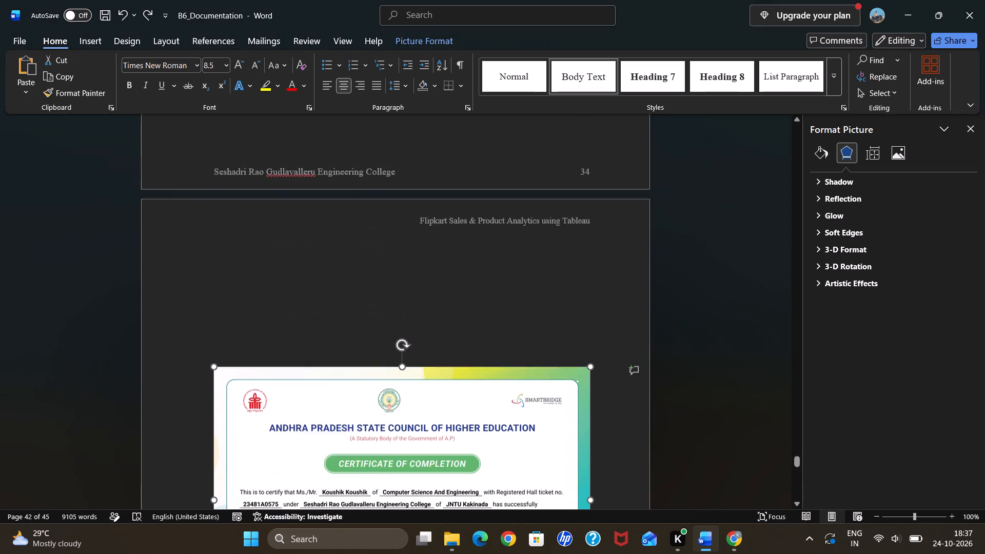
scroll(625, 237, "up", 1)
scroll(625, 237, "down", 3)
scroll(544, 328, "down", 1)
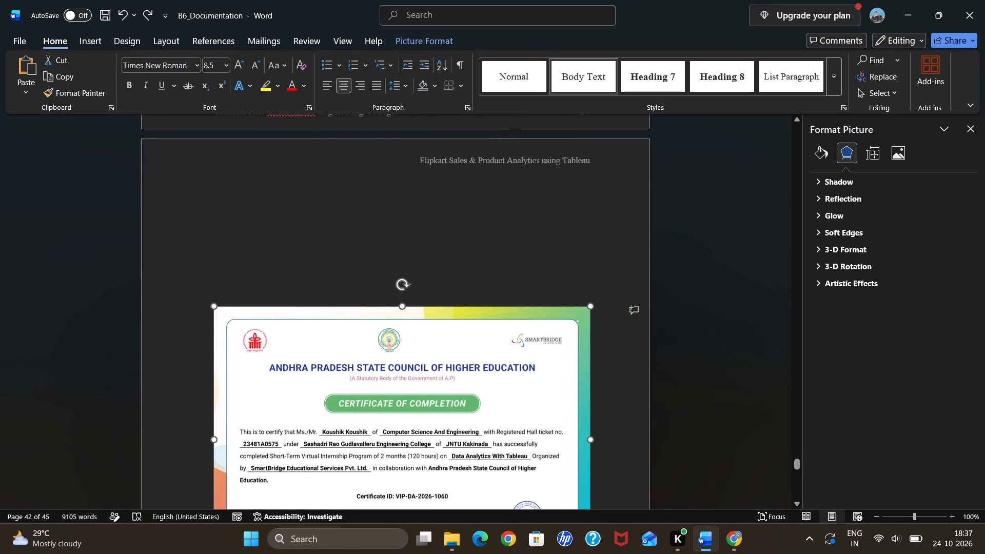
scroll(544, 328, "down", 1)
left_click(544, 328)
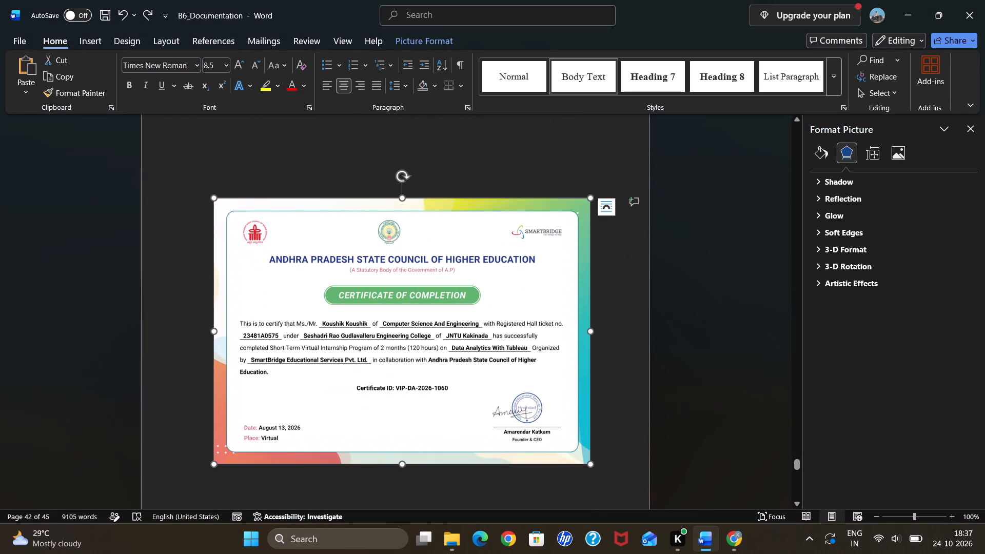
key("BackSpace")
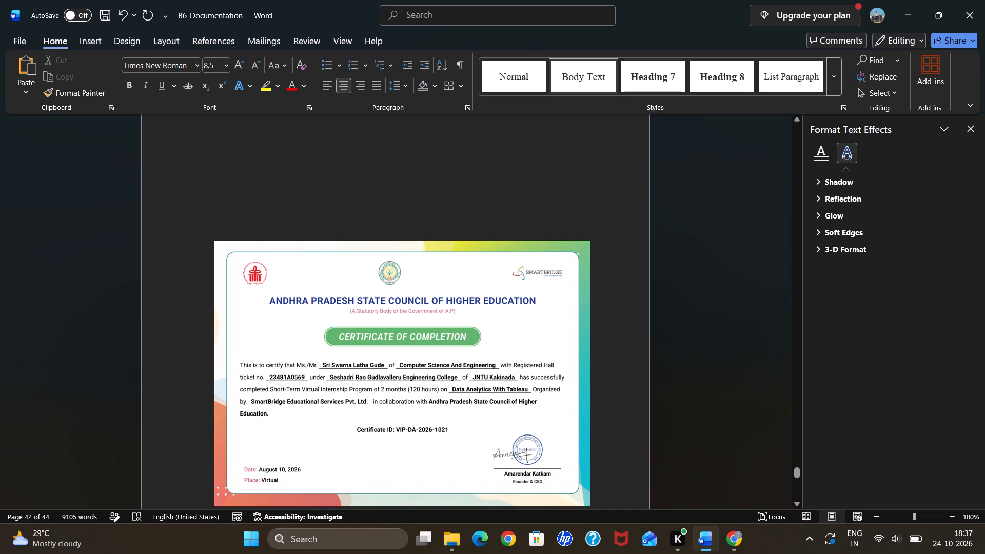
Open the PDF named certificate from Downloads in Chrome to check whose it is, and close it.
left_click(452, 536)
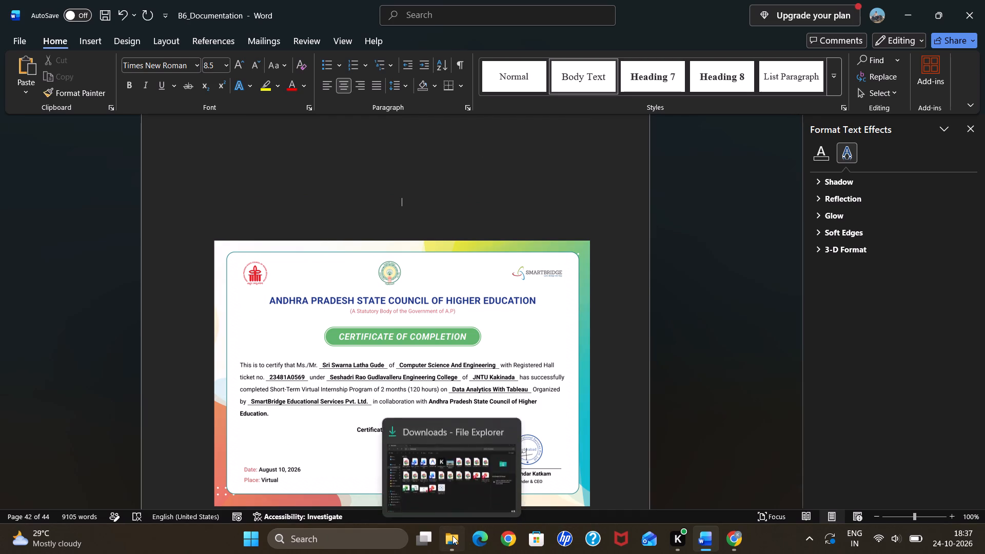
double_click(560, 162)
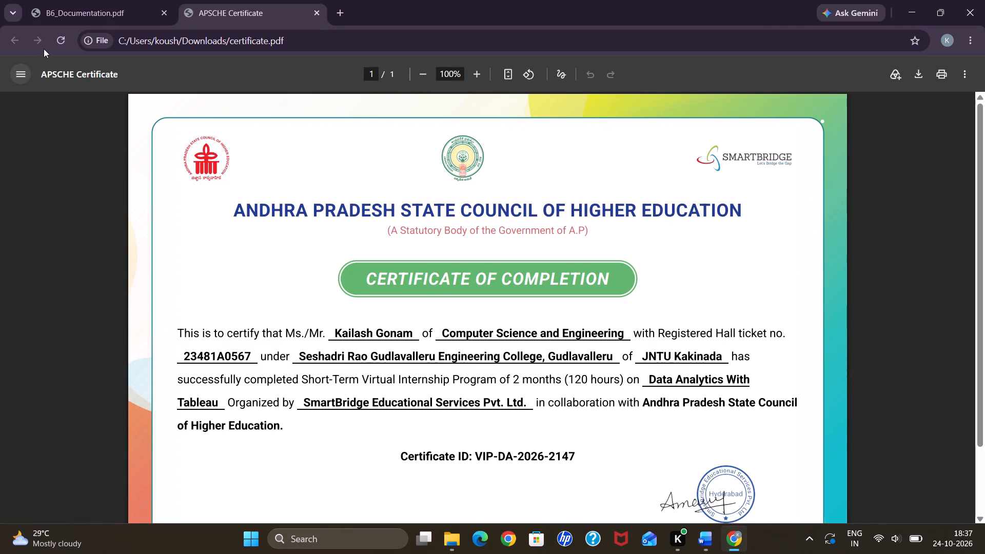
left_click(319, 13)
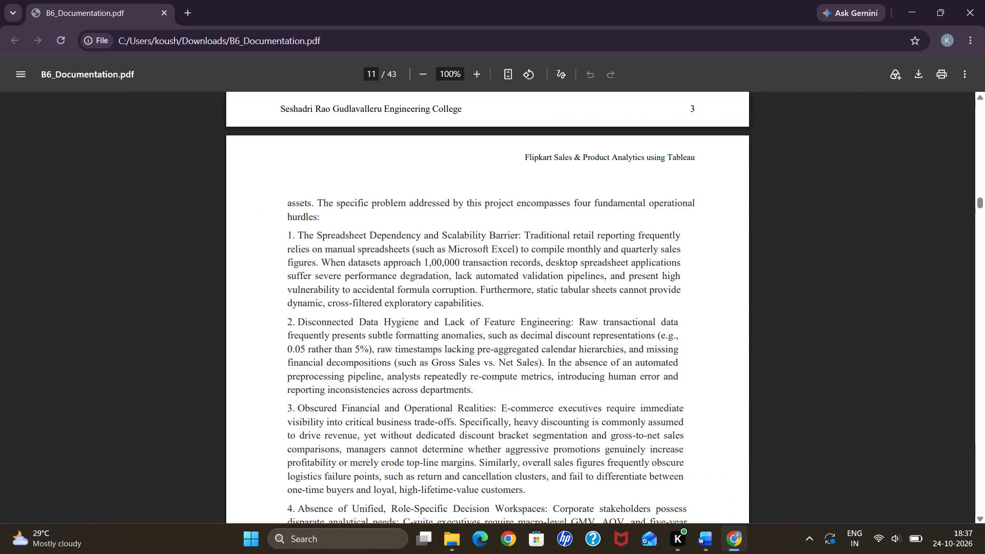
Switch to File Explorer and look through the Screenshots folder in Pictures for the certificate images.
left_click(451, 533)
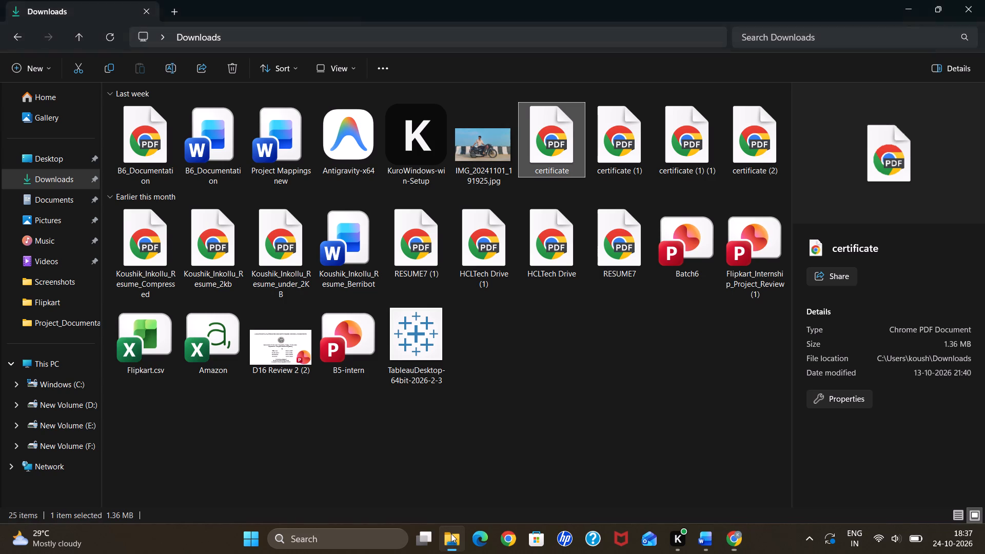
left_click(55, 219)
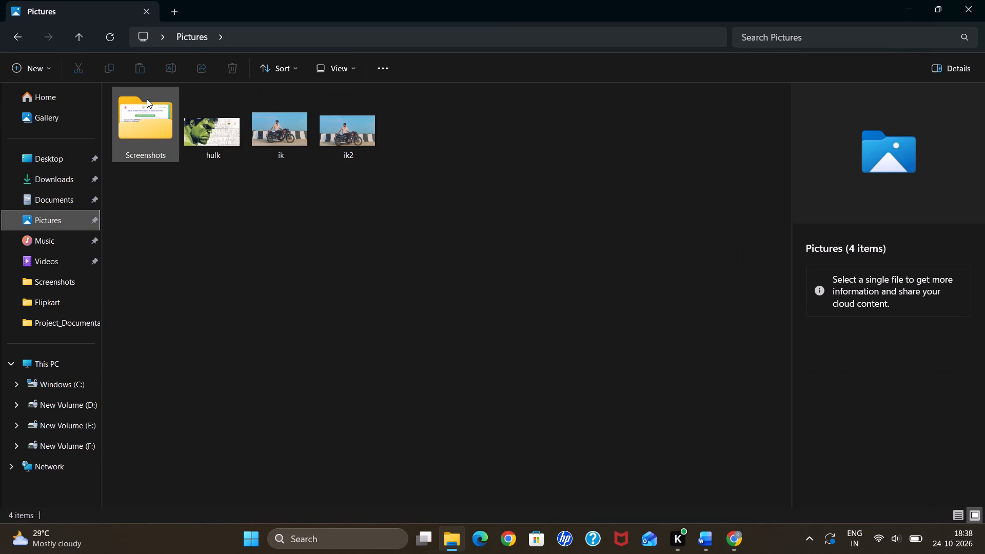
double_click(147, 99)
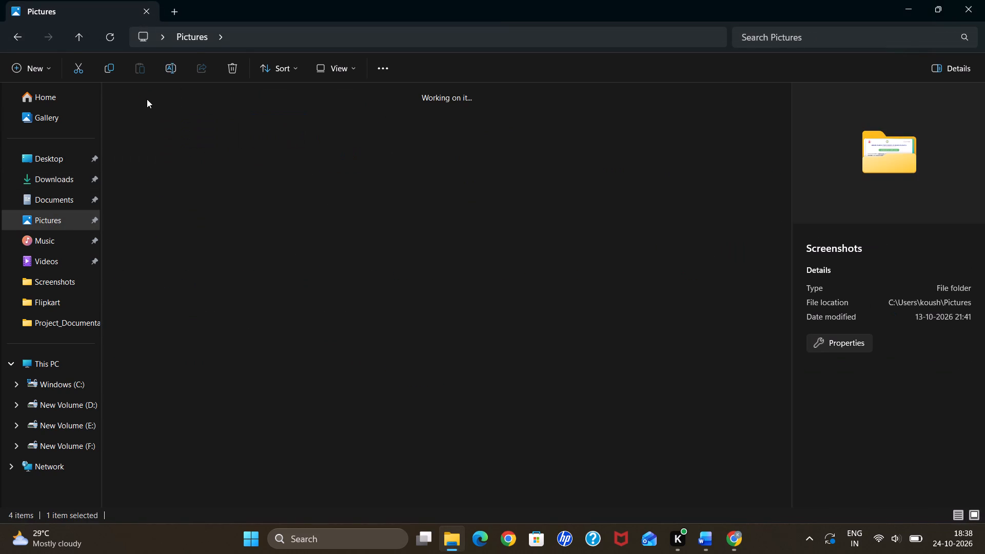
scroll(358, 323, "down", 4)
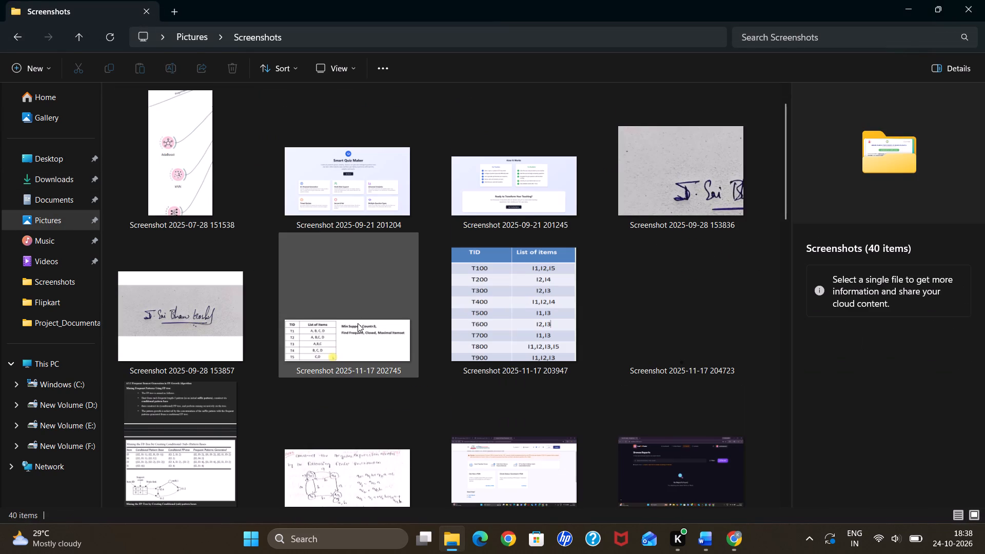
scroll(358, 323, "down", 6)
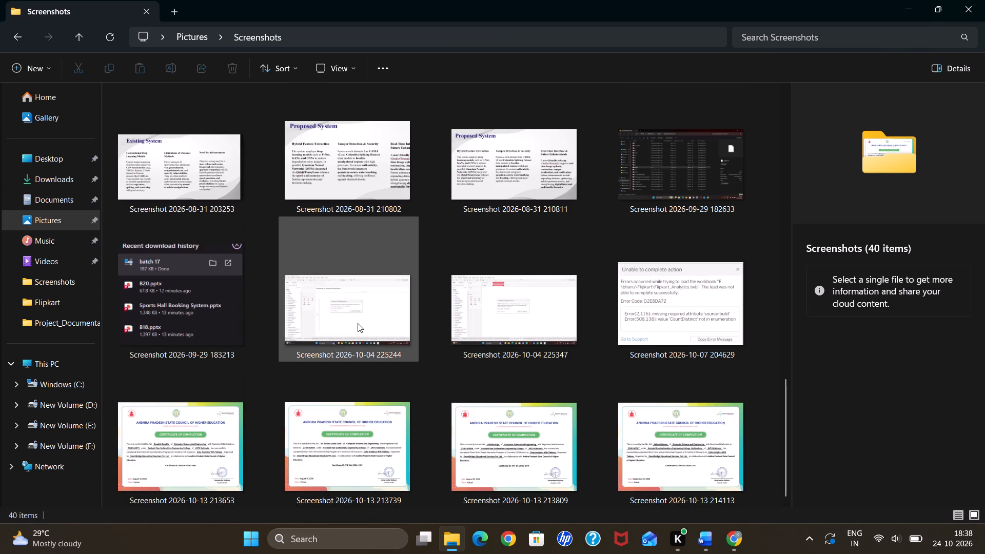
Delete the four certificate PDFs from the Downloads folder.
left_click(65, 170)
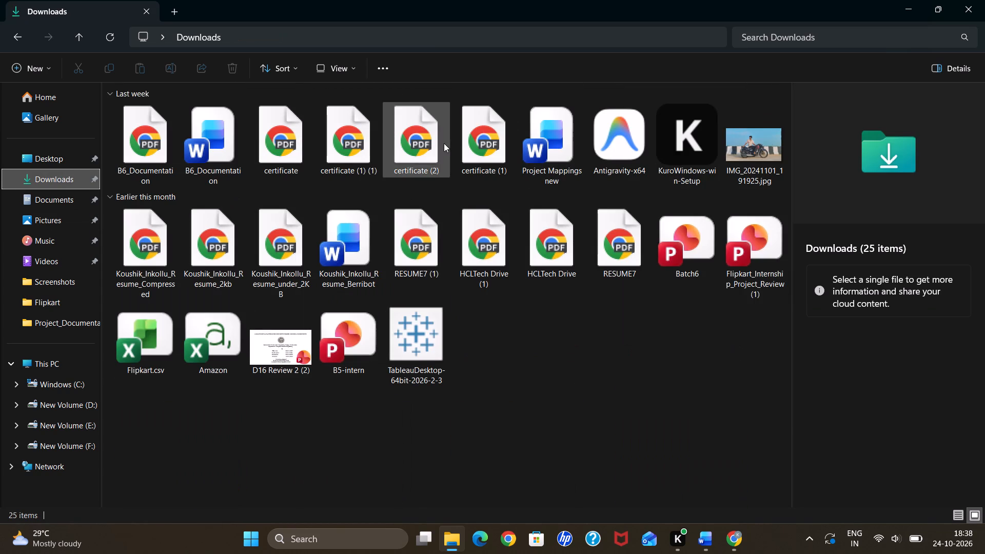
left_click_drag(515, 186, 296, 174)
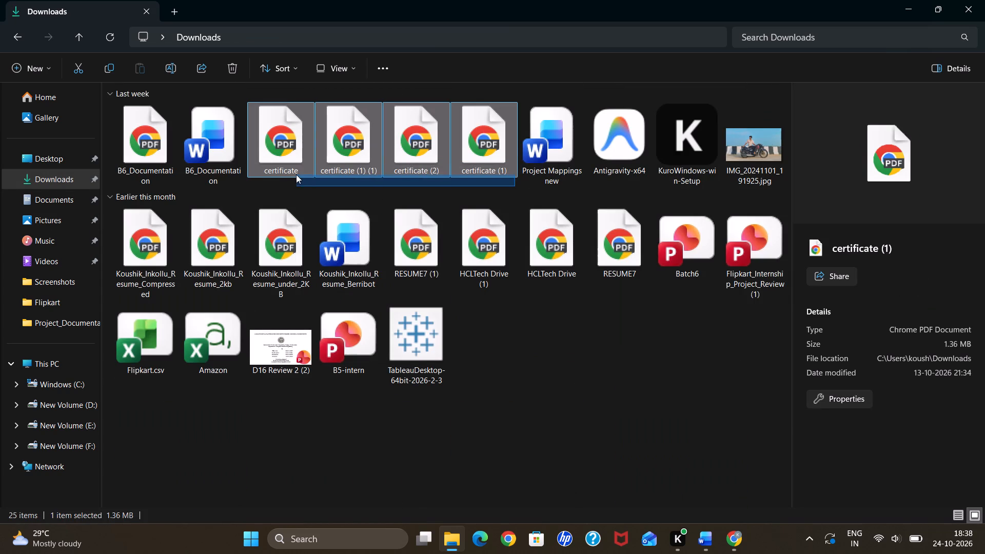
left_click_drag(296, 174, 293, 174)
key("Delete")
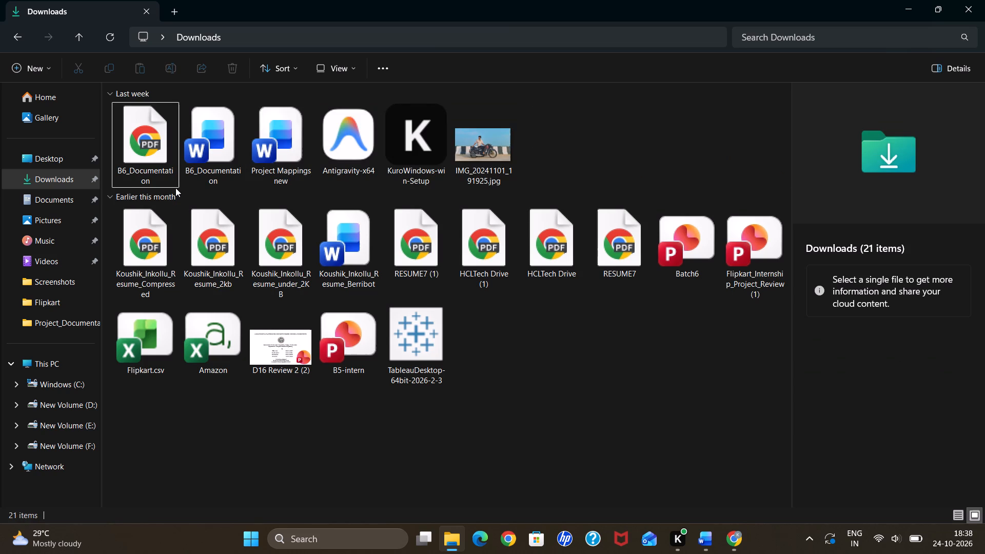
left_click(61, 220)
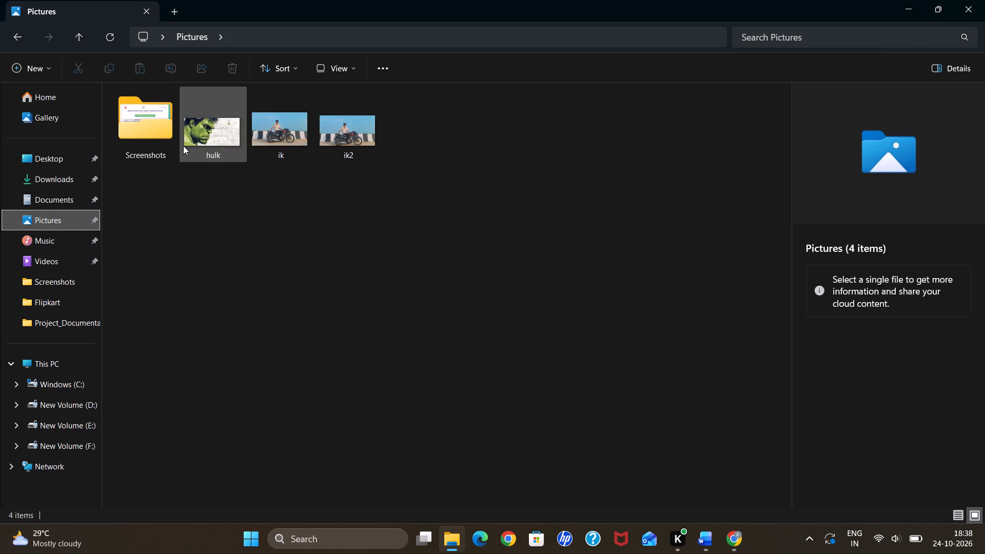
left_click(159, 137)
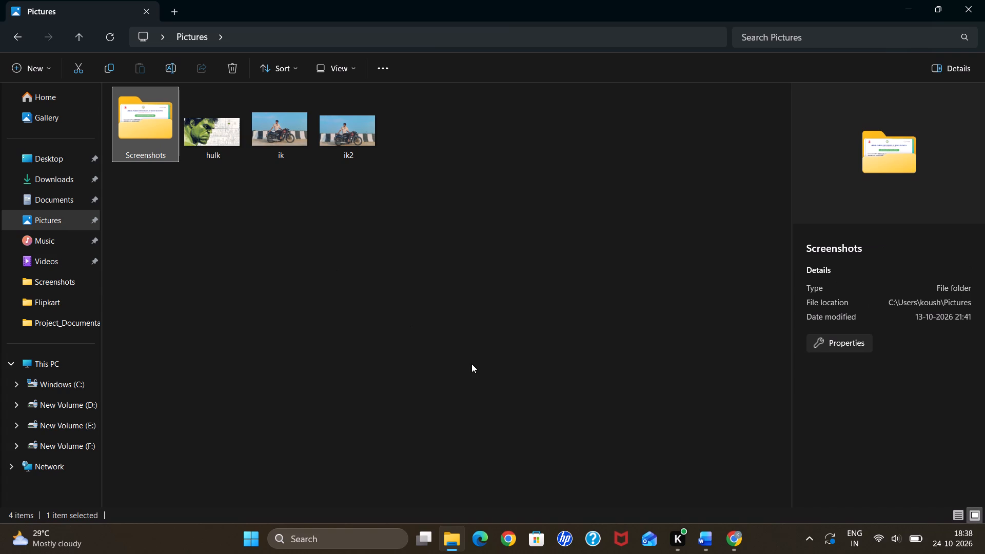
double_click(166, 129)
scroll(416, 283, "down", 4)
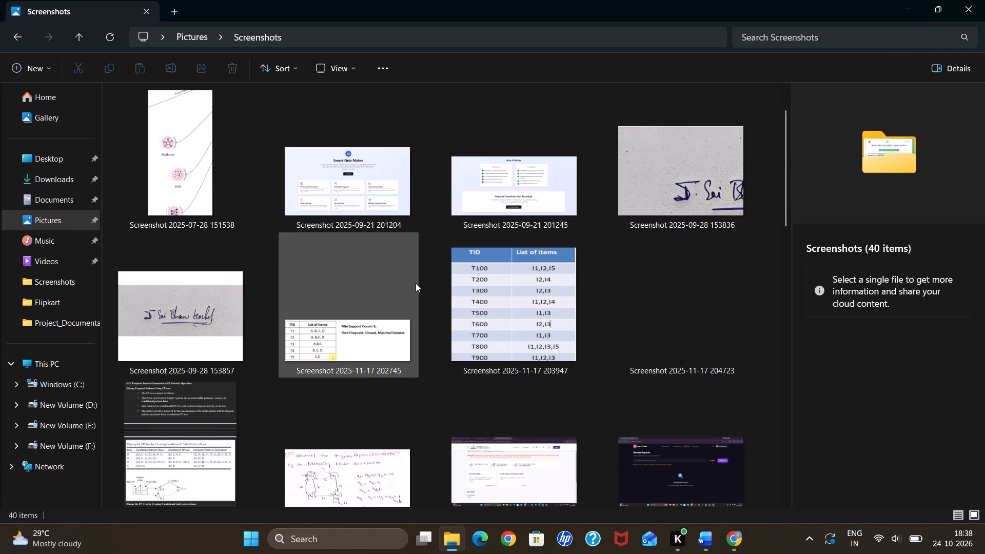
scroll(416, 283, "down", 11)
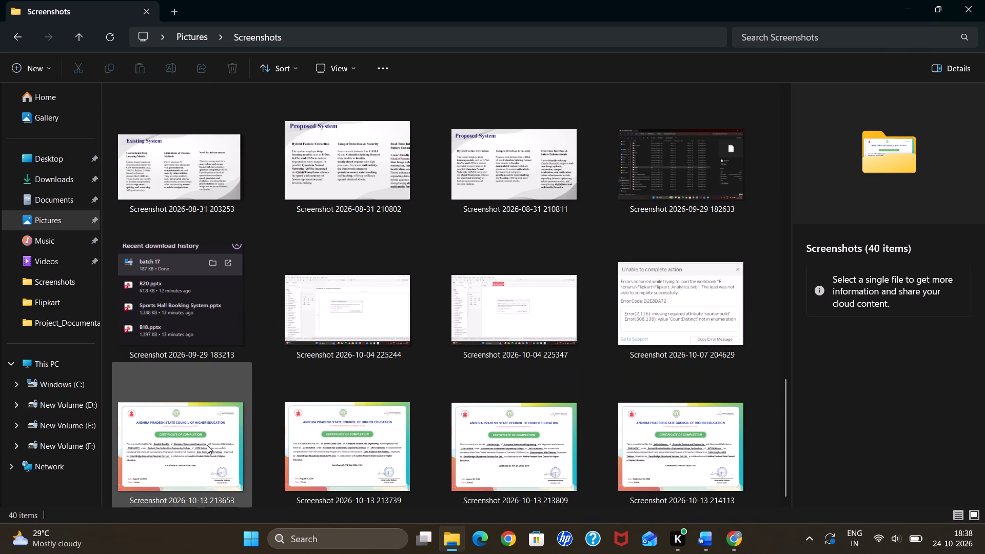
left_click(174, 452)
right_click(174, 452)
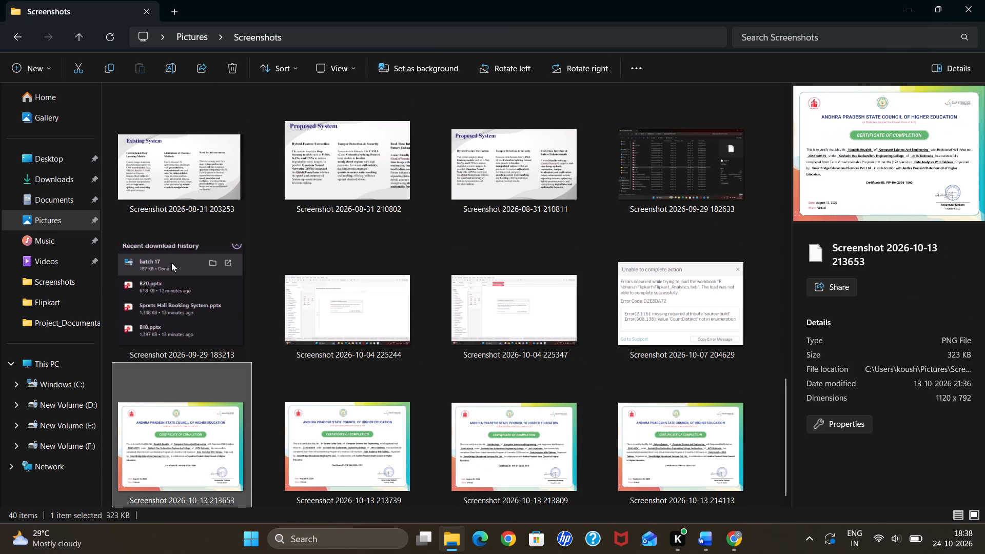
left_click(107, 69)
left_click(200, 403)
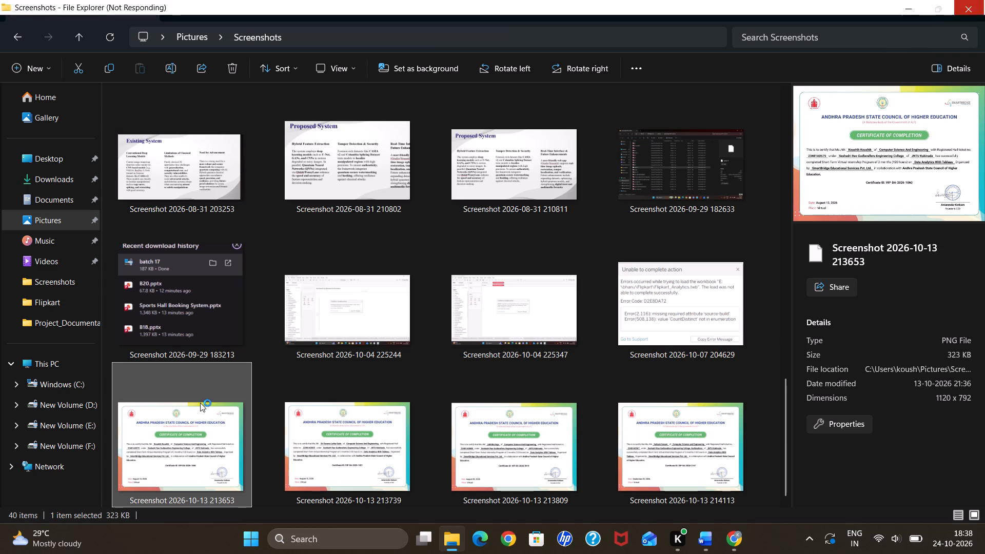
right_click(200, 403)
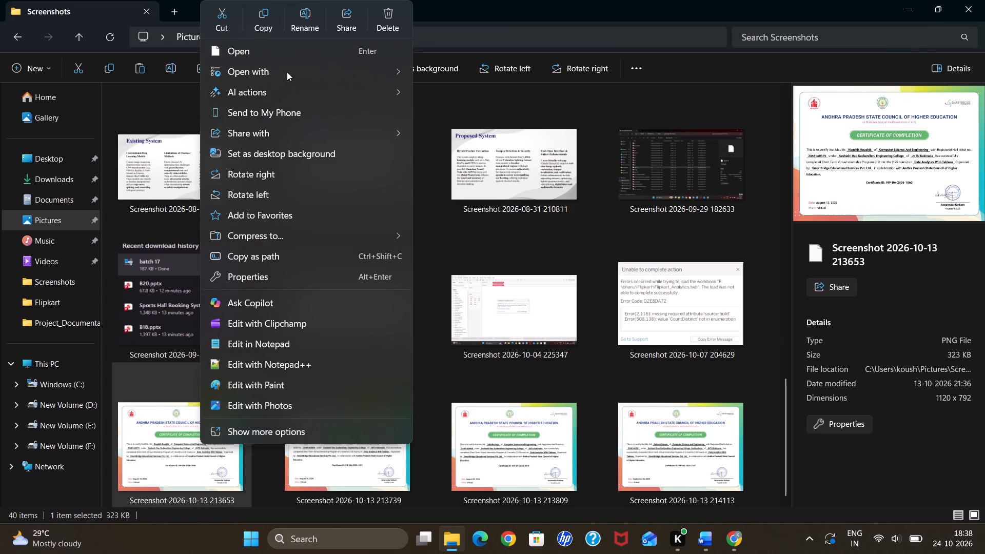
left_click(268, 18)
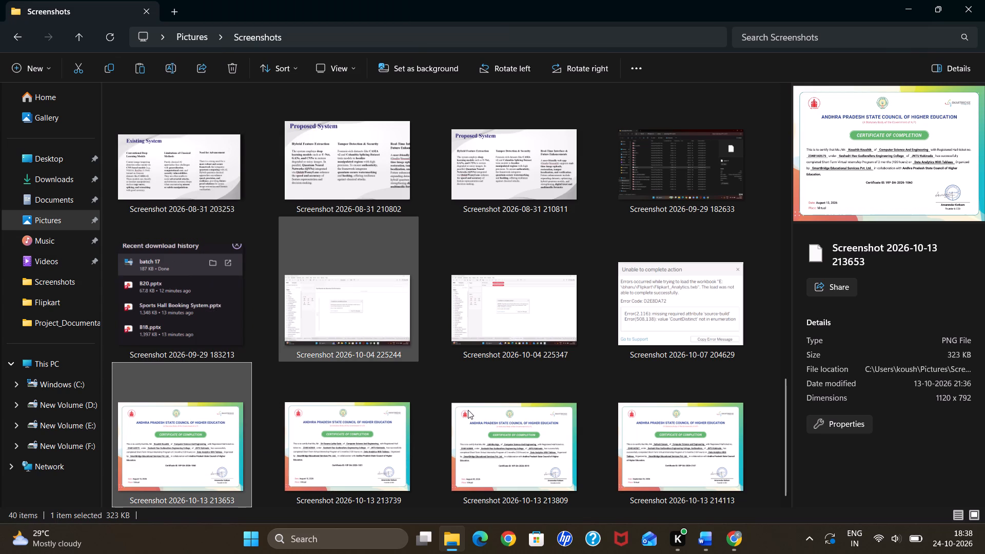
Switch to B6_Documentation in Word and paste the copied certificate into the spot of the deleted one.
key("alt+Tab")
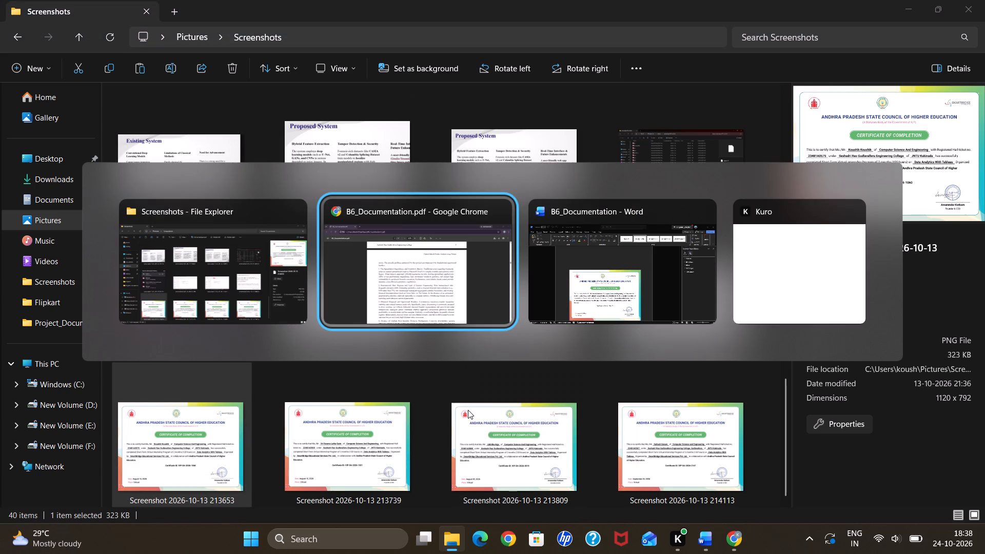
key("alt+Tab")
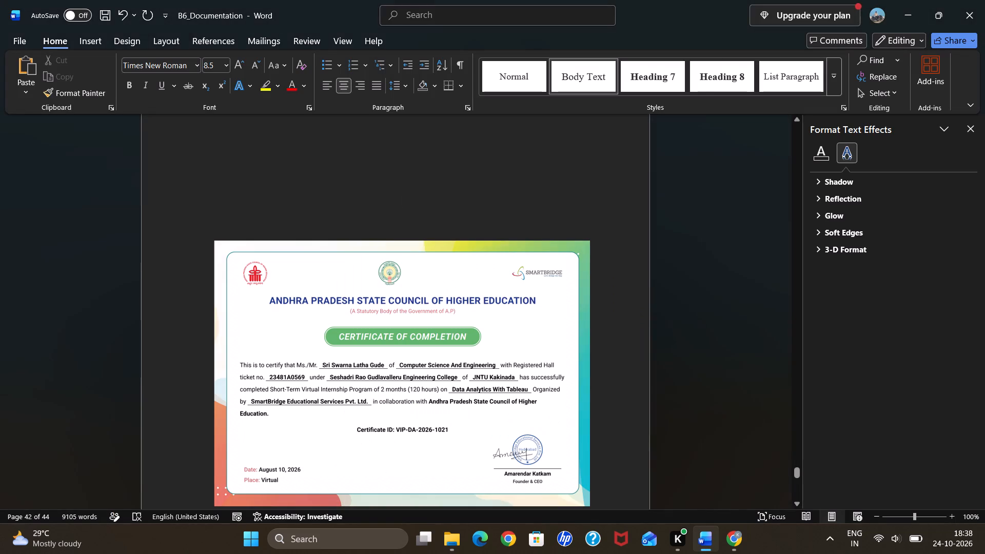
key("ctrl+v")
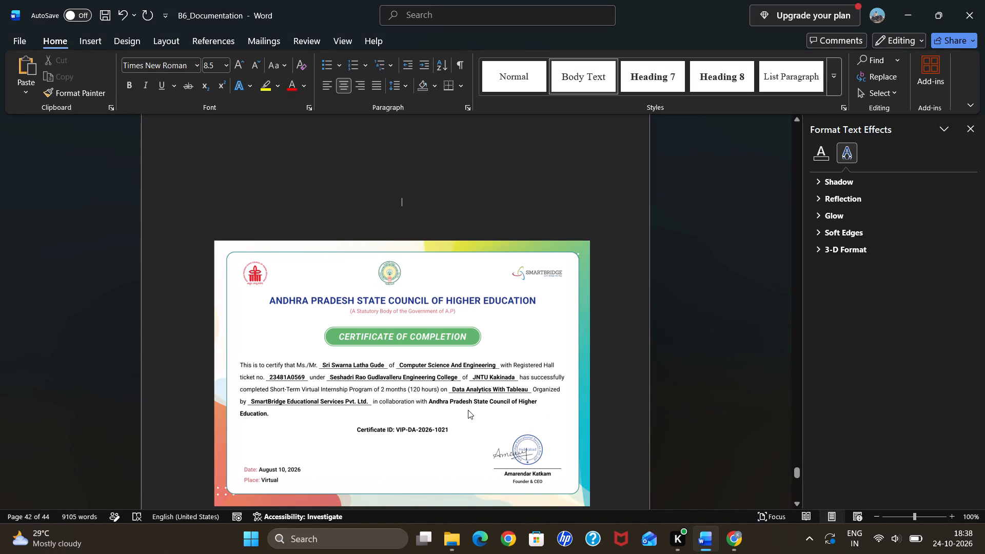
Examine how the pasted certificate sits on its page and relative to the neighbouring pages.
scroll(468, 410, "up", 2)
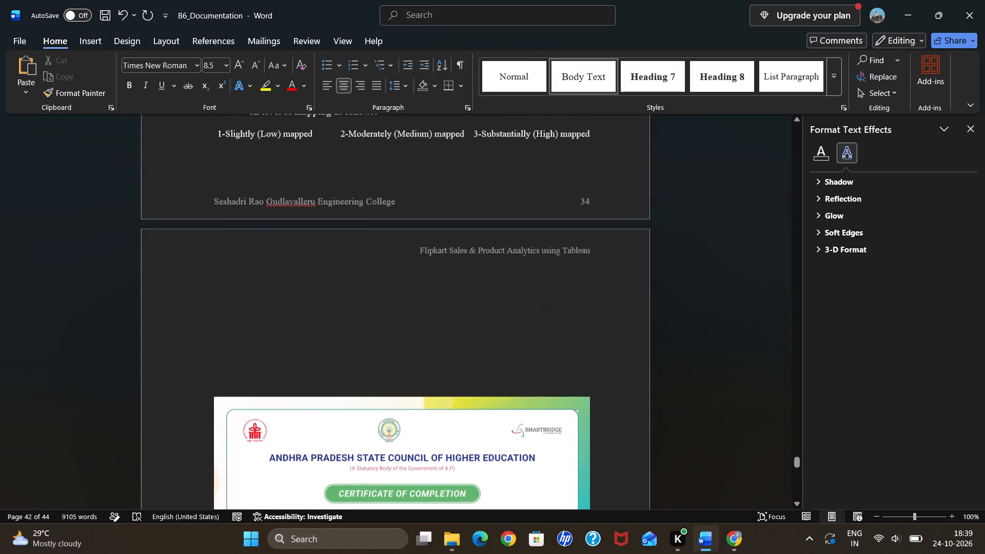
scroll(468, 410, "down", 6)
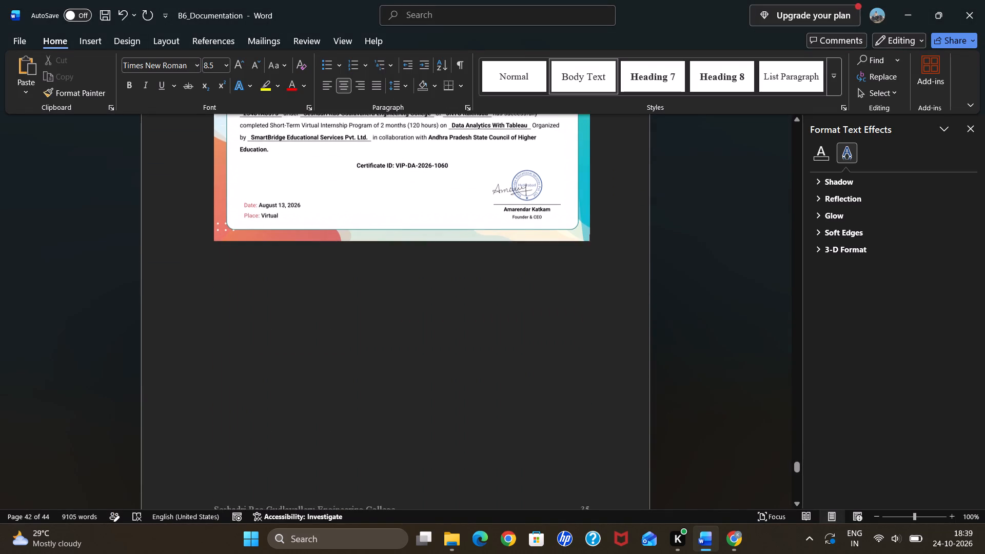
scroll(468, 410, "down", 1)
scroll(468, 410, "up", 4)
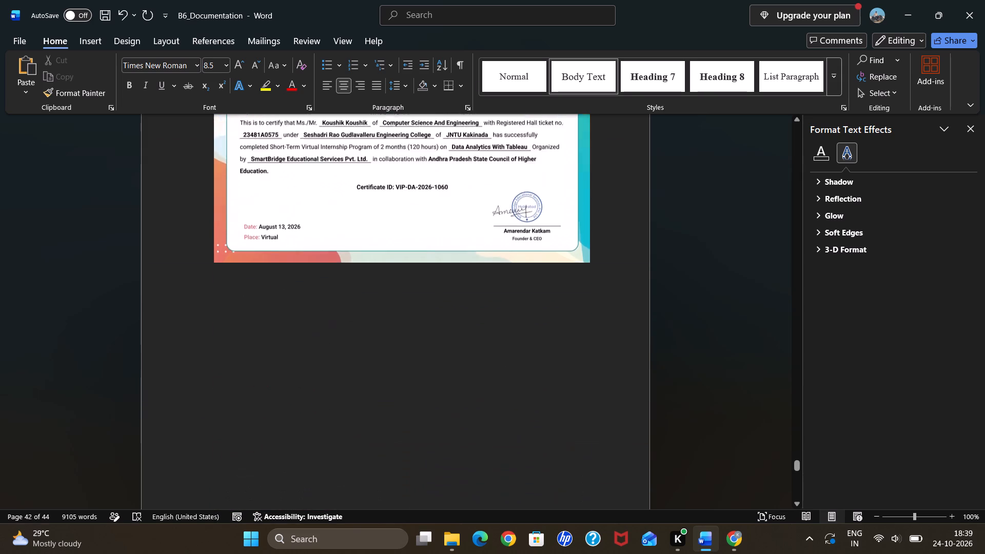
scroll(468, 410, "up", 1)
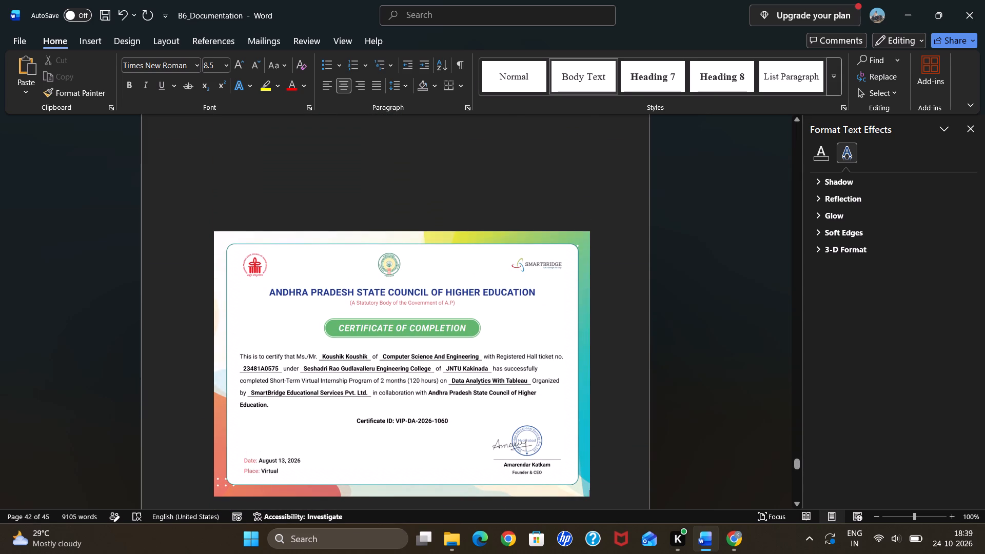
Look through the pasted certificate's picture formatting options for vertical alignment and text wrapping settings.
left_click(467, 358)
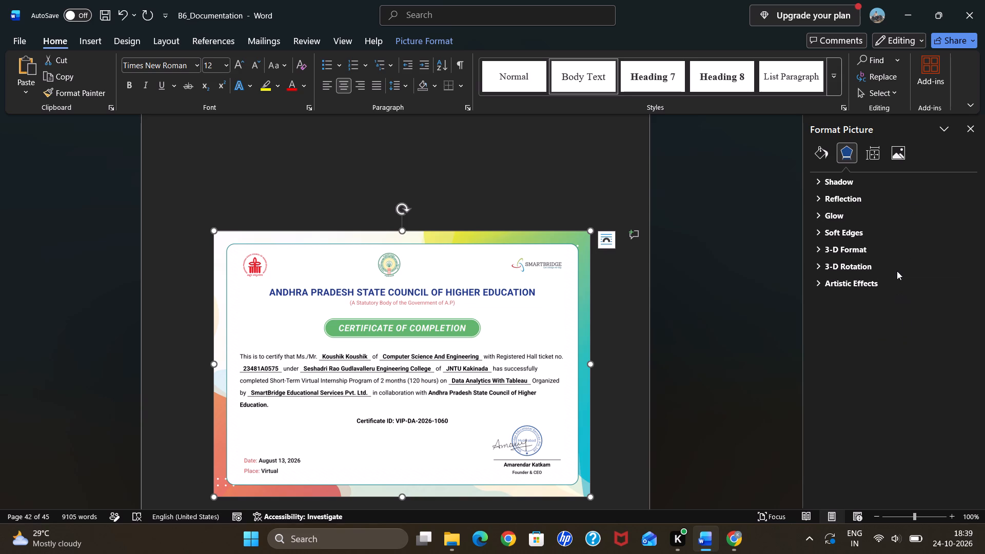
left_click(812, 152)
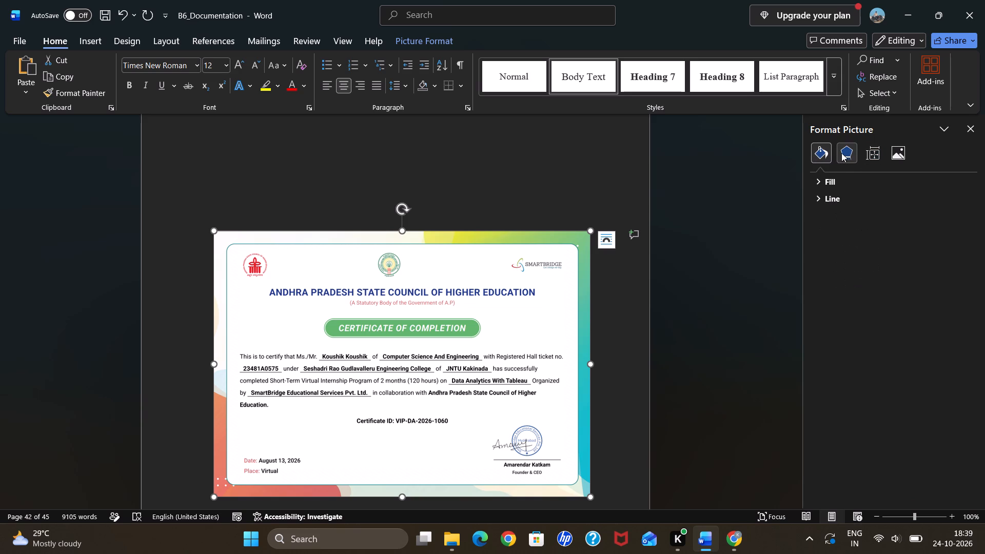
left_click(842, 153)
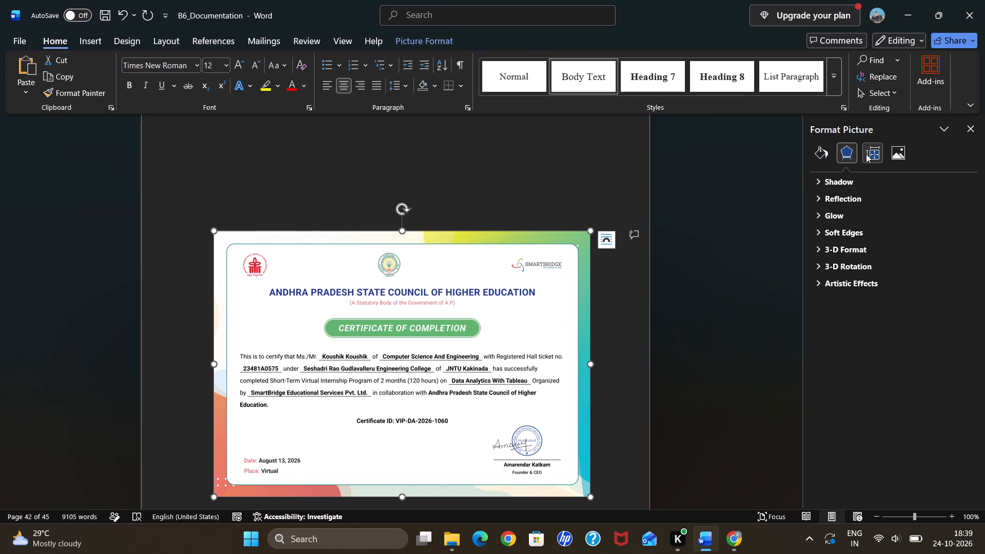
left_click(867, 154)
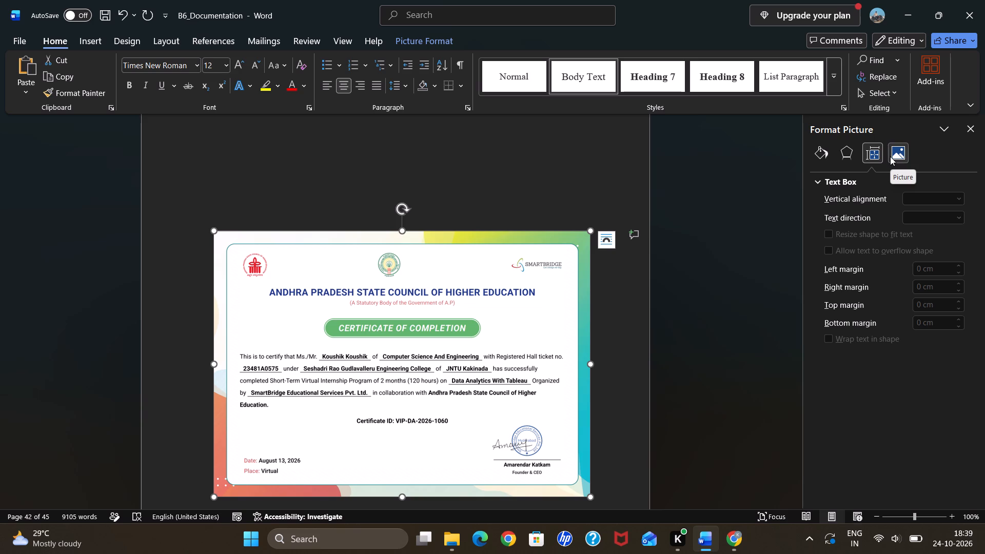
left_click(893, 149)
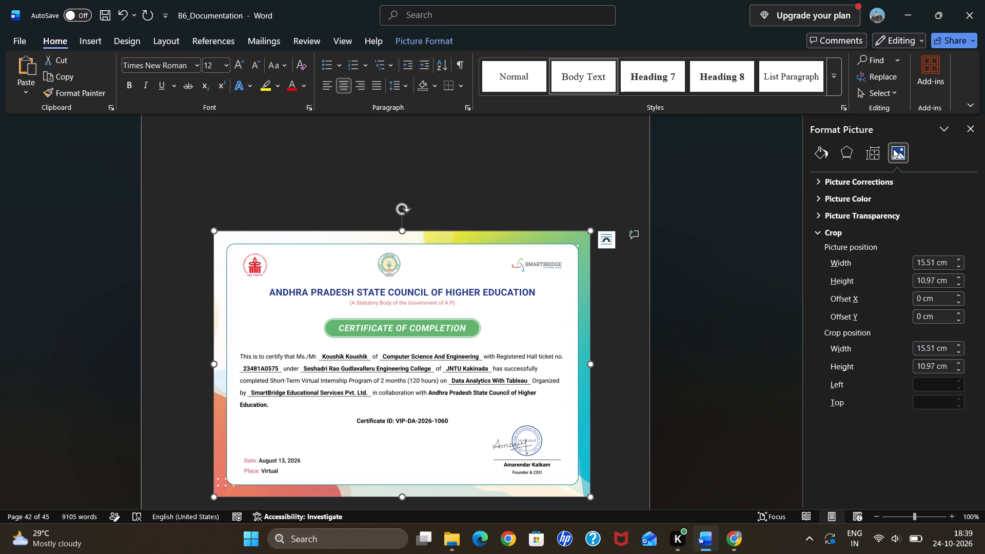
left_click(820, 177)
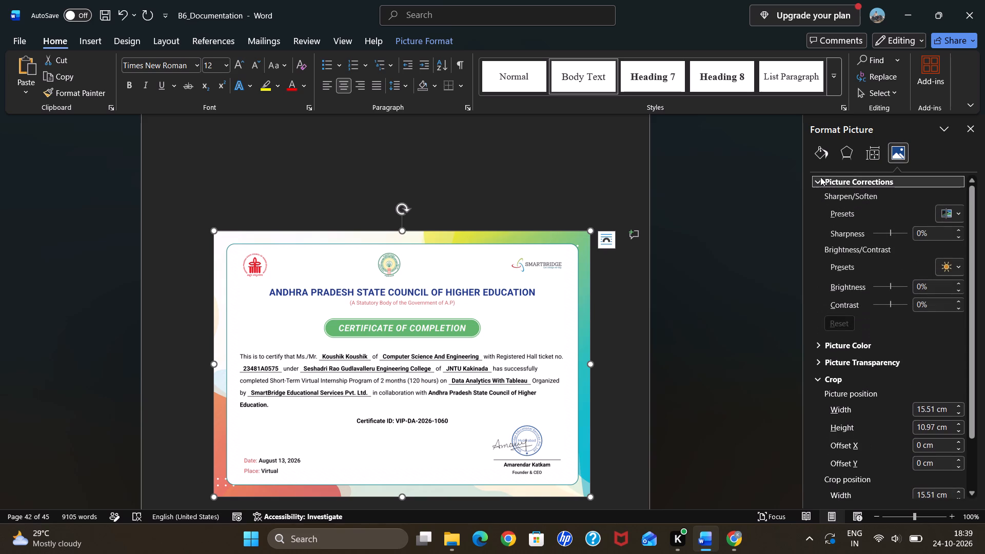
left_click(871, 147)
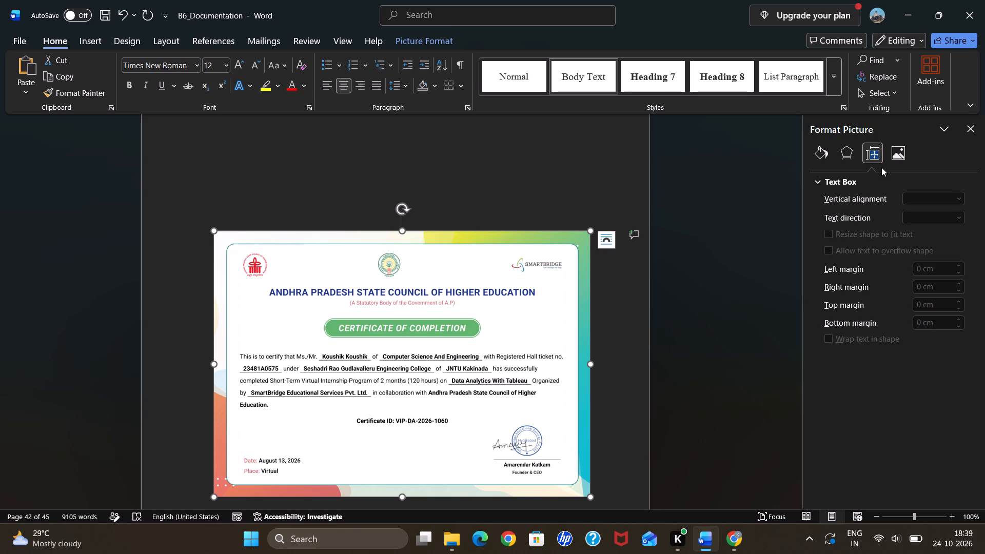
left_click(959, 195)
left_click(959, 195)
left_click(828, 338)
left_click(847, 154)
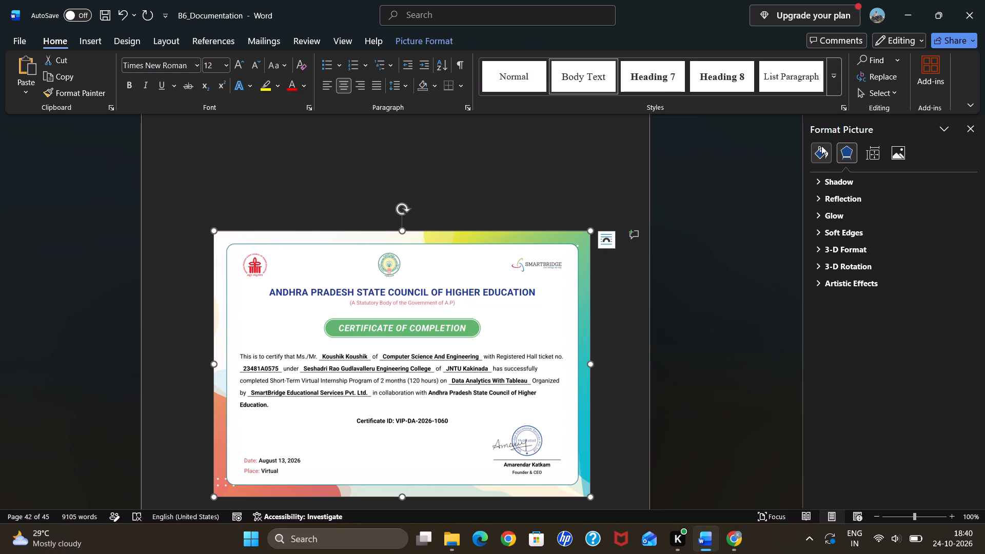
left_click(821, 143)
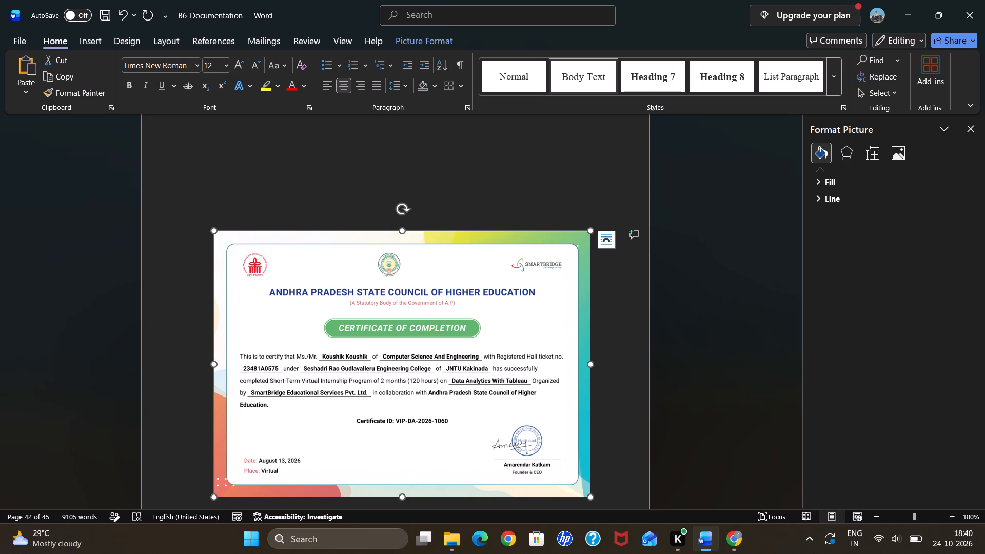
left_click(481, 295)
Examine the placement of the remaining certificates through to the end of the report.
scroll(304, 253, "down", 3)
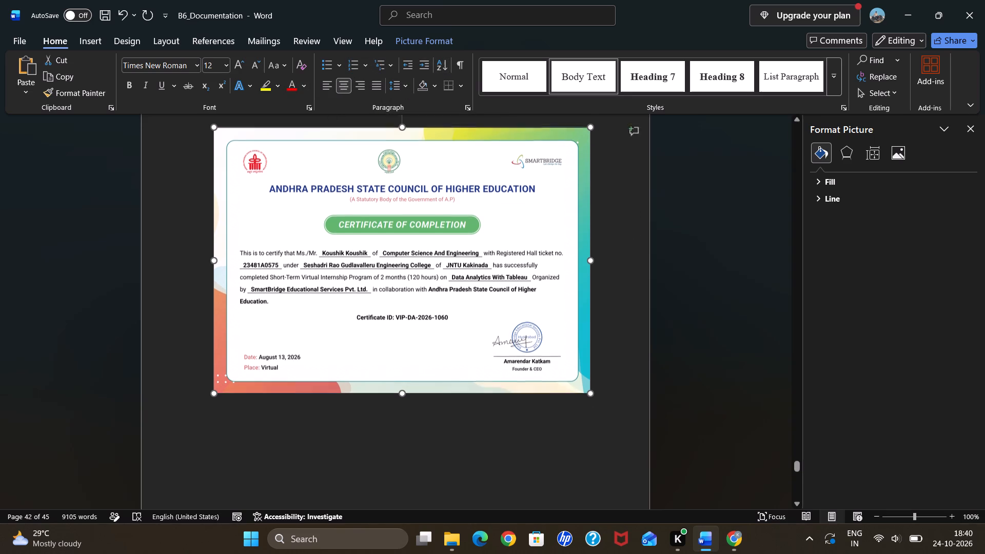
scroll(304, 253, "down", 2)
scroll(383, 295, "down", 1)
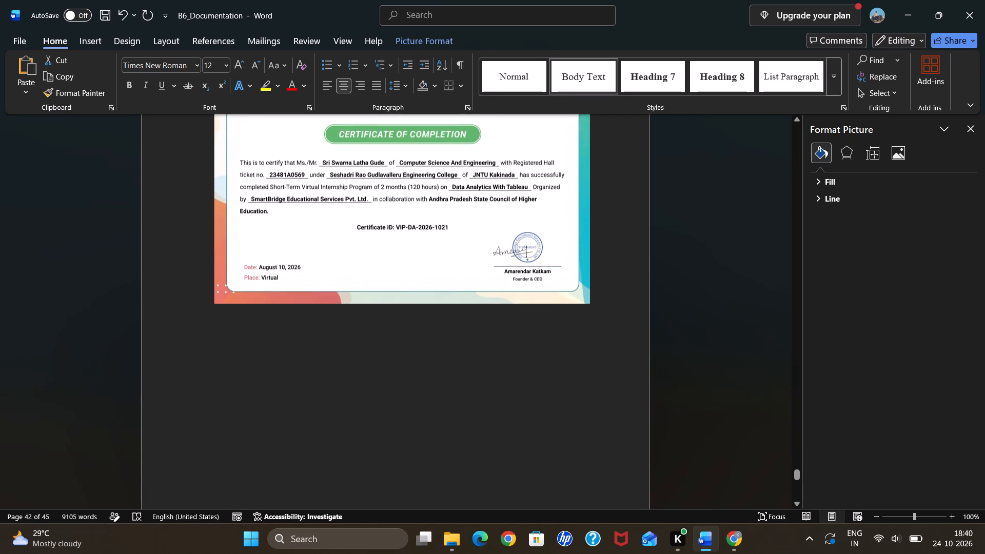
scroll(383, 295, "down", 2)
scroll(383, 295, "down", 20)
scroll(383, 295, "down", 1)
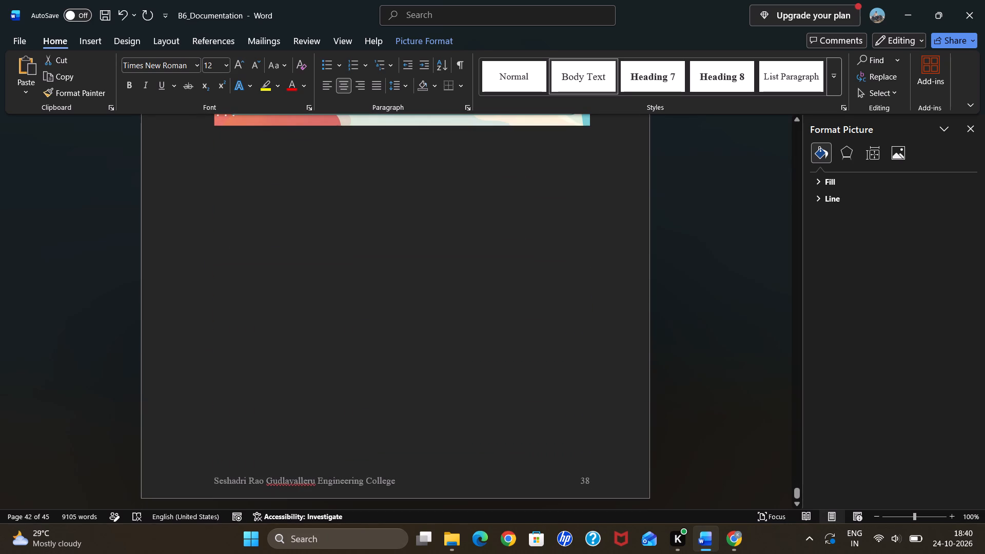
scroll(383, 295, "up", 3)
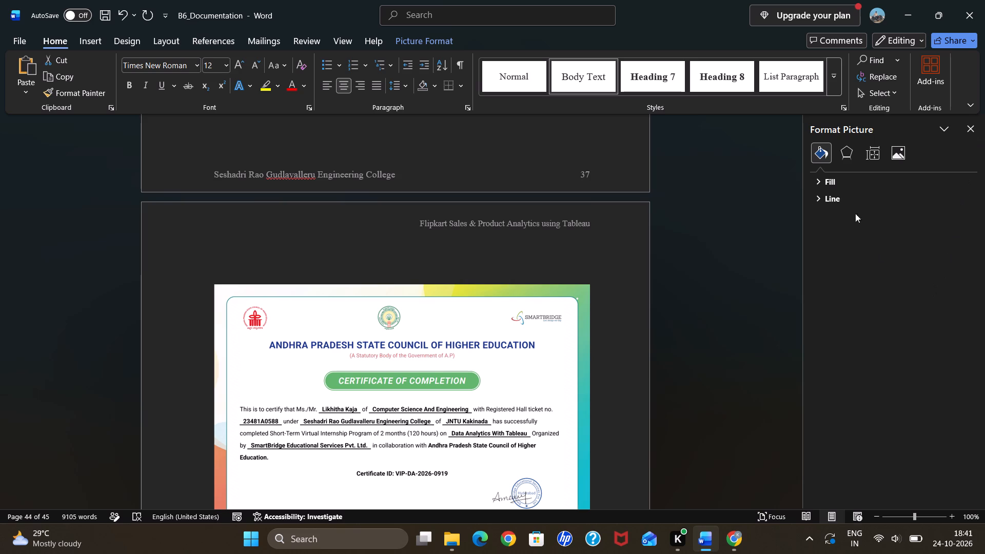
Look through the selected certificate's fill, line, effects and text box options, trying the text wrapping and vertical alignment settings.
left_click(829, 186)
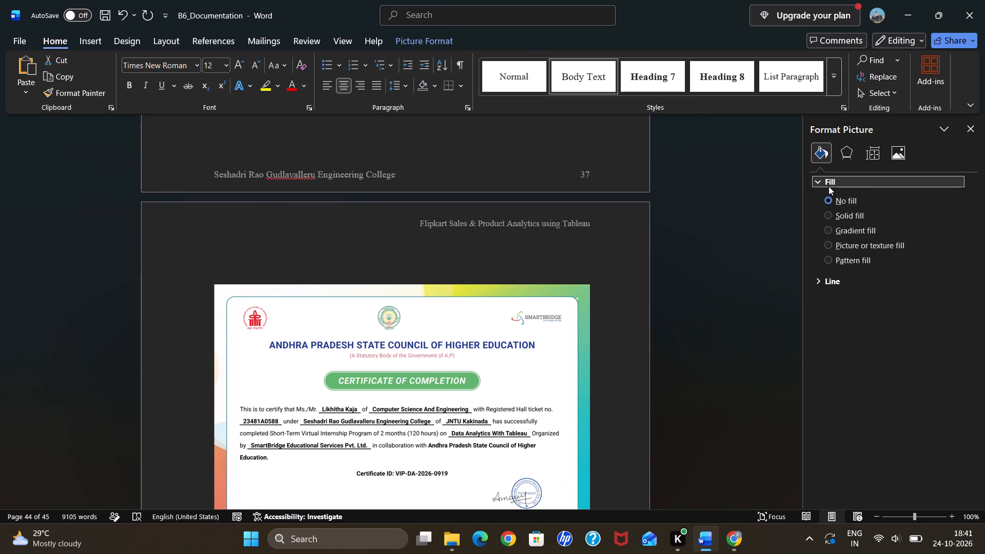
left_click(820, 284)
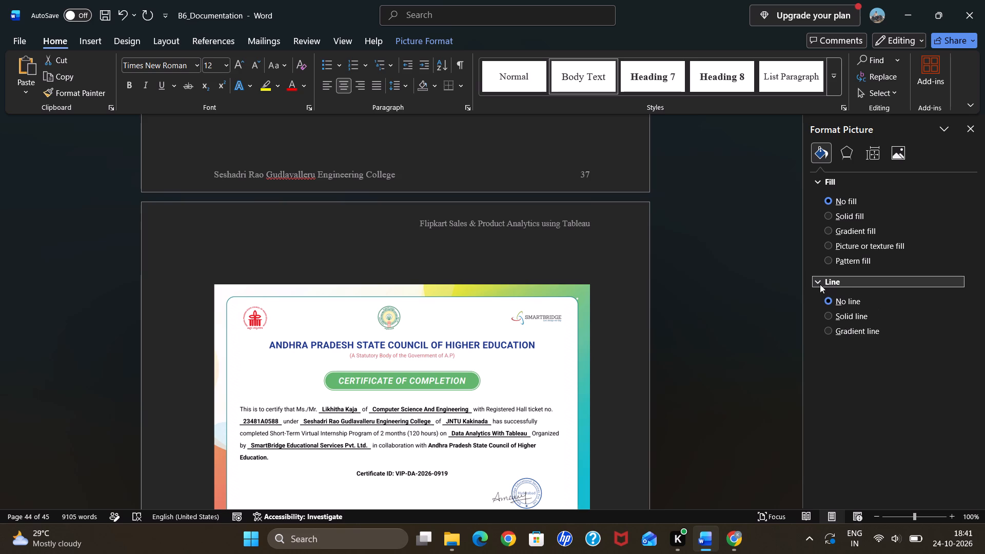
left_click(840, 147)
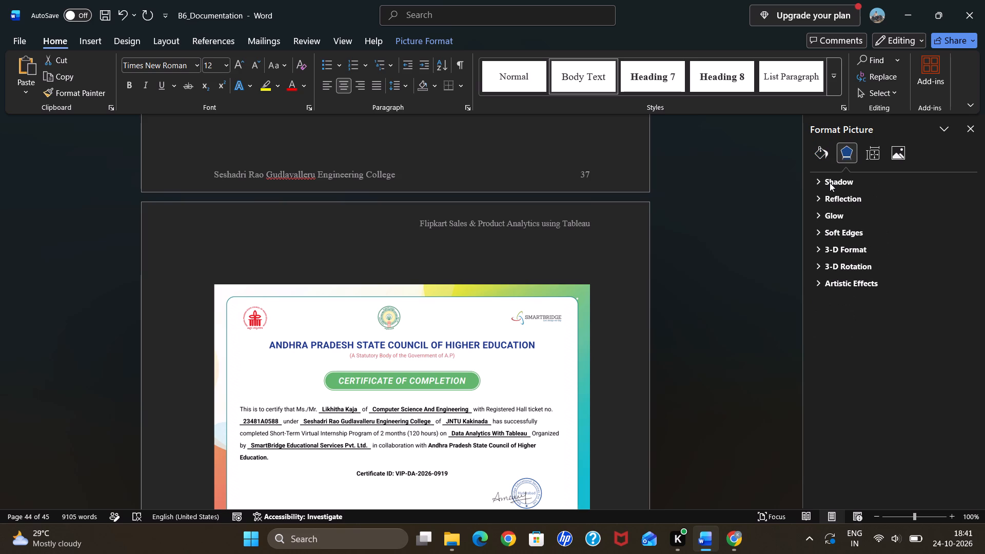
left_click(873, 150)
left_click(825, 180)
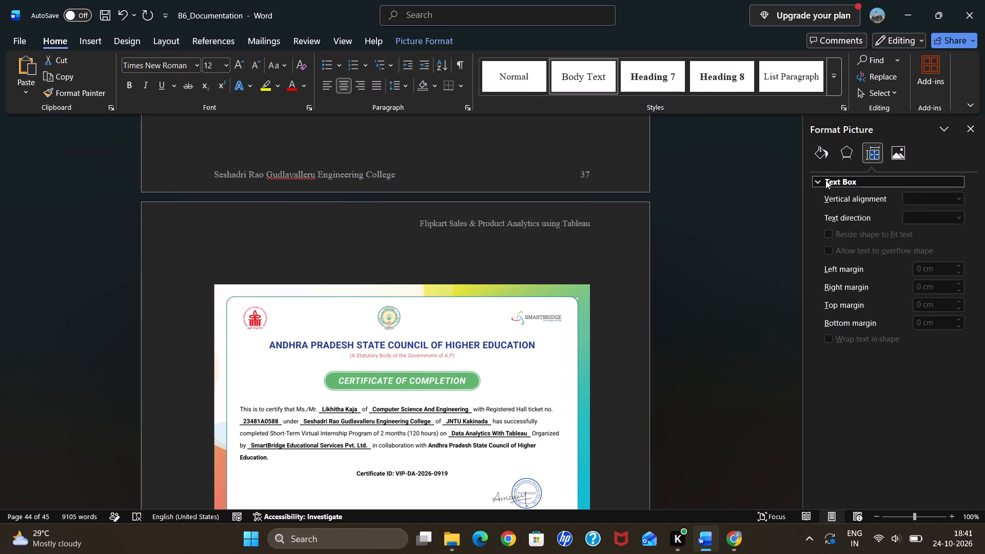
left_click(825, 180)
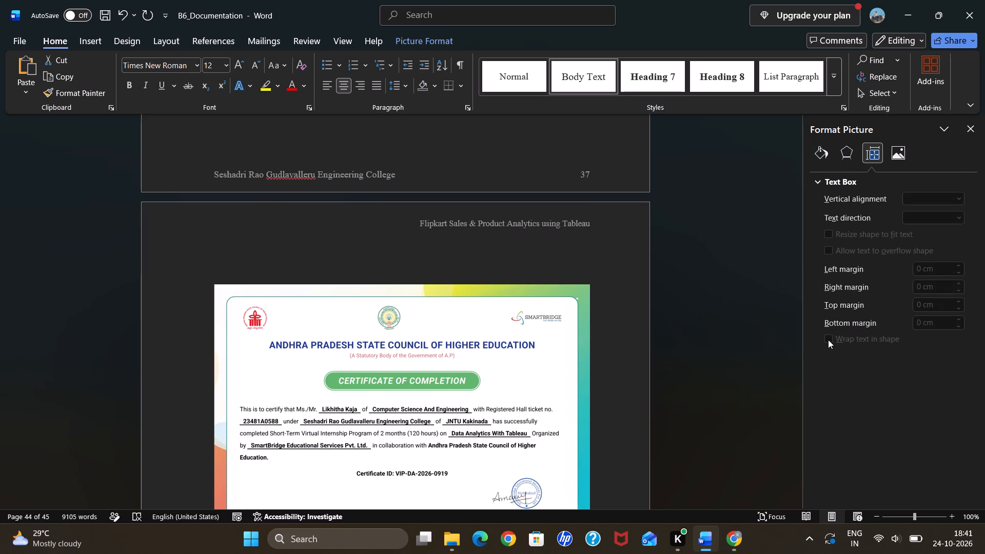
left_click(825, 342)
left_click(961, 197)
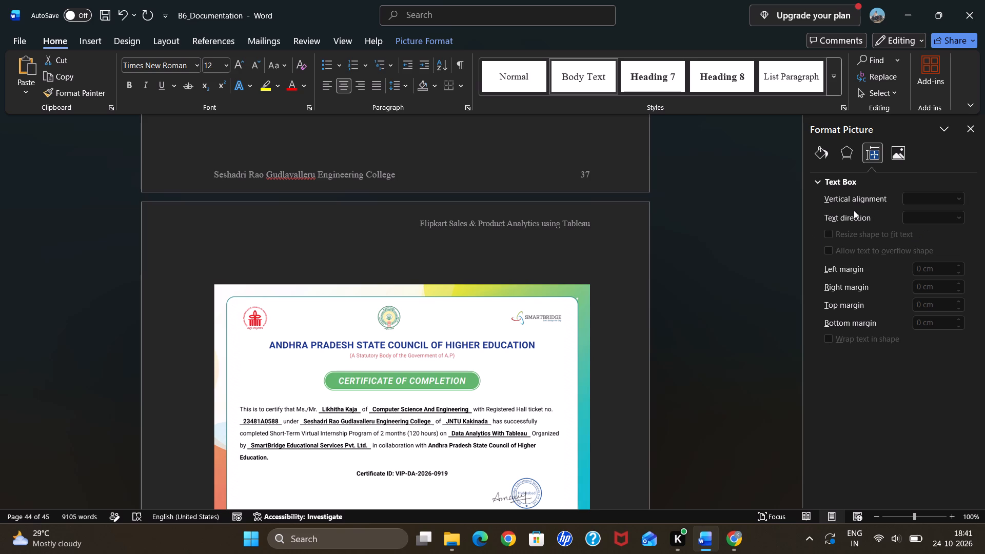
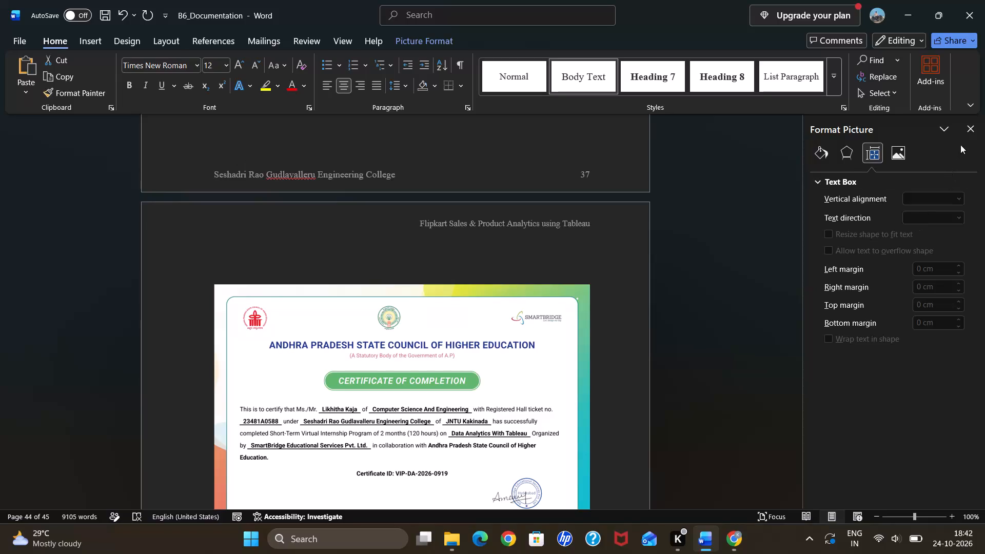
Place the completion certificate dated August 13, 2026 at the middle centre of its page, with text wrapping.
left_click(968, 133)
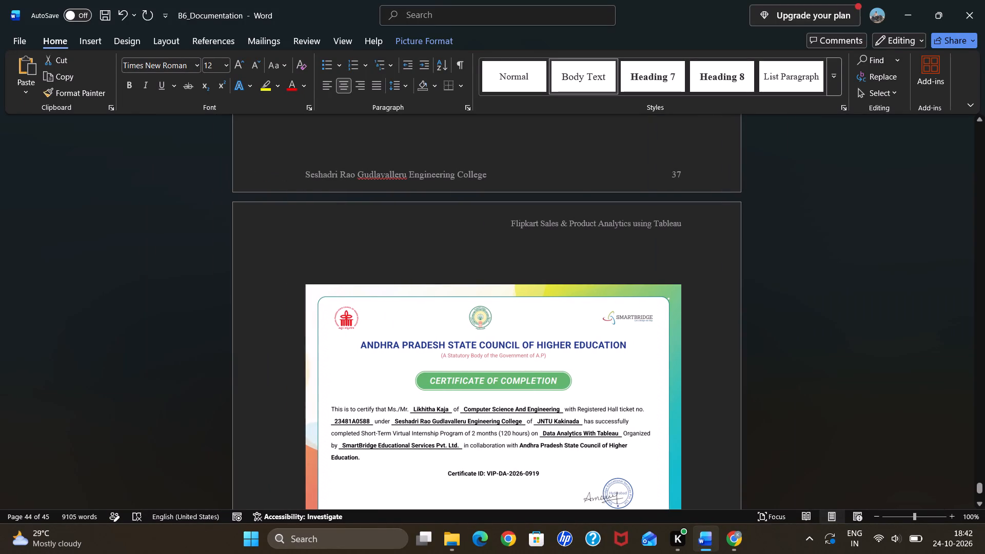
left_click(595, 373)
scroll(595, 373, "up", 5)
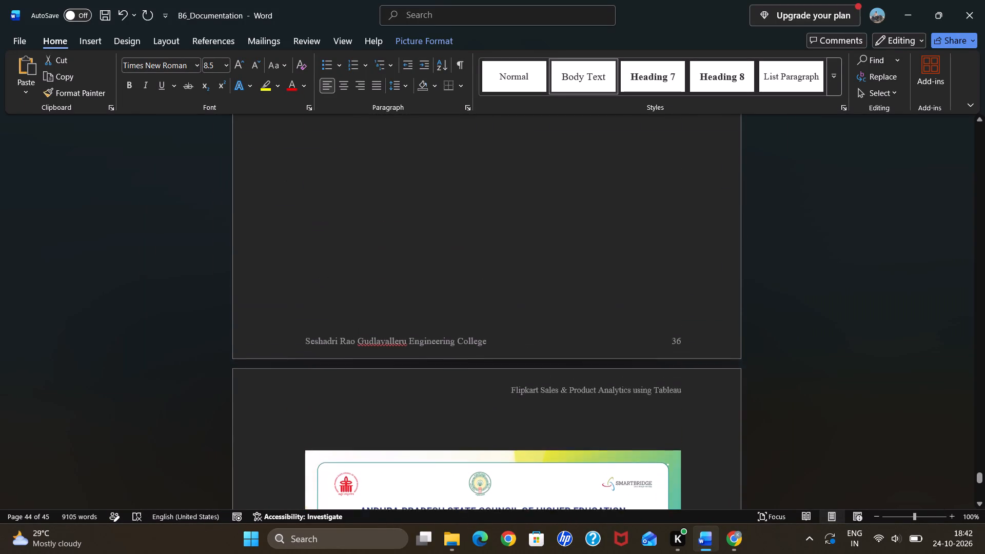
scroll(595, 373, "up", 5)
scroll(606, 324, "up", 1)
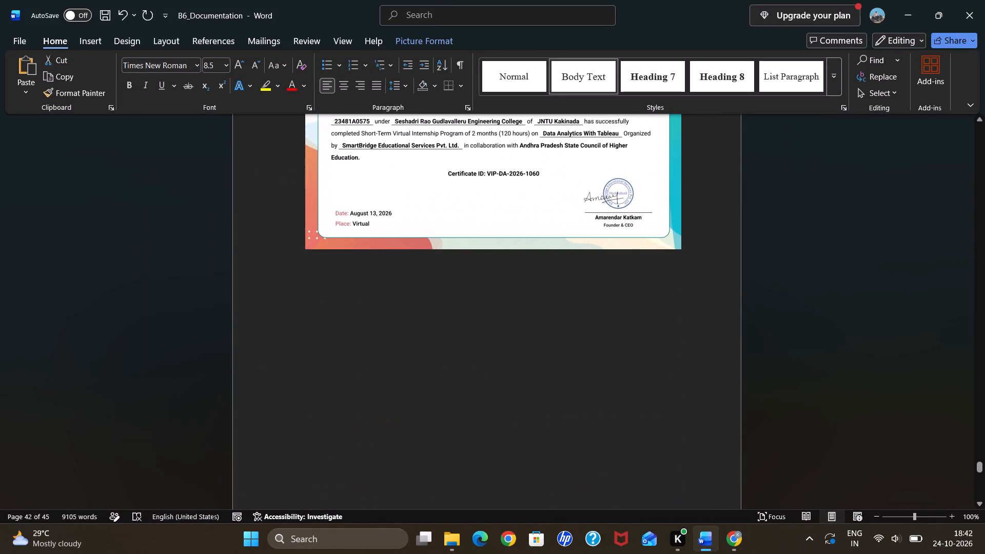
scroll(614, 372, "up", 1)
left_click(566, 267)
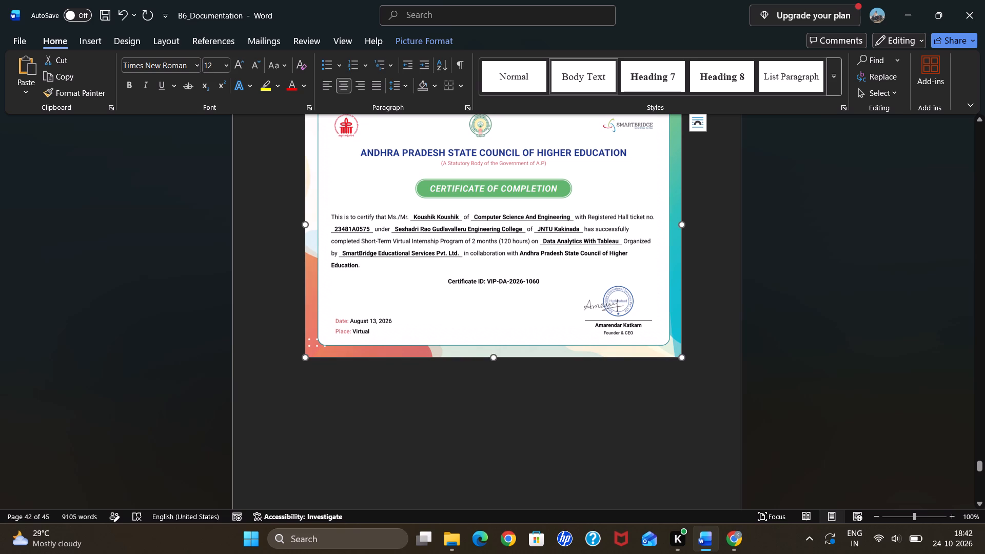
left_click(431, 42)
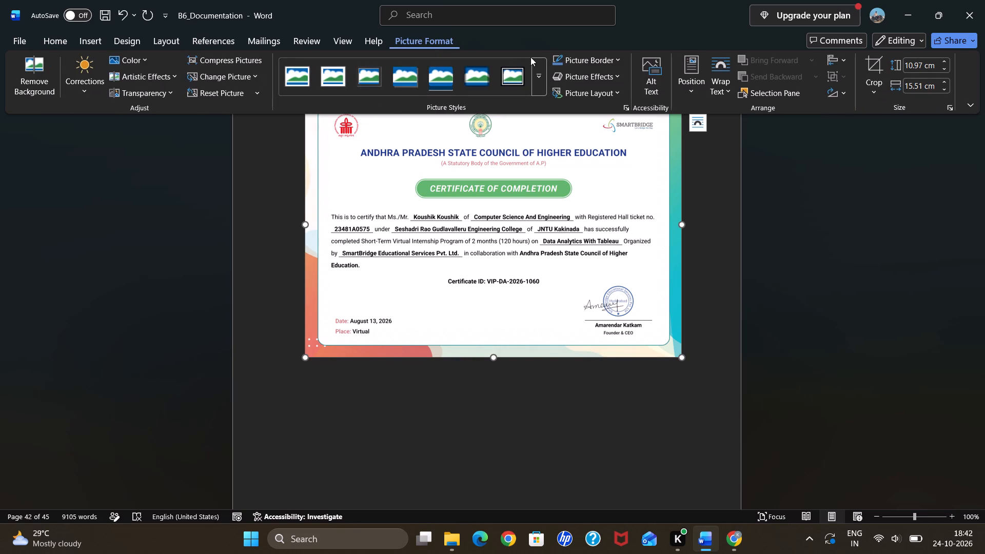
left_click(689, 85)
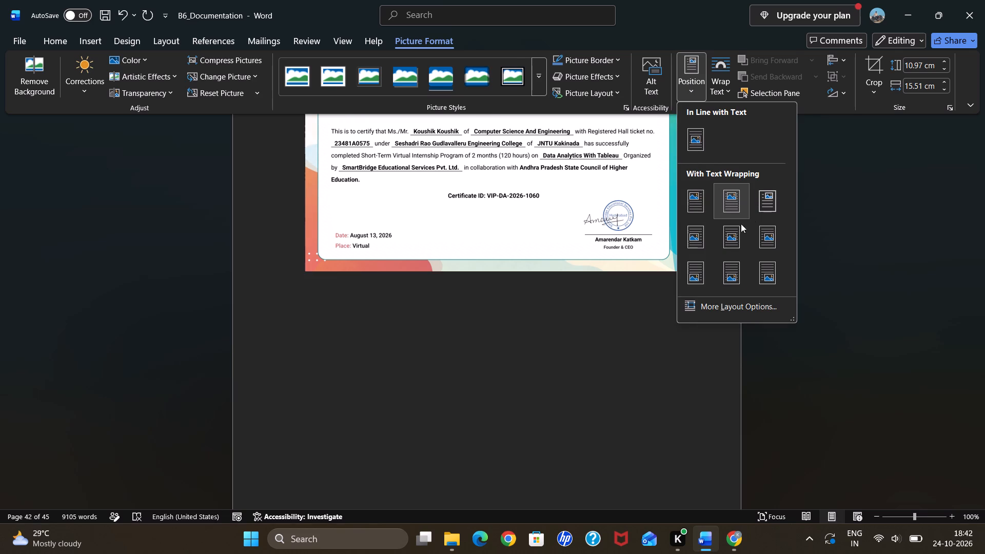
left_click(731, 235)
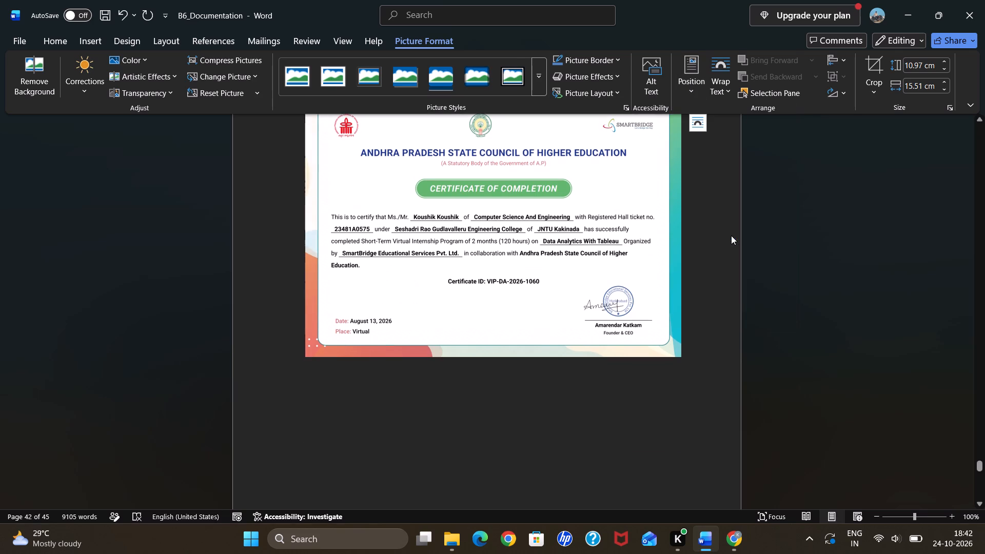
Place the completion certificate dated August 10, 2026 at the middle centre of the page, with text wrapping.
scroll(731, 235, "up", 8)
scroll(778, 264, "up", 1)
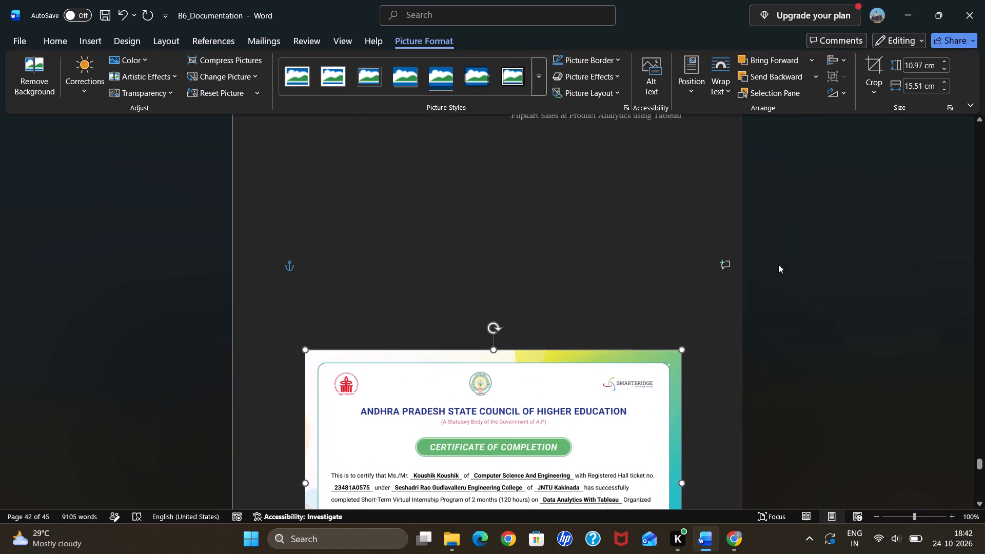
scroll(778, 264, "up", 1)
scroll(778, 264, "down", 4)
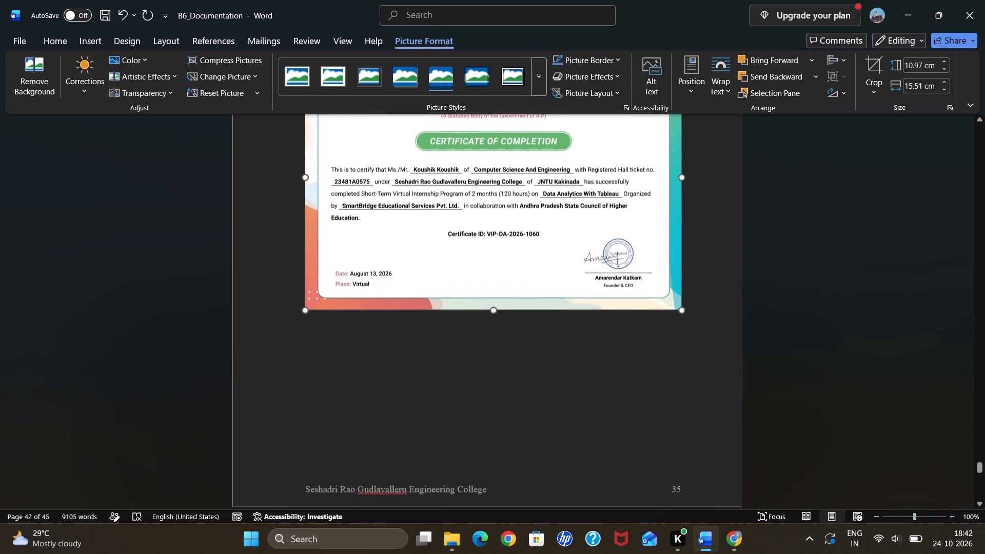
scroll(778, 264, "down", 4)
left_click(565, 346)
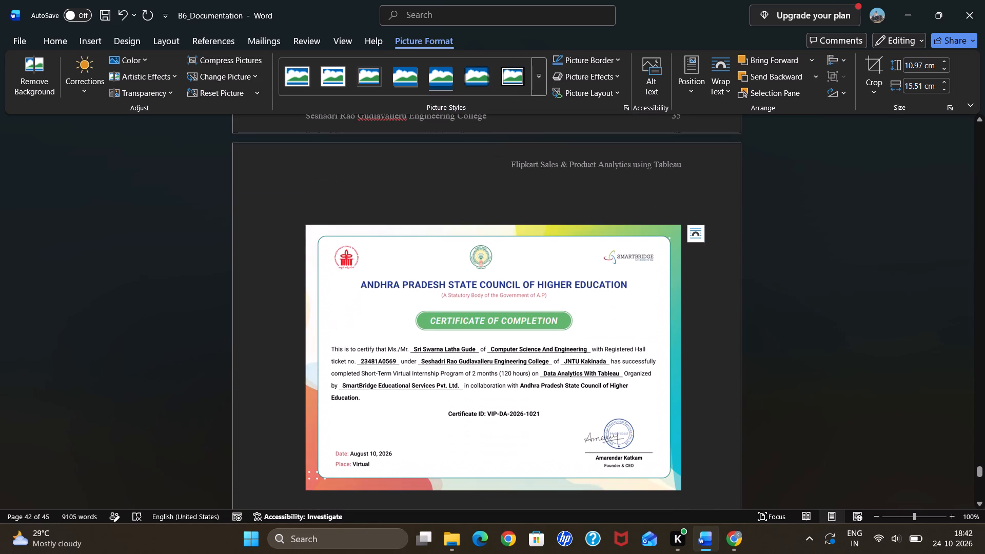
left_click(686, 87)
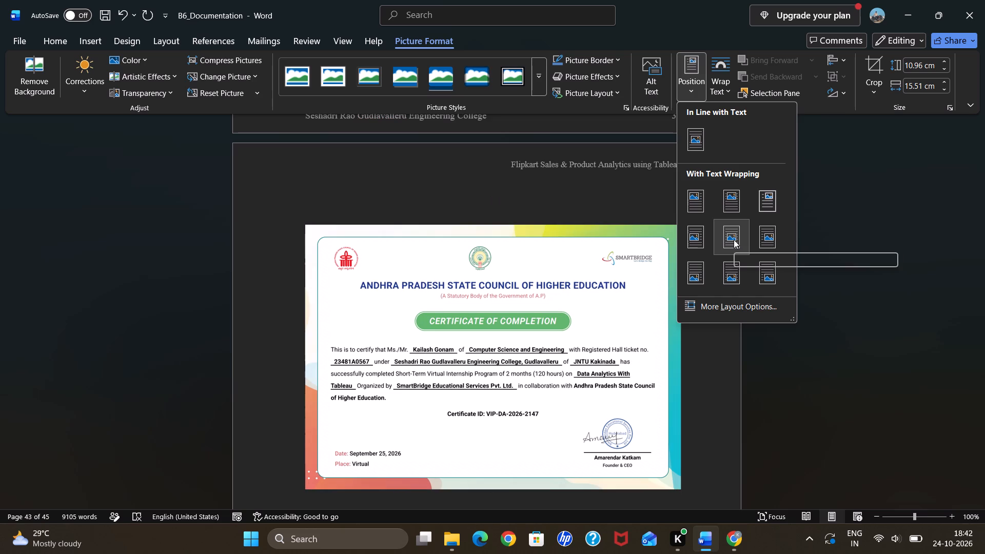
left_click(734, 240)
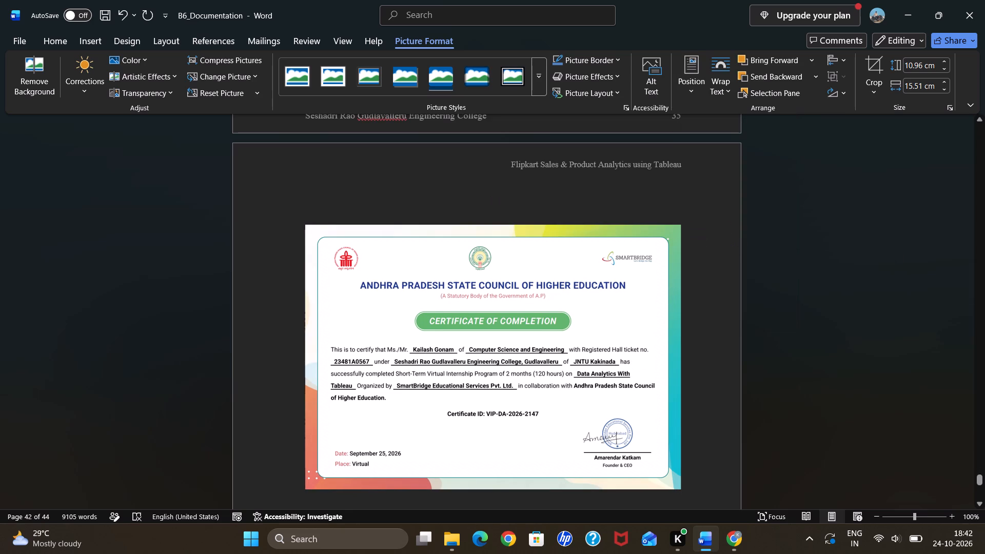
Open the text wrapping options for the completion certificate dated August 05, 2026.
scroll(721, 320, "down", 4)
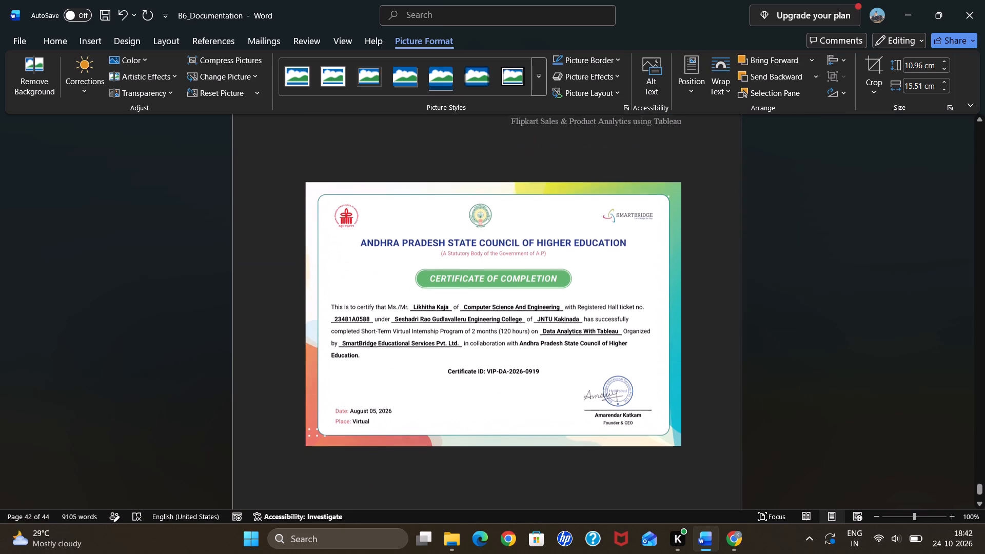
left_click(565, 295)
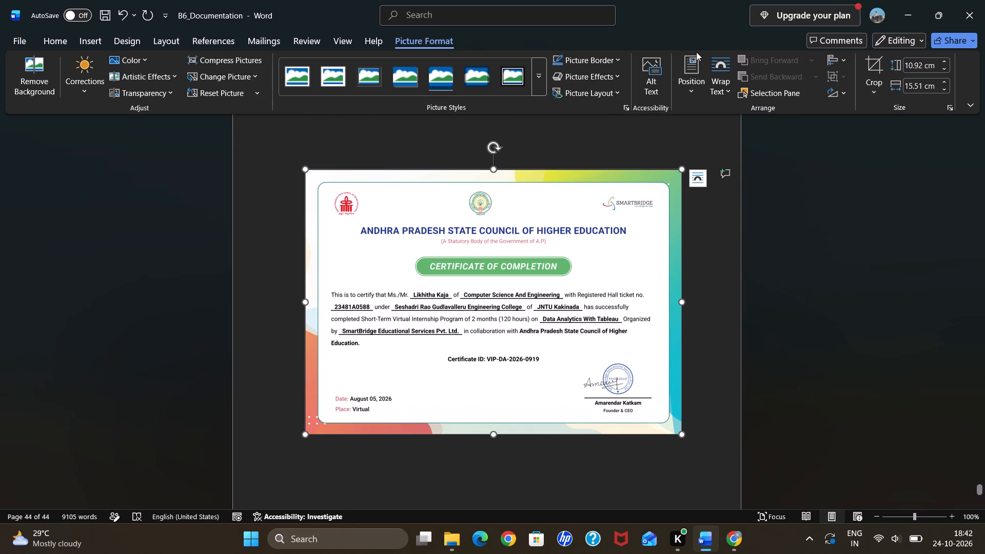
left_click(714, 88)
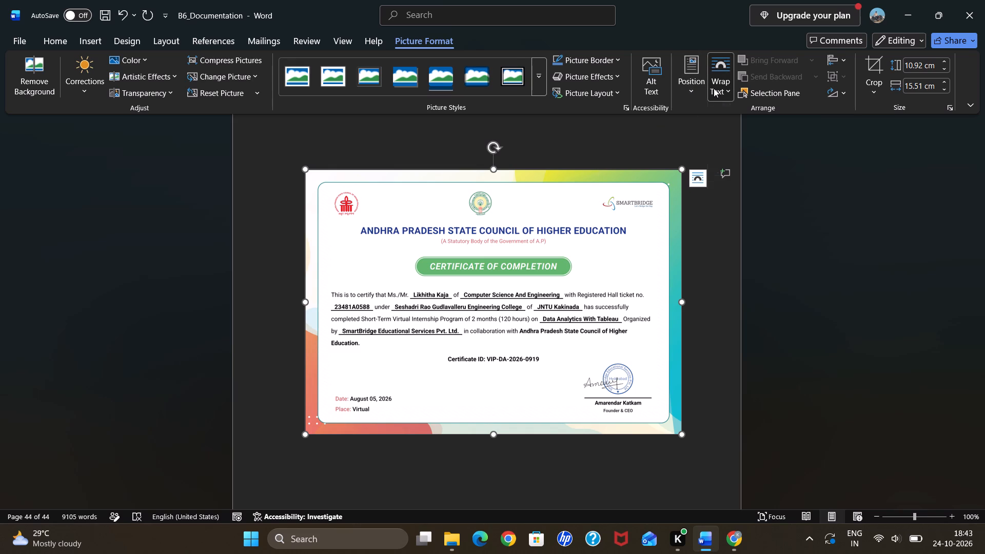
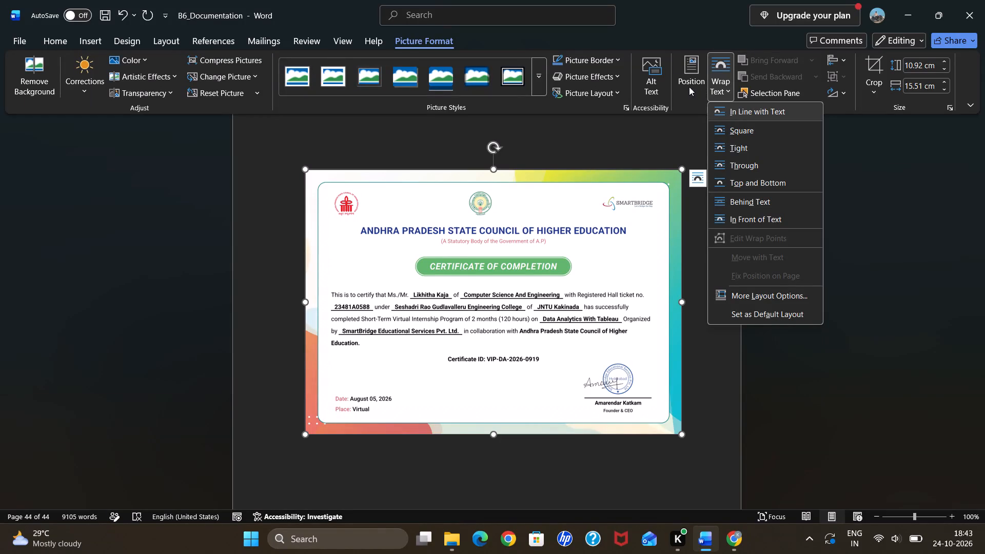
Place the completion certificate dated August 05, 2026 at the middle centre of its page, with text wrapping.
left_click(689, 87)
left_click(728, 231)
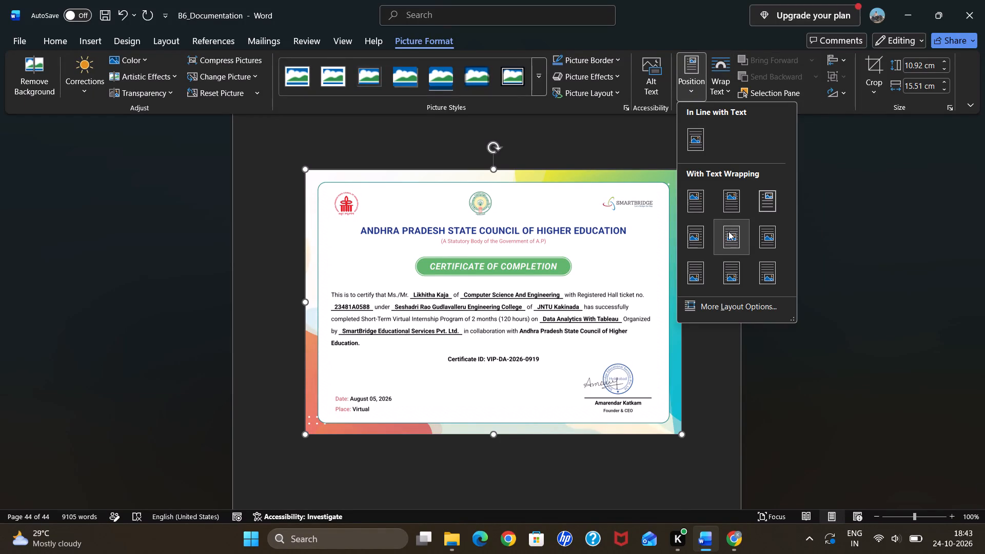
Review the placement of the completion certificates on the pages following the course outcomes mapping table.
scroll(728, 231, "up", 6)
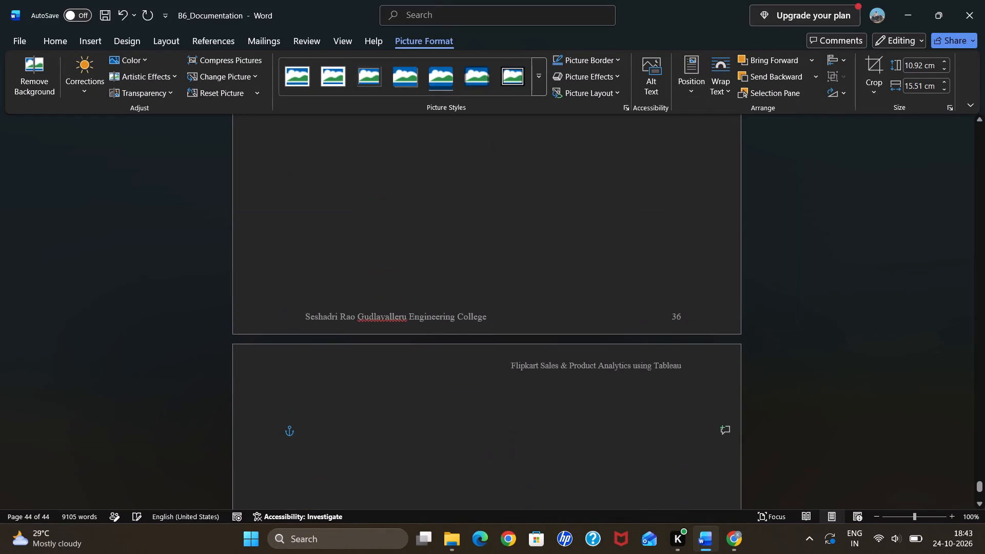
scroll(728, 231, "up", 8)
scroll(728, 231, "down", 1)
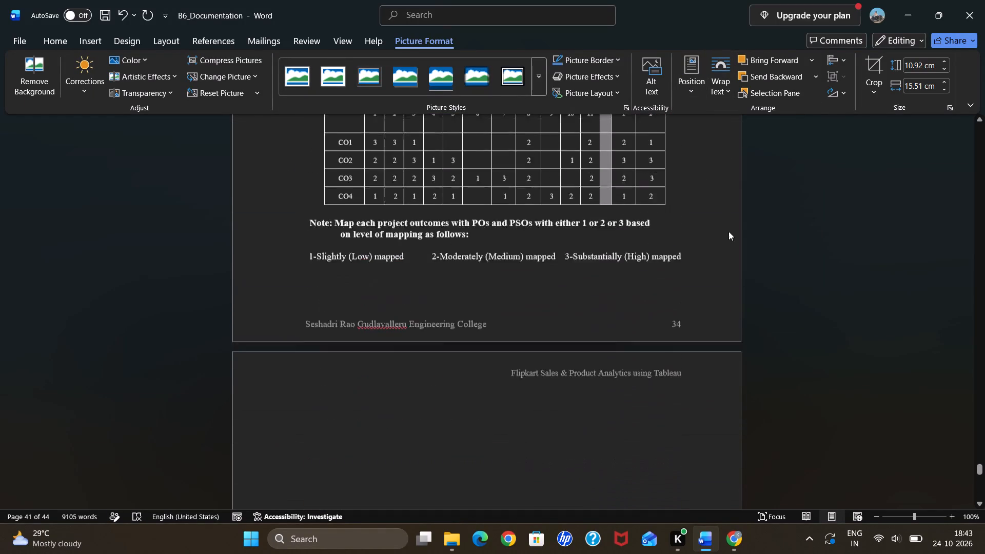
scroll(728, 231, "down", 2)
left_click(597, 265)
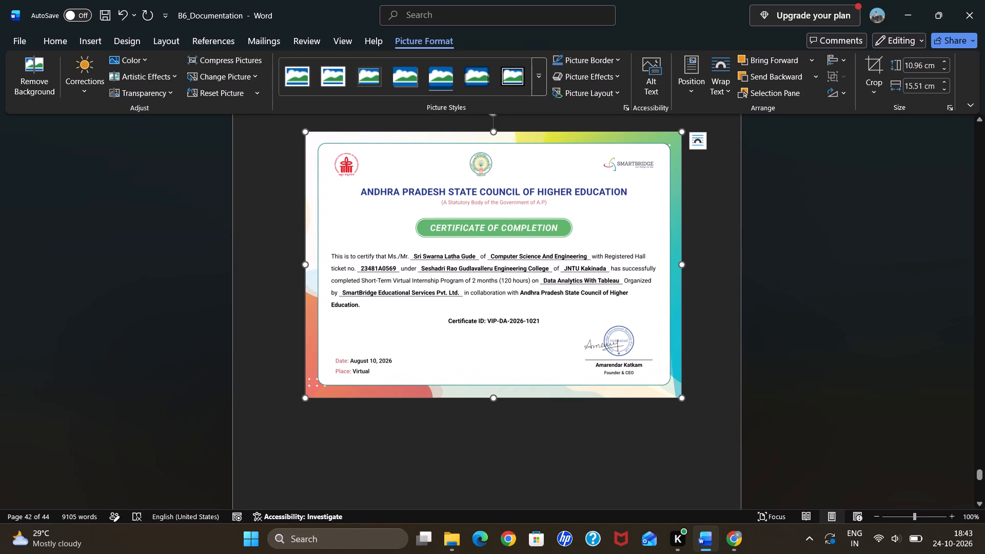
scroll(702, 393, "down", 1)
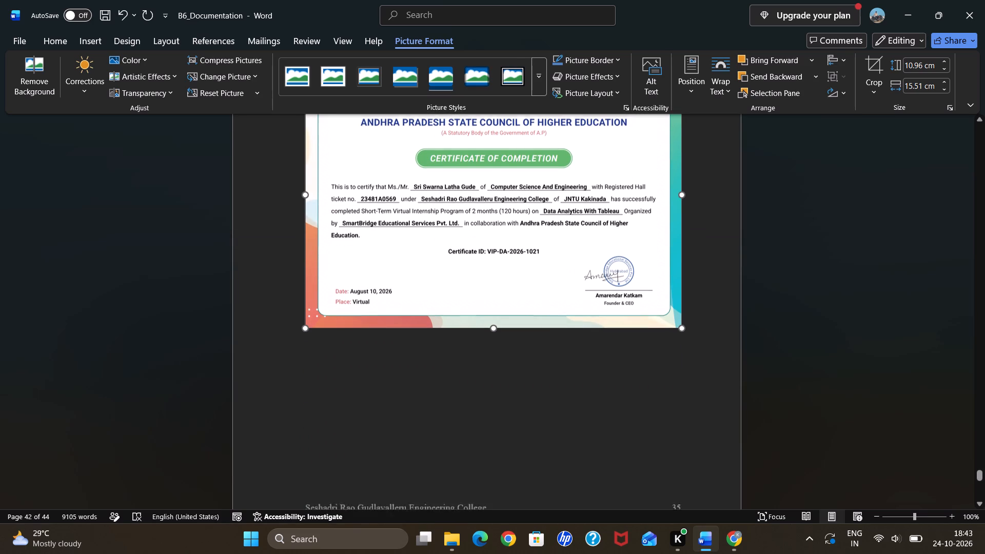
scroll(702, 393, "down", 3)
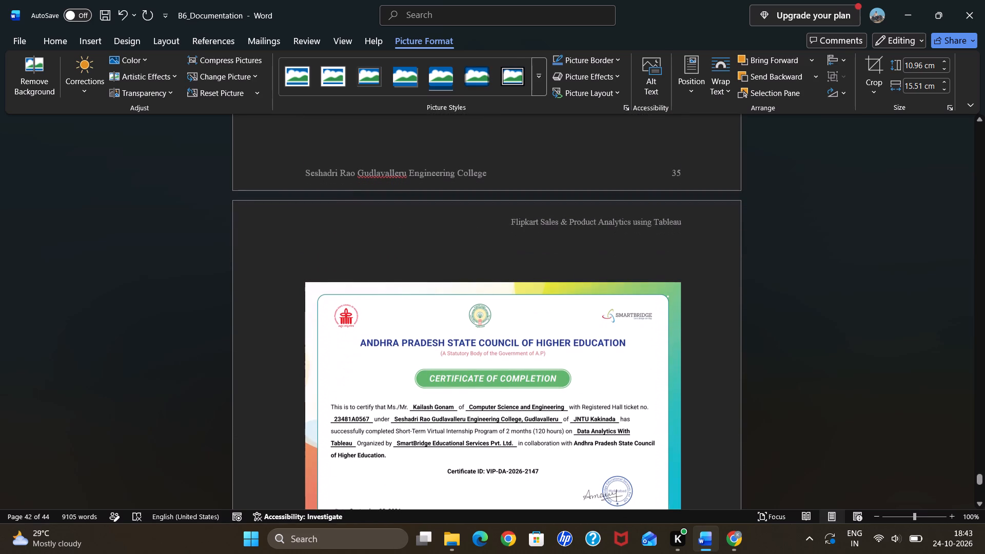
left_click(633, 382)
scroll(633, 382, "down", 1)
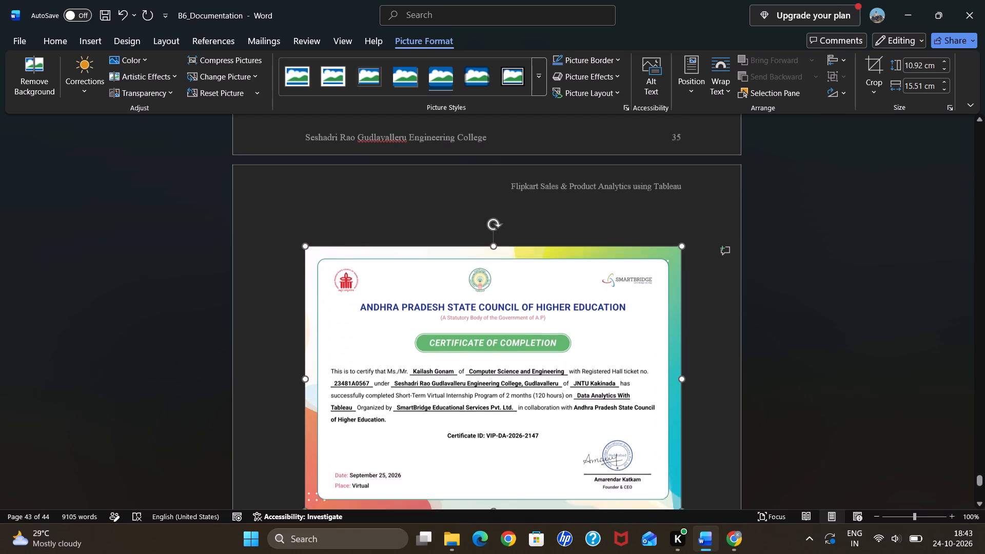
scroll(633, 382, "down", 3)
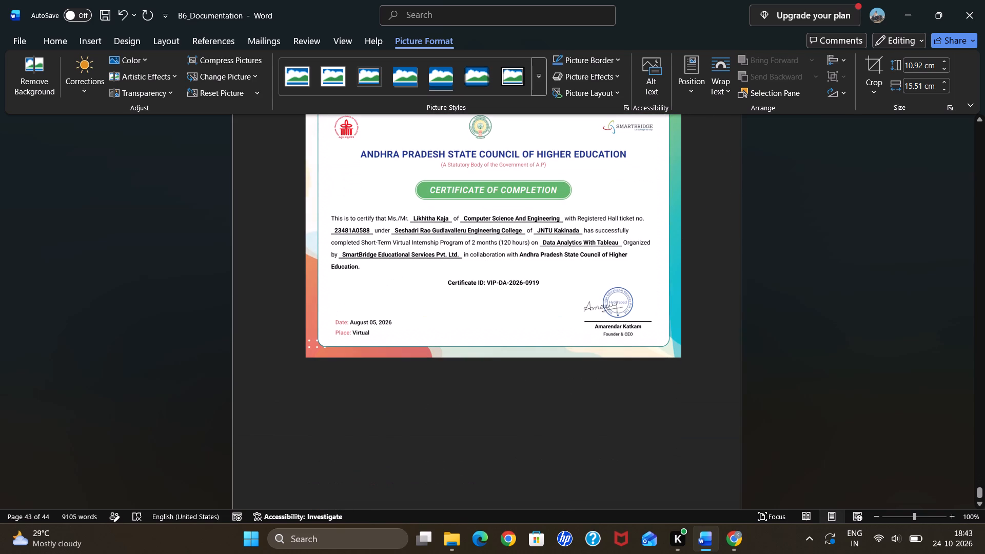
Reapply the middle centre position with text wrapping to the completion certificate dated August 05, 2026.
left_click(602, 292)
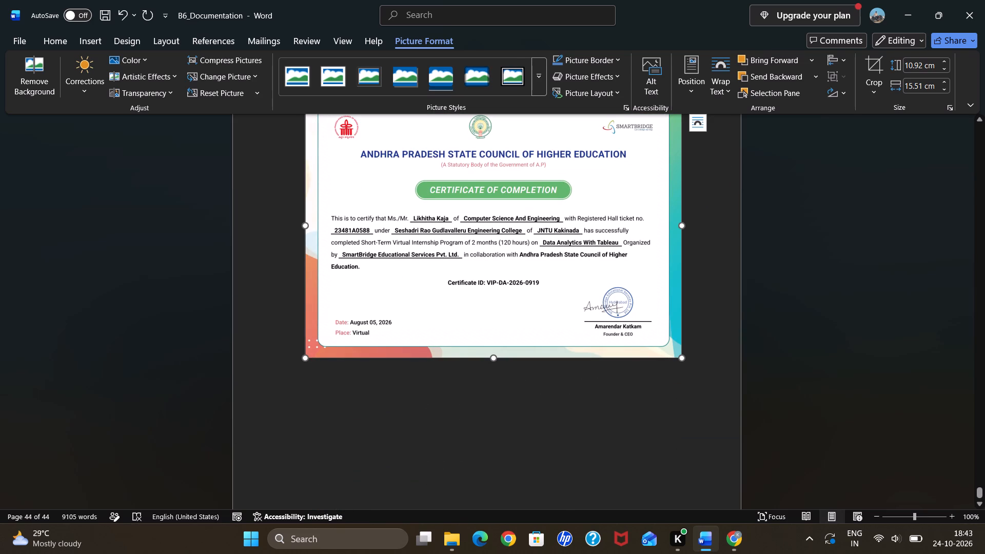
left_click(694, 85)
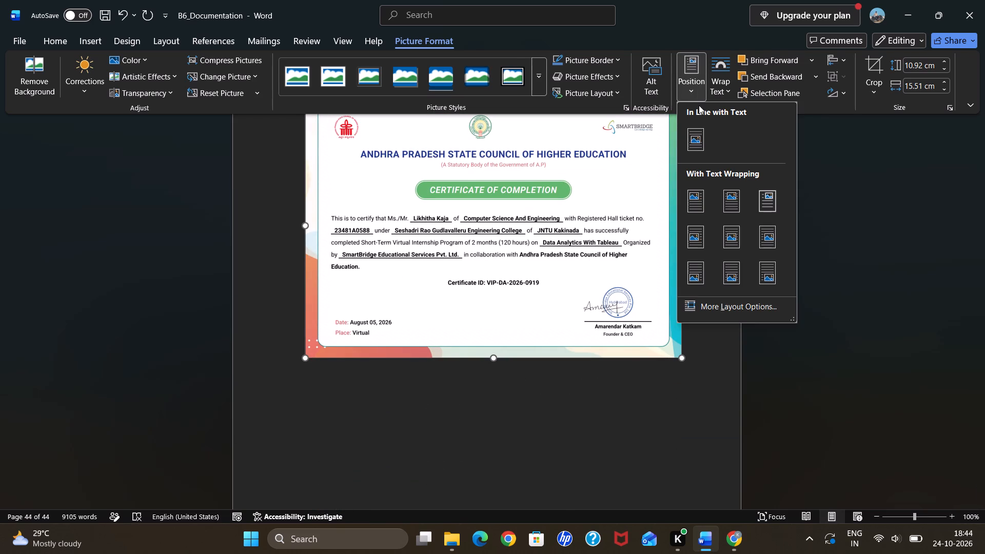
left_click(727, 242)
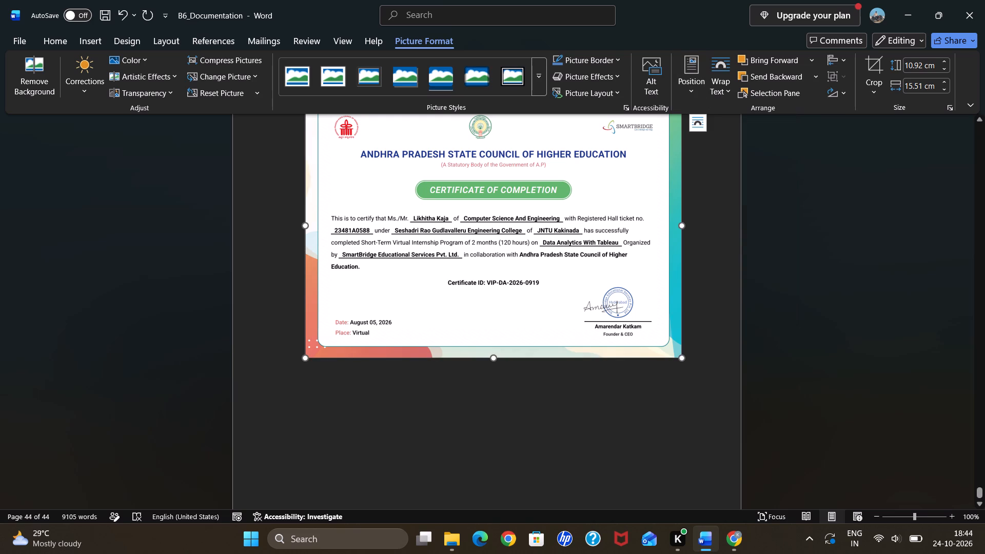
Place the completion certificate dated September 25, 2026 at the middle centre of its page, with text wrapping.
scroll(727, 242, "up", 5)
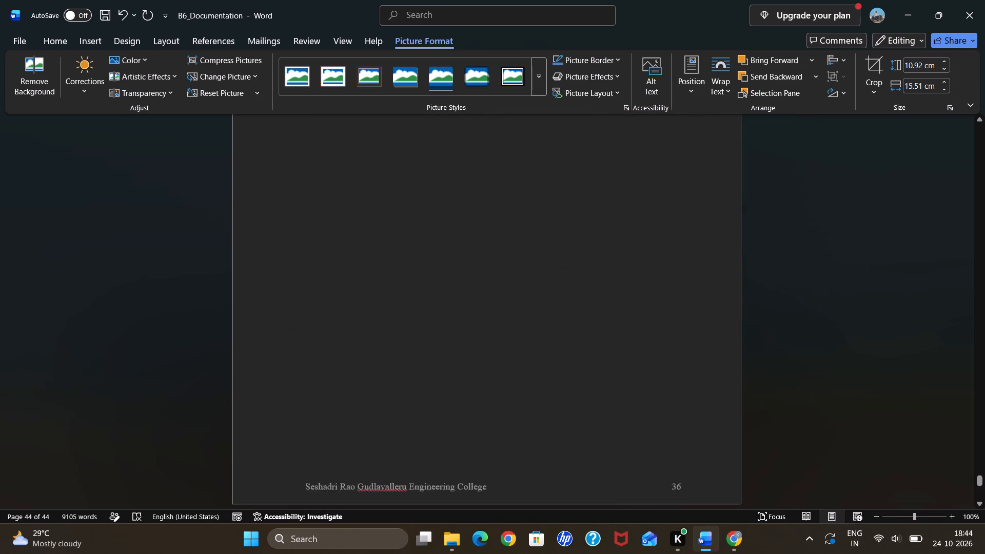
scroll(727, 242, "down", 2)
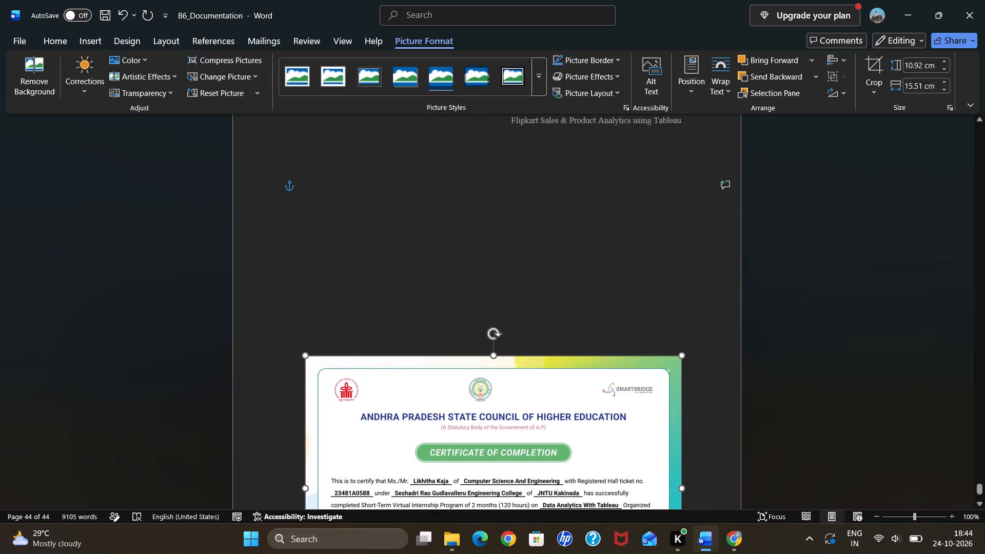
scroll(727, 242, "up", 2)
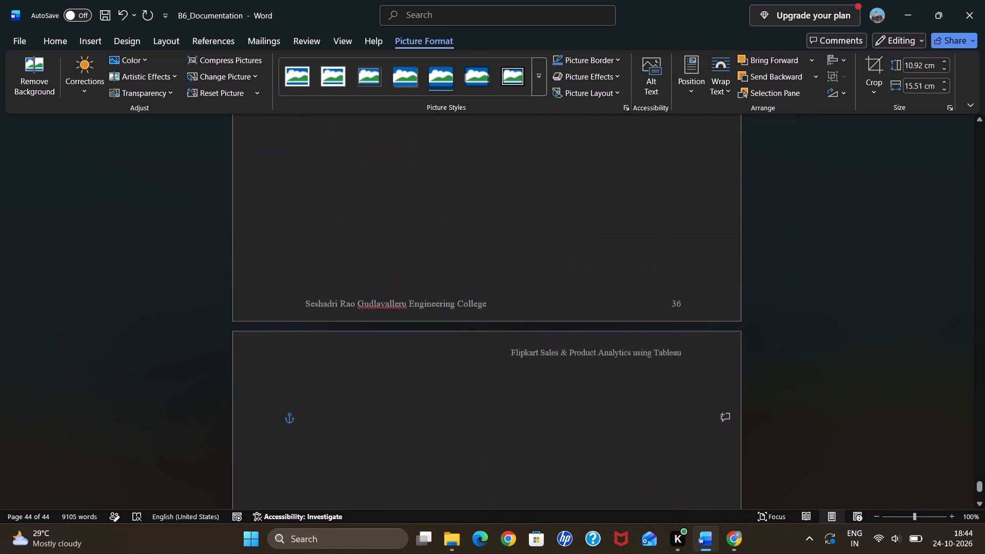
scroll(727, 242, "up", 2)
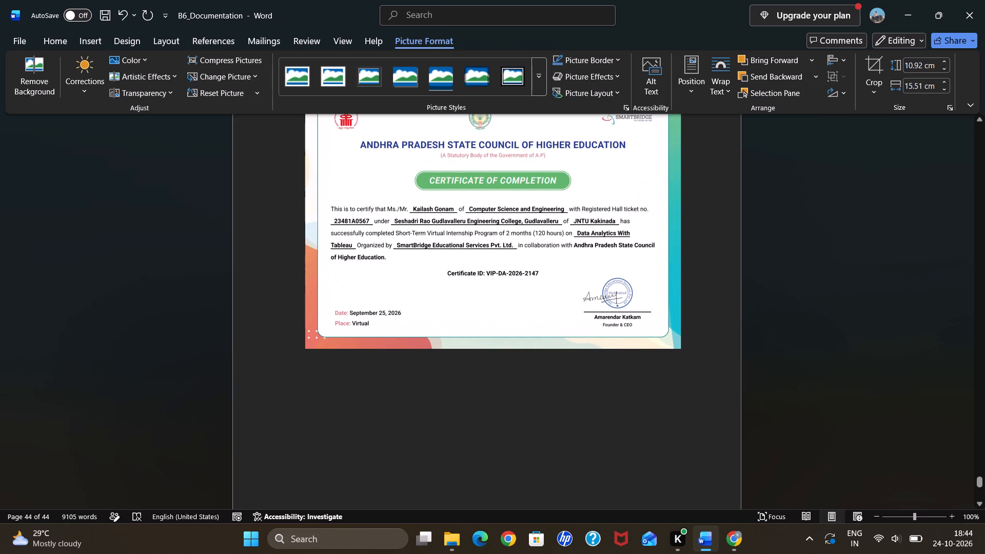
left_click(628, 247)
left_click(694, 82)
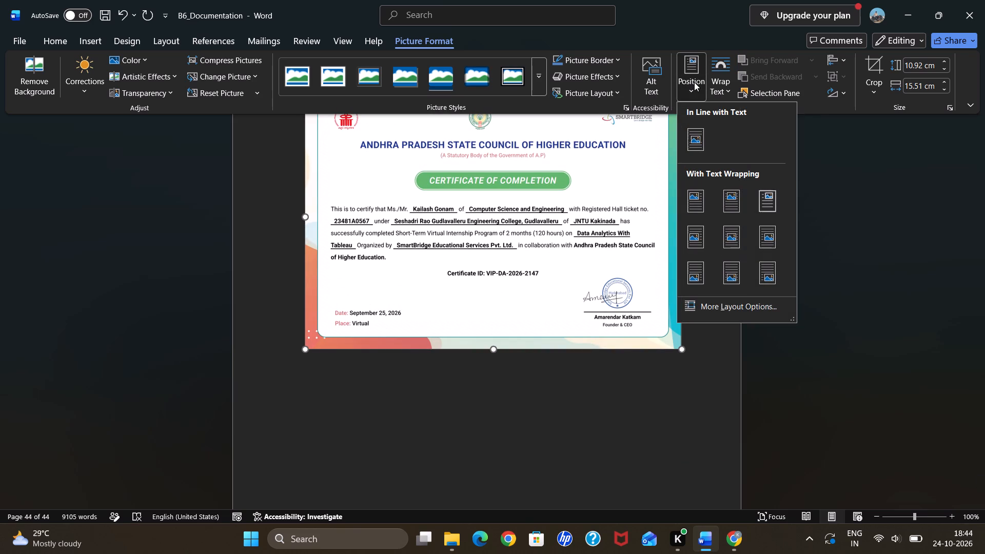
left_click(735, 236)
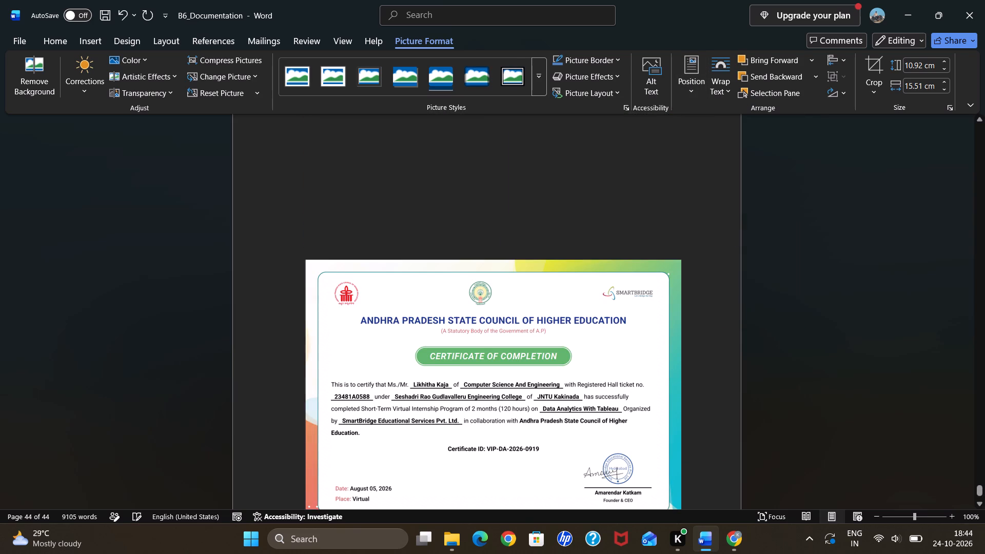
Examine the pages from the outcomes mapping table to the document's end for the order and placement of the certificates.
scroll(735, 236, "down", 15)
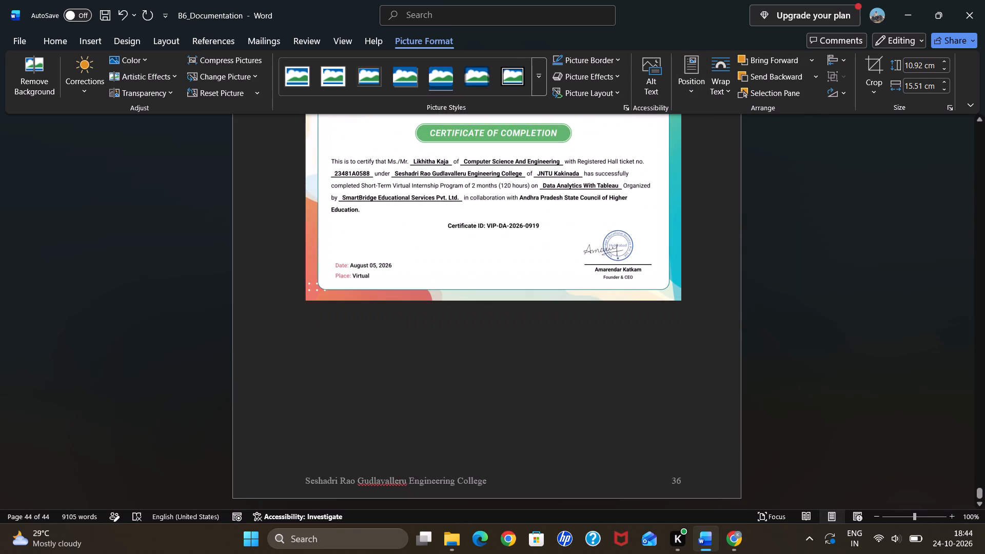
scroll(735, 236, "down", 1)
scroll(648, 238, "up", 1)
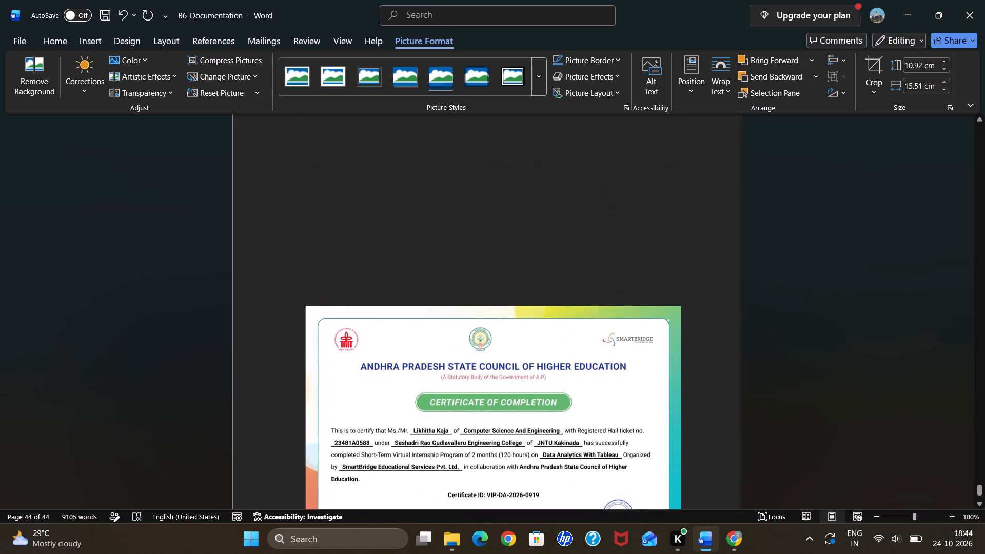
scroll(648, 238, "up", 1)
scroll(648, 238, "down", 10)
scroll(648, 238, "up", 1)
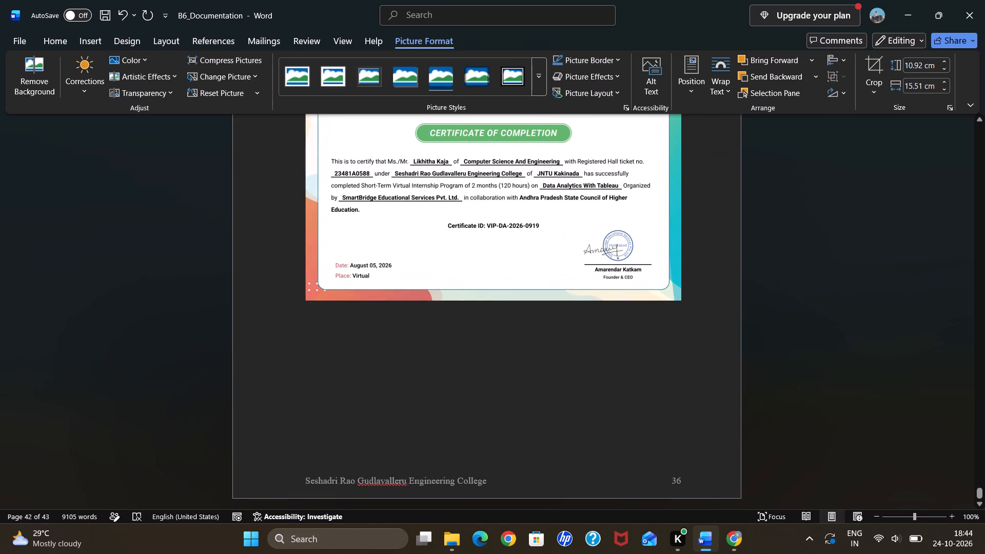
scroll(648, 238, "up", 12)
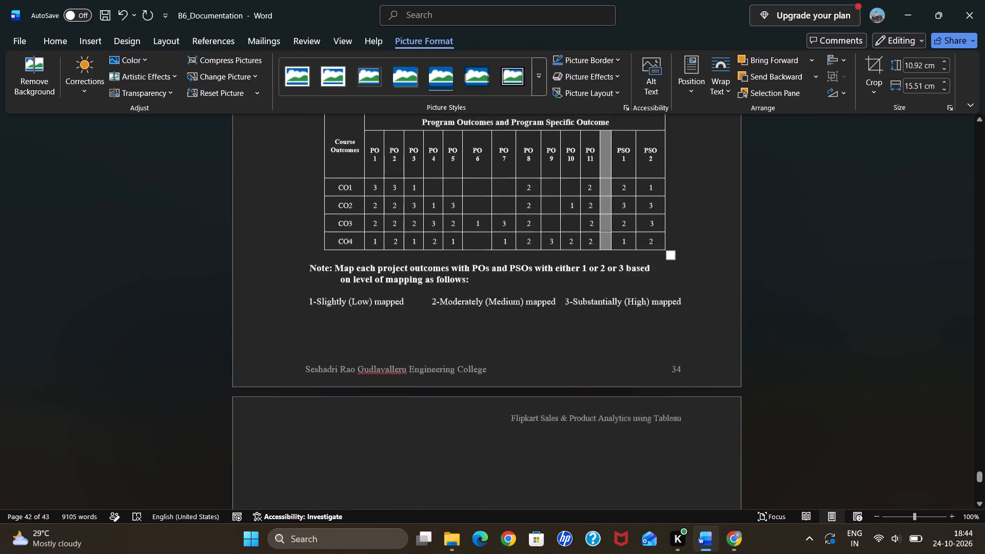
scroll(648, 238, "down", 6)
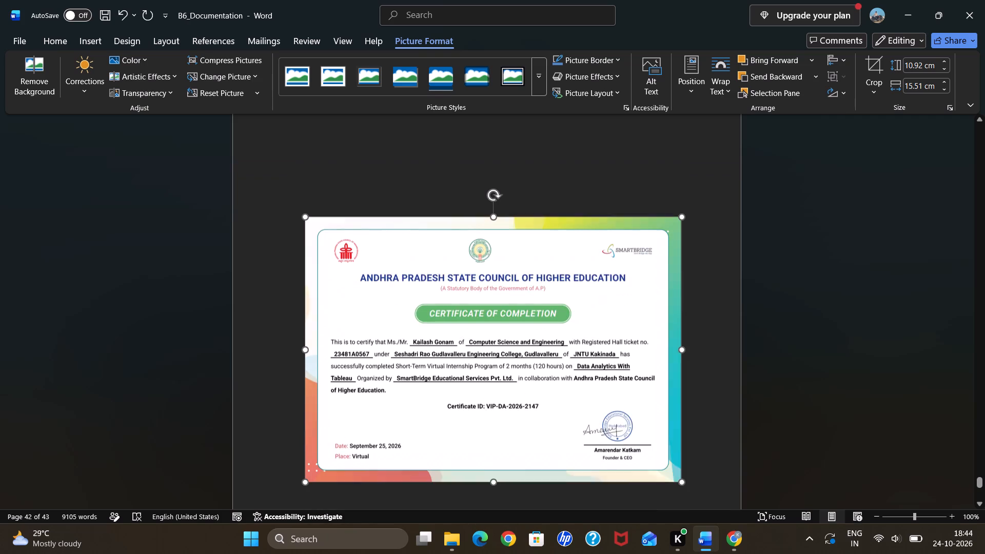
scroll(648, 238, "down", 1)
scroll(648, 238, "up", 4)
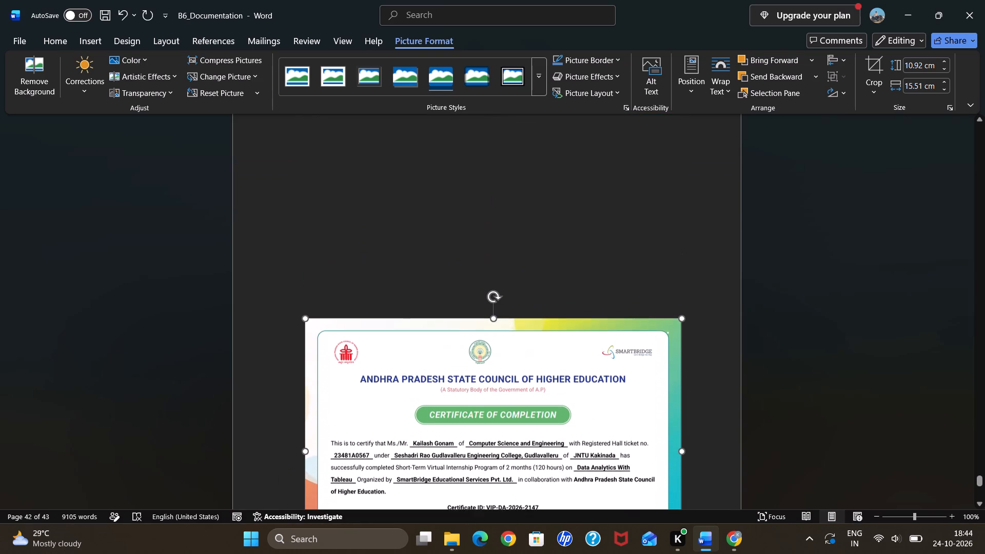
scroll(648, 238, "up", 6)
scroll(648, 238, "down", 3)
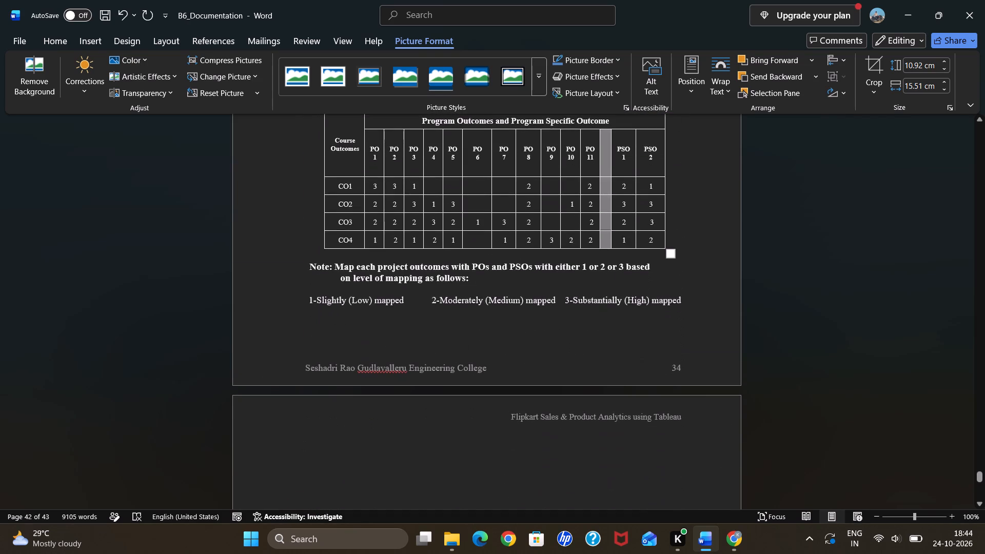
scroll(648, 238, "down", 1)
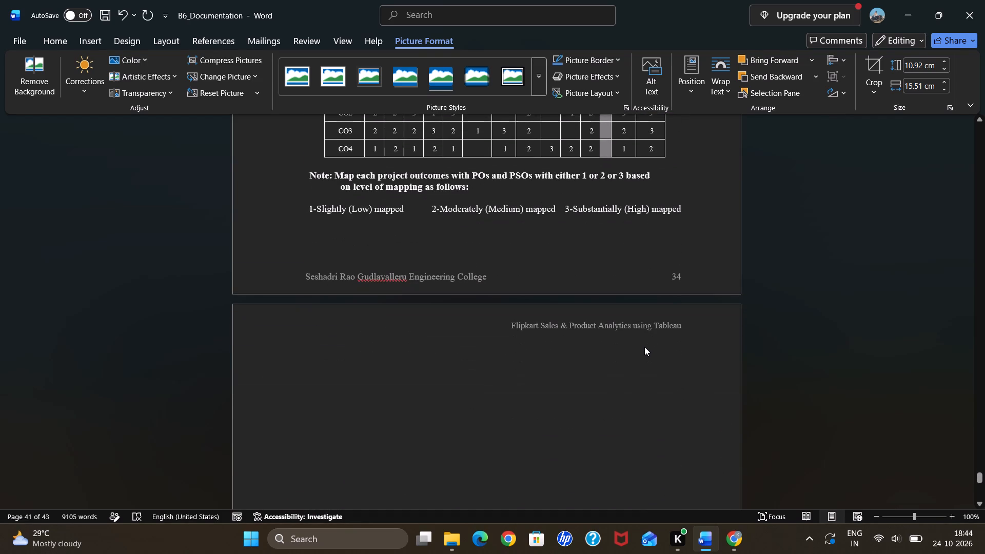
Paste the copied completion certificate dated August 13, 2026 at the start of the page after the outcomes mapping table.
left_click(632, 382)
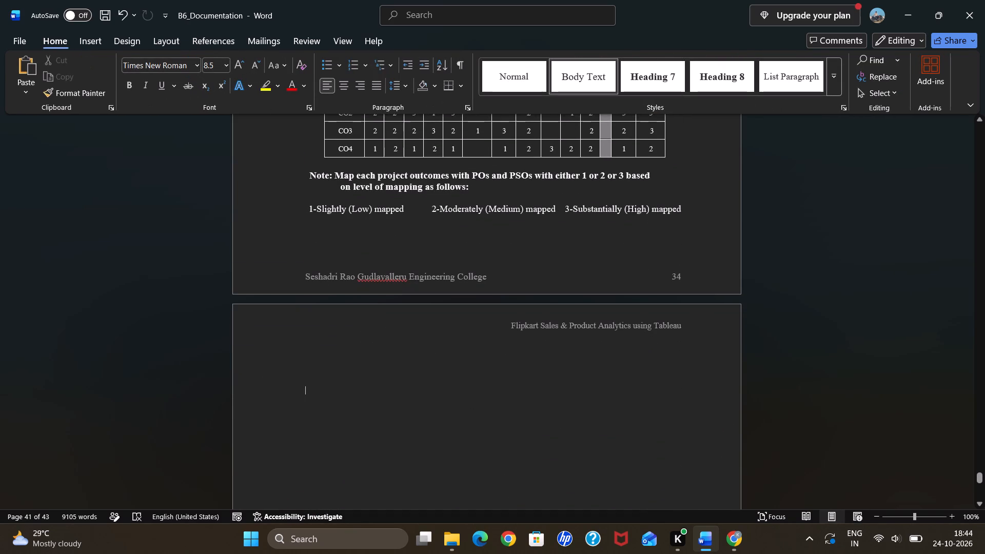
key("ctrl+v")
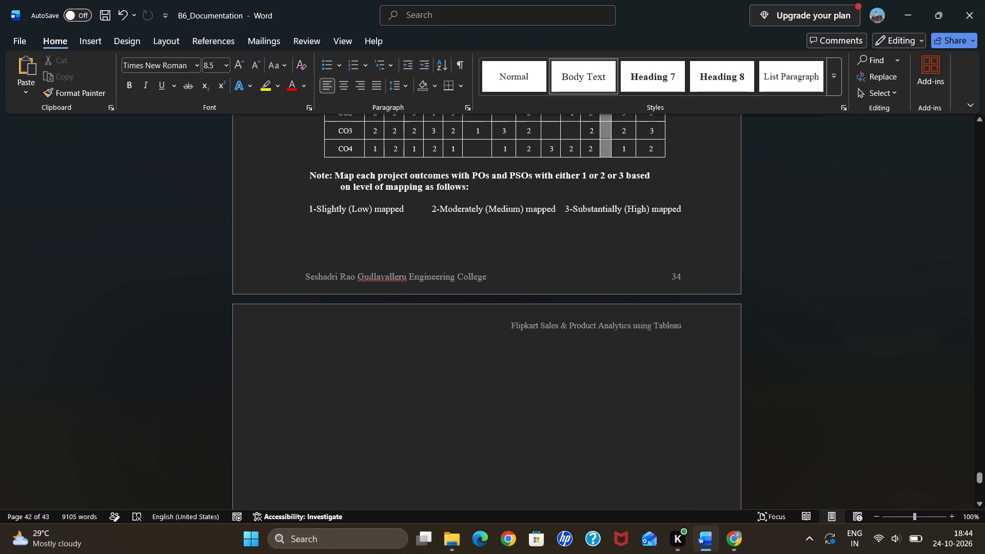
Place the pasted completion certificate dated August 13, 2026 at the middle centre of its page, with text wrapping.
left_click(632, 382)
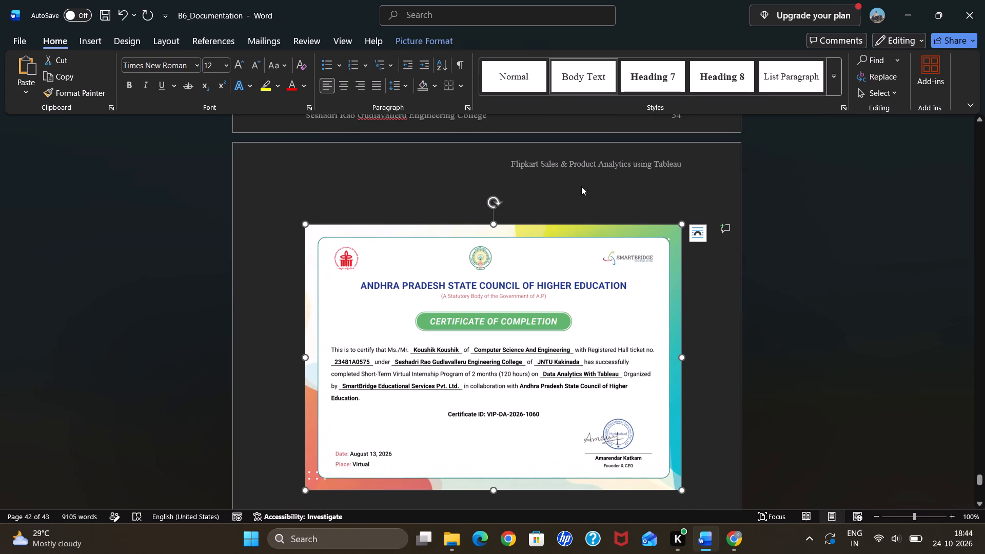
left_click(422, 41)
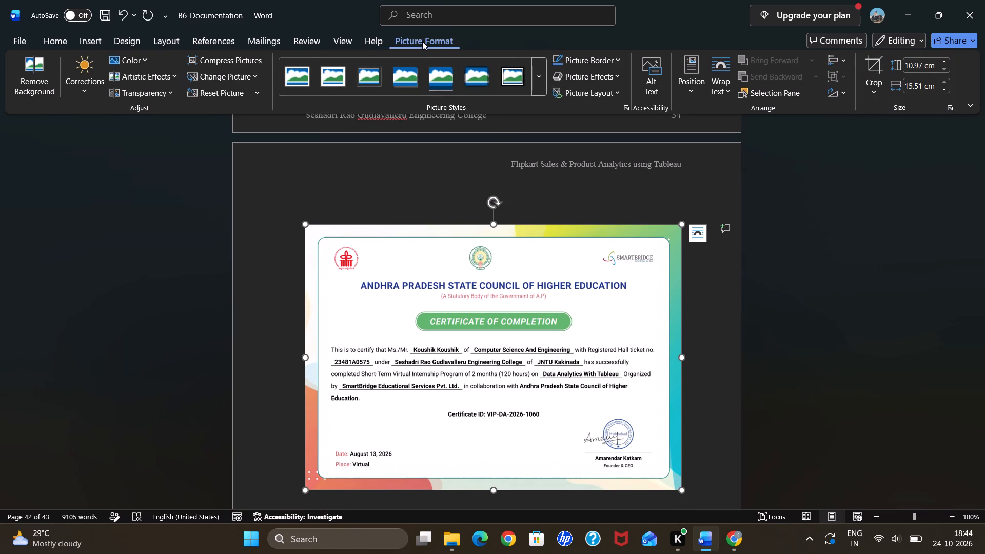
left_click(691, 90)
left_click(730, 233)
Check the certificate pages through to the document's end for which certificates are present and how they are placed.
scroll(730, 233, "down", 4)
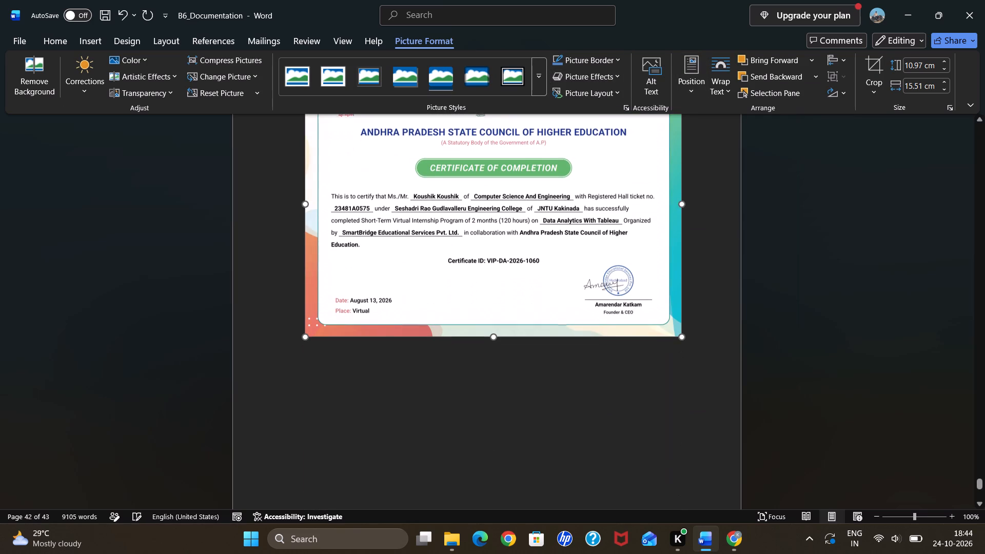
scroll(799, 276, "down", 4)
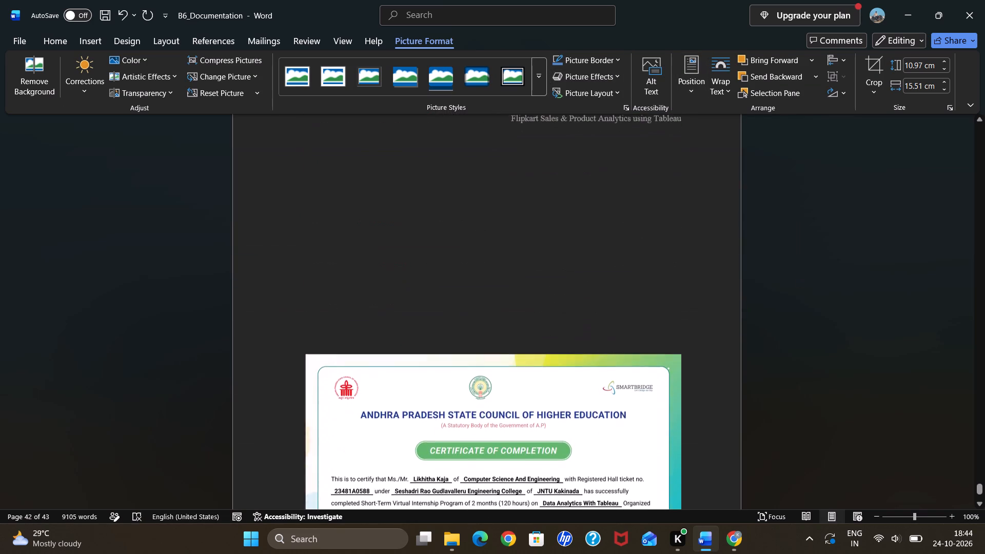
scroll(799, 276, "down", 7)
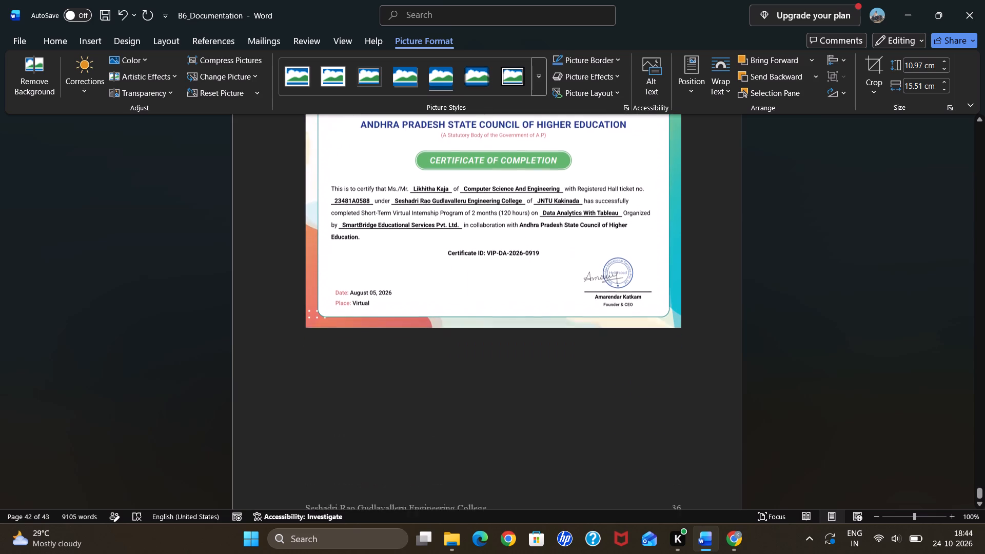
scroll(799, 276, "down", 2)
scroll(799, 276, "up", 3)
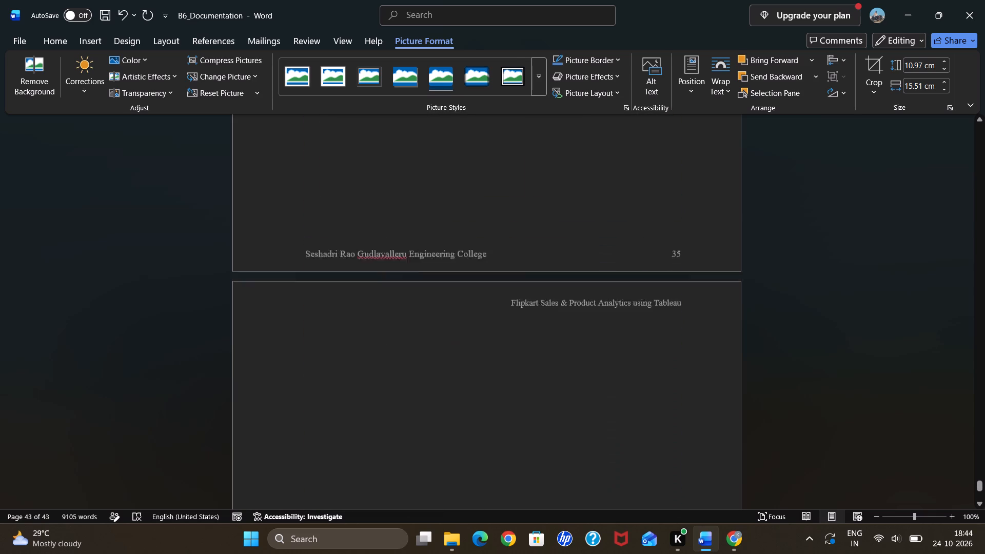
scroll(799, 276, "up", 3)
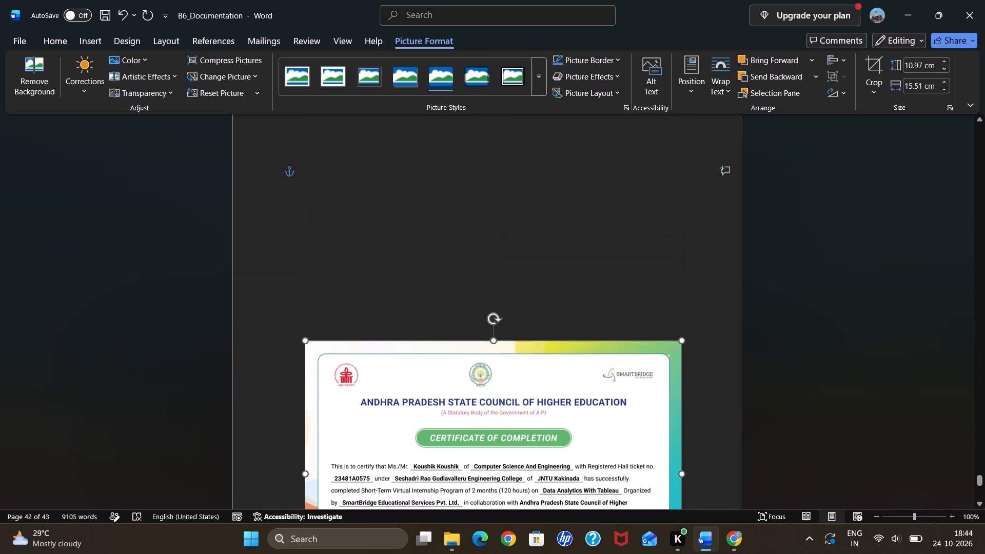
scroll(799, 276, "up", 1)
scroll(799, 276, "down", 4)
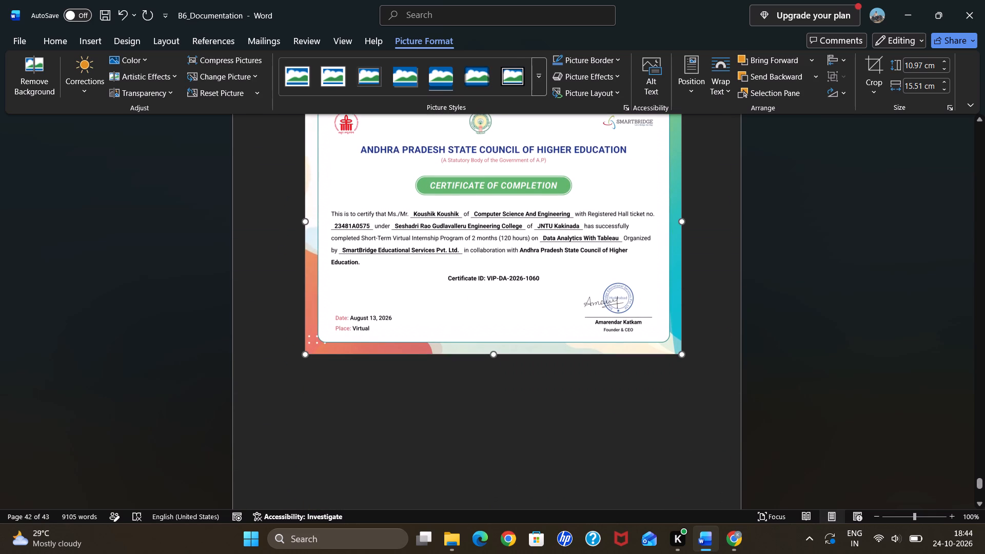
left_click(706, 329)
left_click(706, 329)
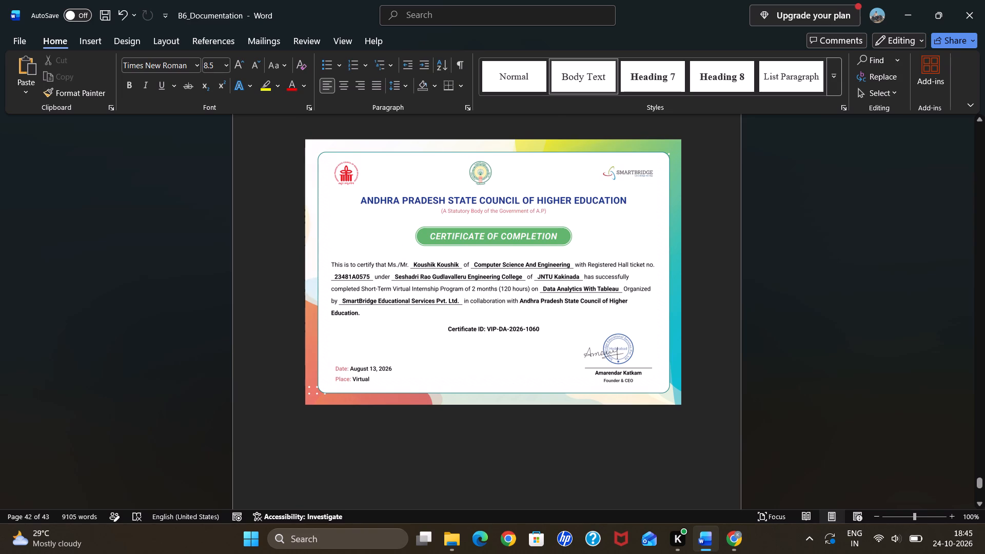
left_click(696, 399)
key("Down")
key("Down")
left_click(450, 545)
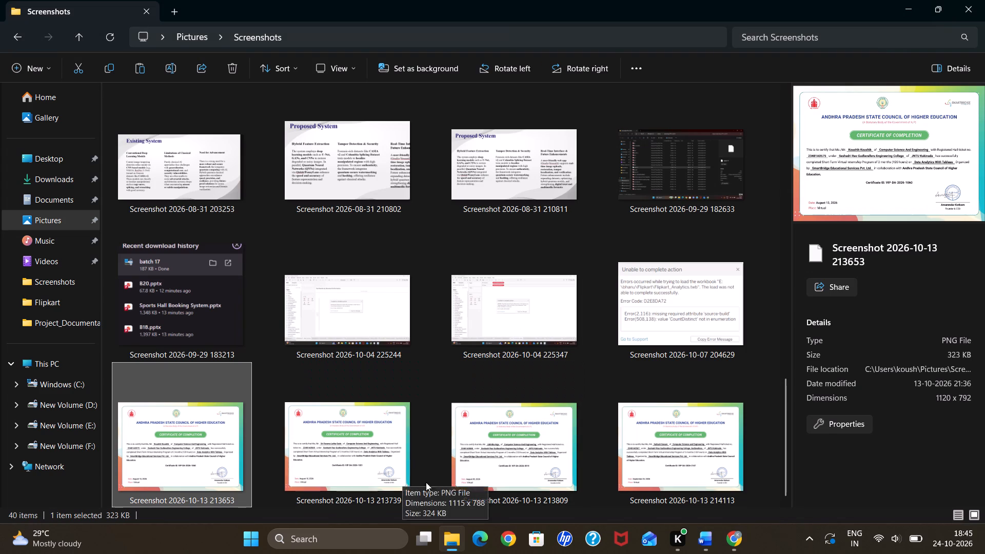
left_click(642, 447)
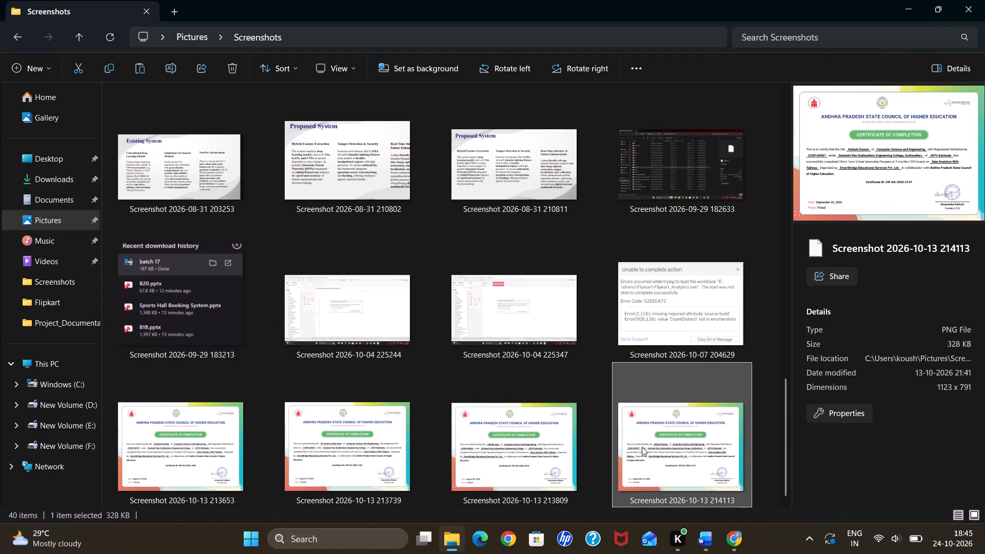
right_click(642, 447)
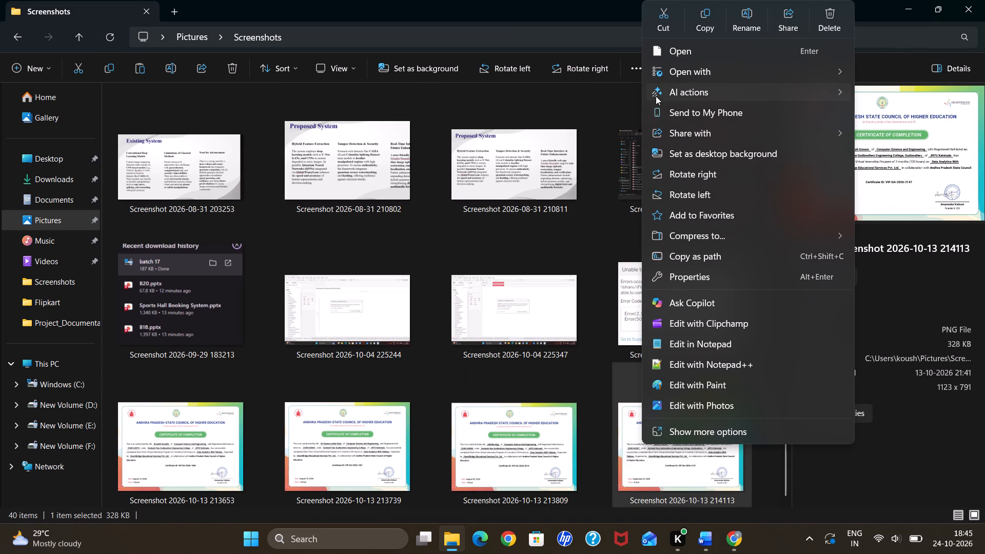
left_click(713, 14)
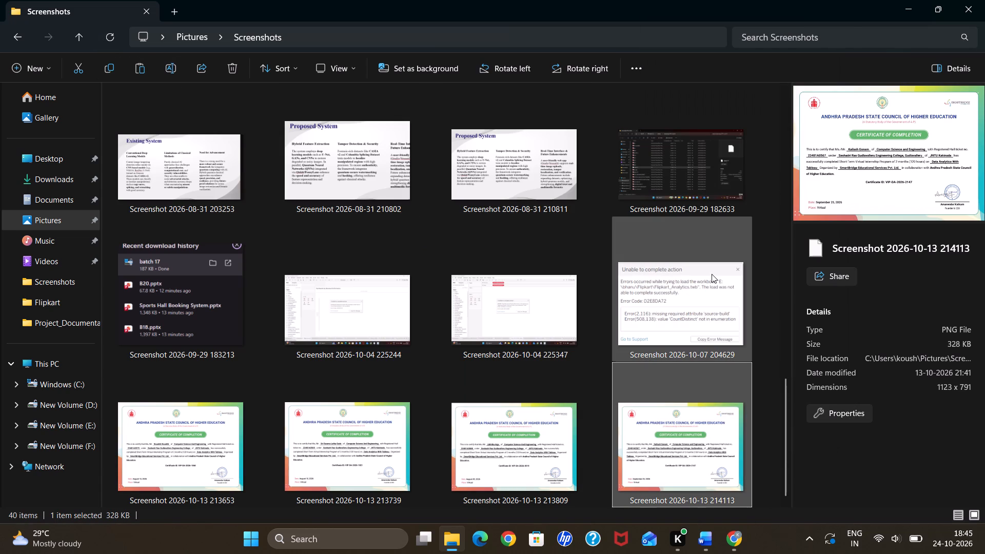
key("alt+Tab")
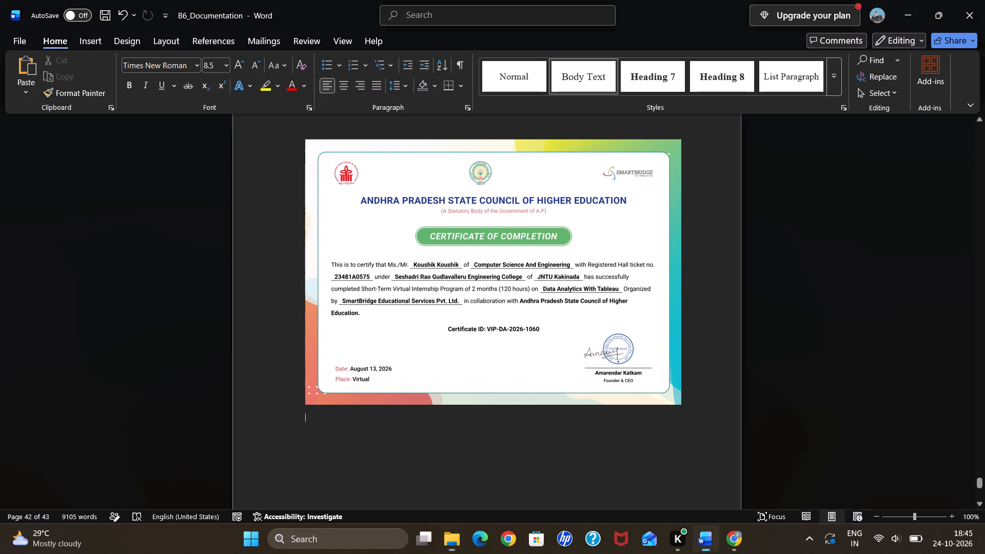
key("ctrl+v")
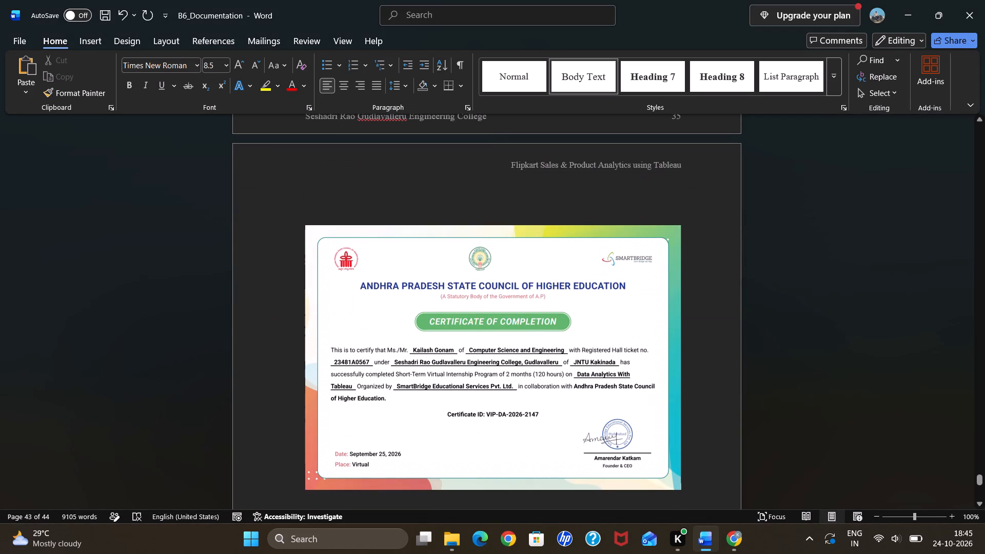
Examine the certificate pages from the outcomes mapping table onward for the placement of the pasted September 25, 2026 certificate.
scroll(712, 274, "down", 7)
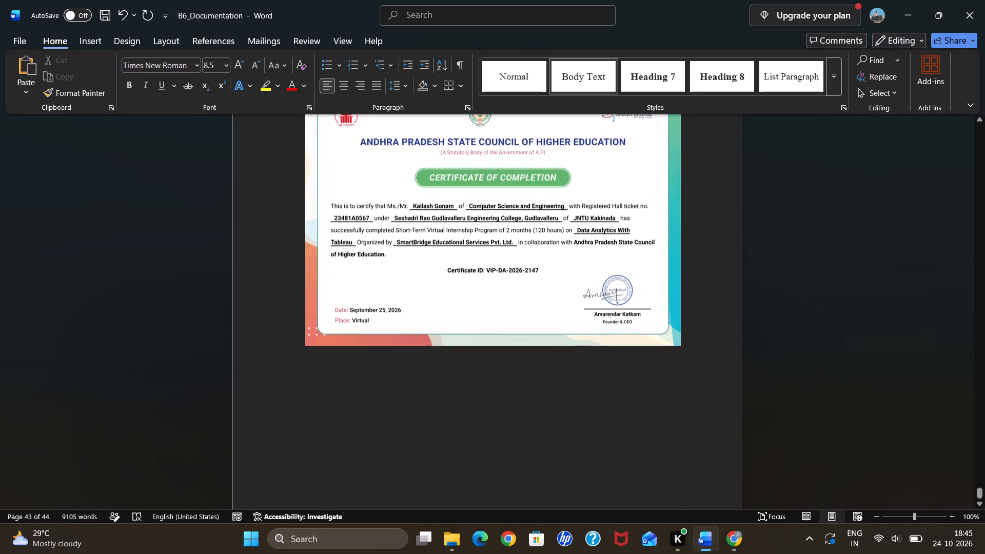
scroll(712, 274, "down", 2)
scroll(712, 274, "up", 5)
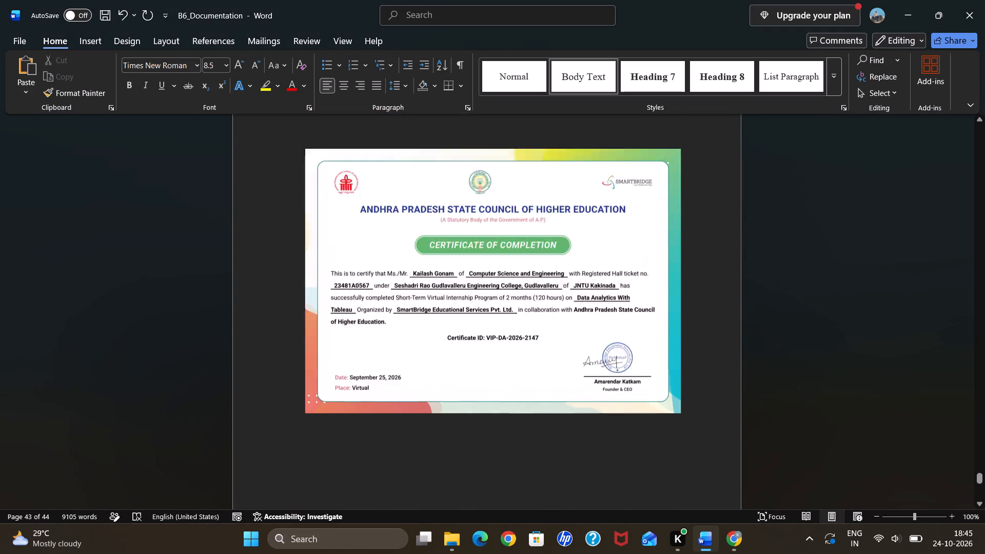
scroll(712, 274, "up", 2)
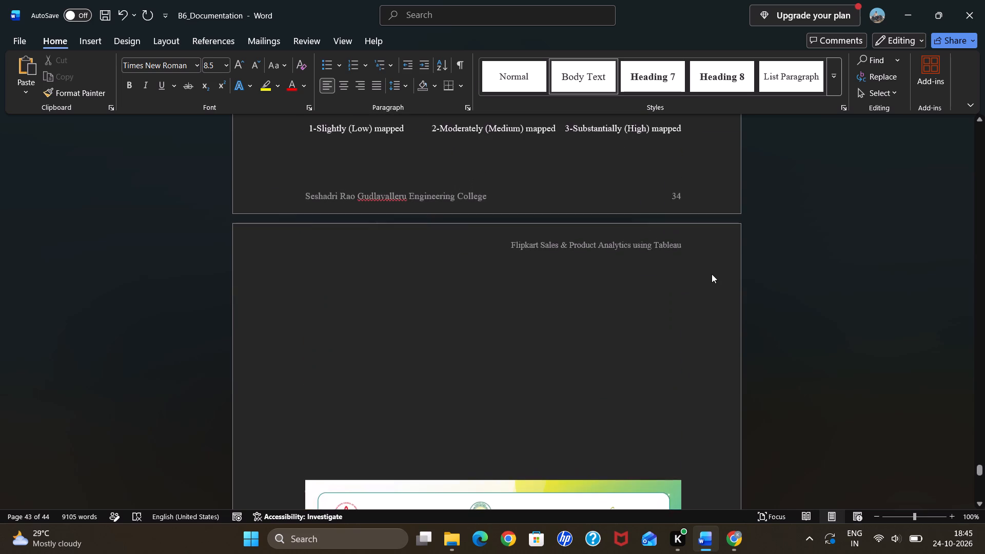
scroll(712, 274, "down", 4)
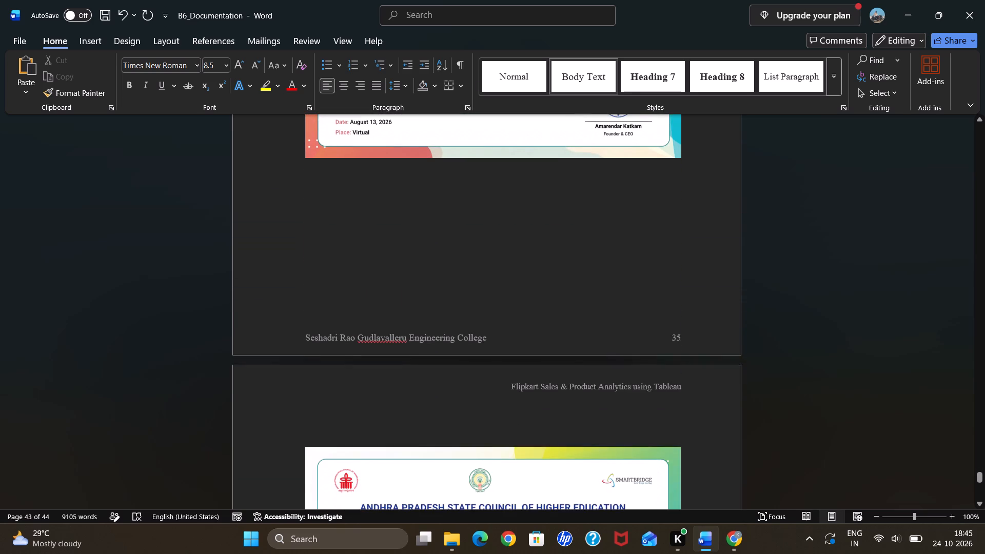
scroll(712, 274, "down", 6)
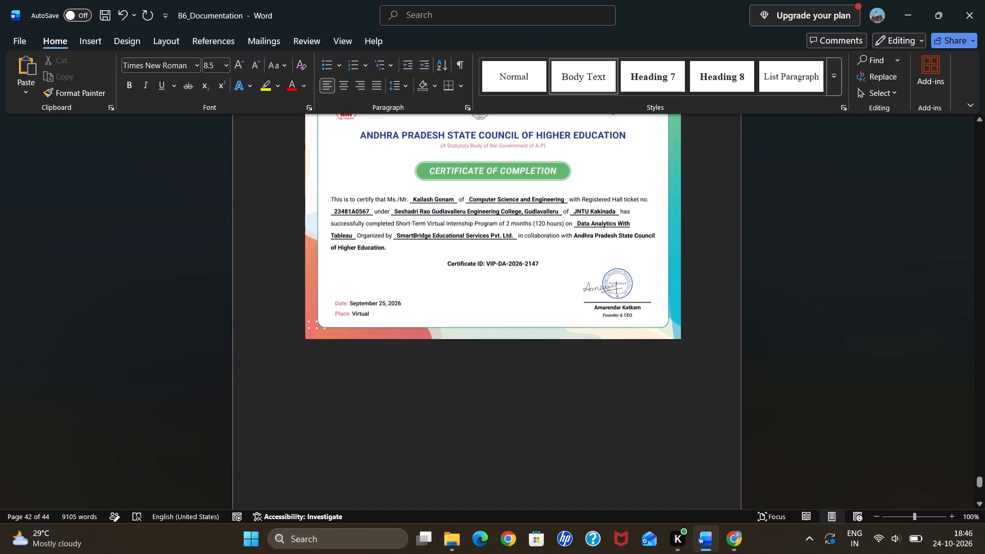
scroll(712, 274, "down", 1)
scroll(712, 274, "up", 5)
left_click(706, 287)
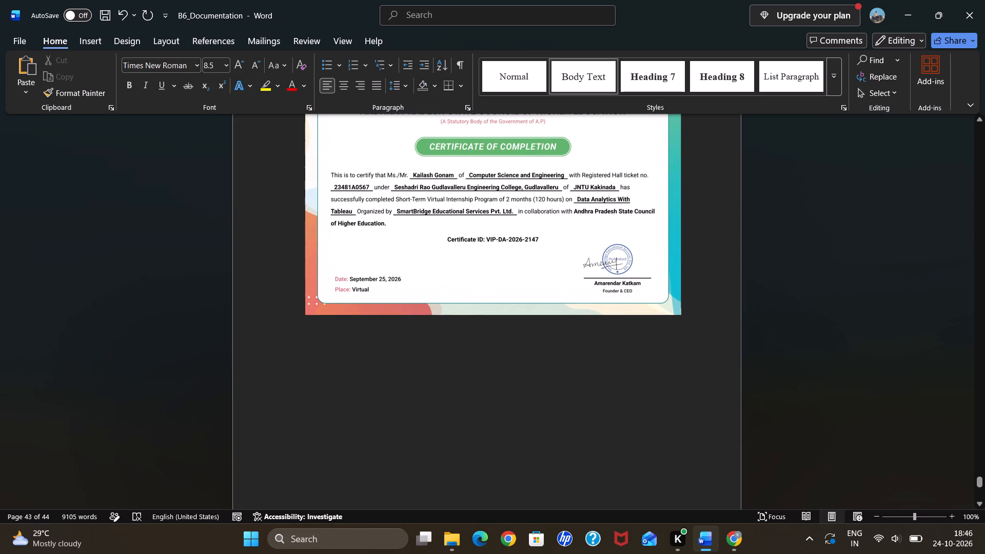
key("Return")
key("Return")
key("alt+Tab")
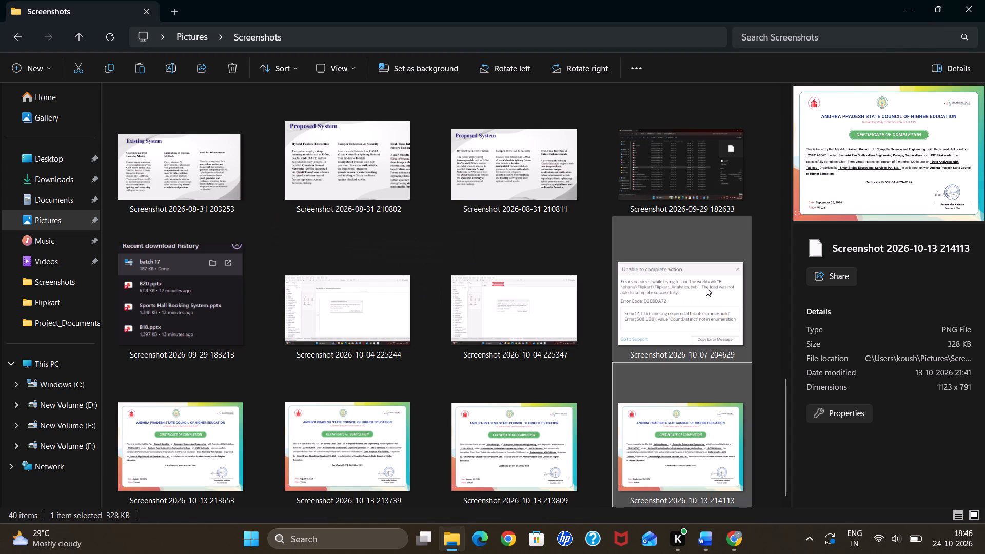
left_click(314, 474)
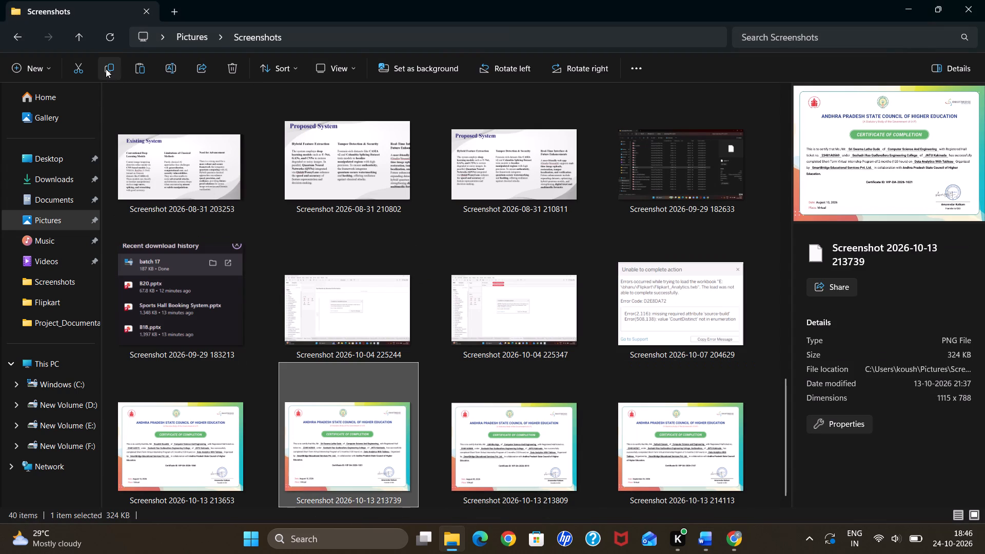
left_click(106, 69)
left_click(106, 69)
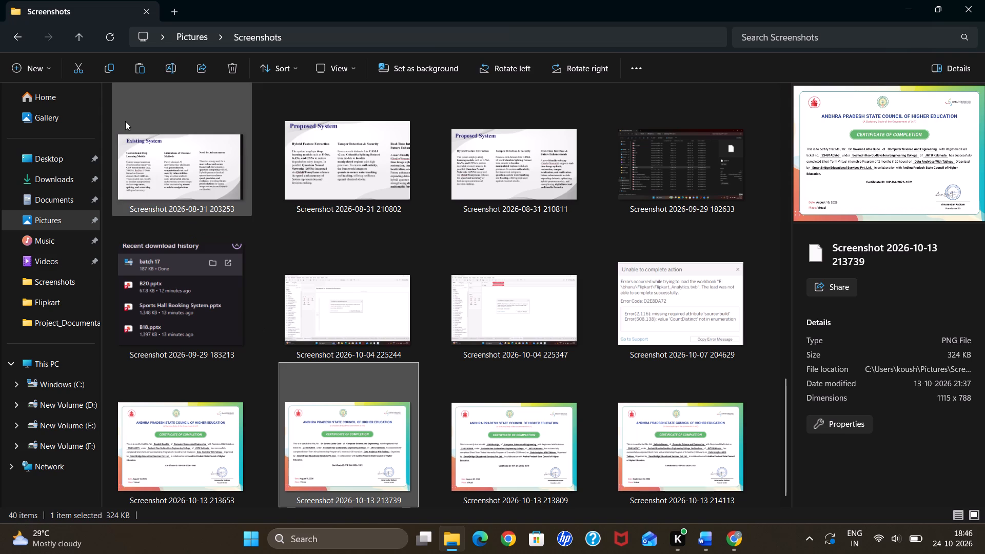
left_click(117, 68)
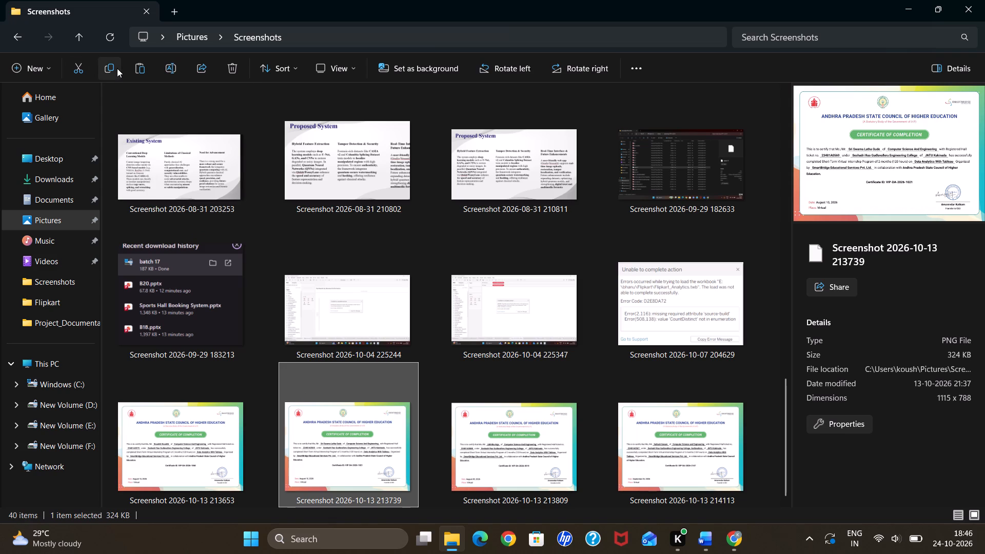
triple_click(117, 68)
key("alt+Tab")
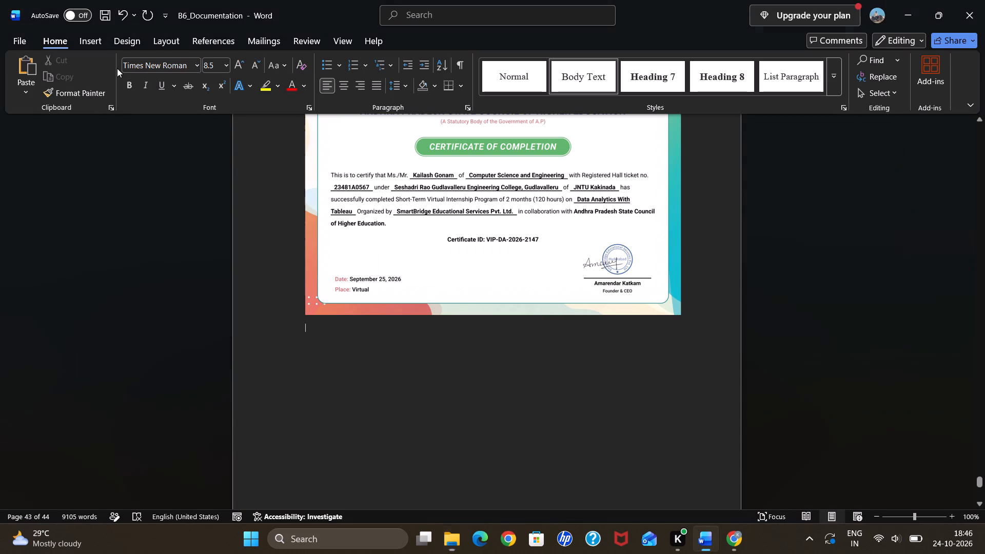
key("ctrl+v")
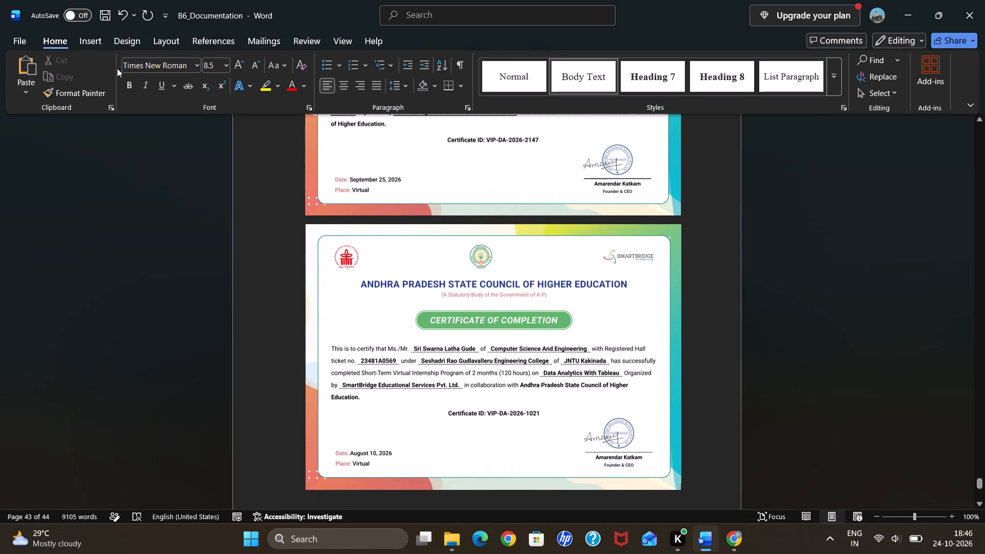
key("alt+Tab")
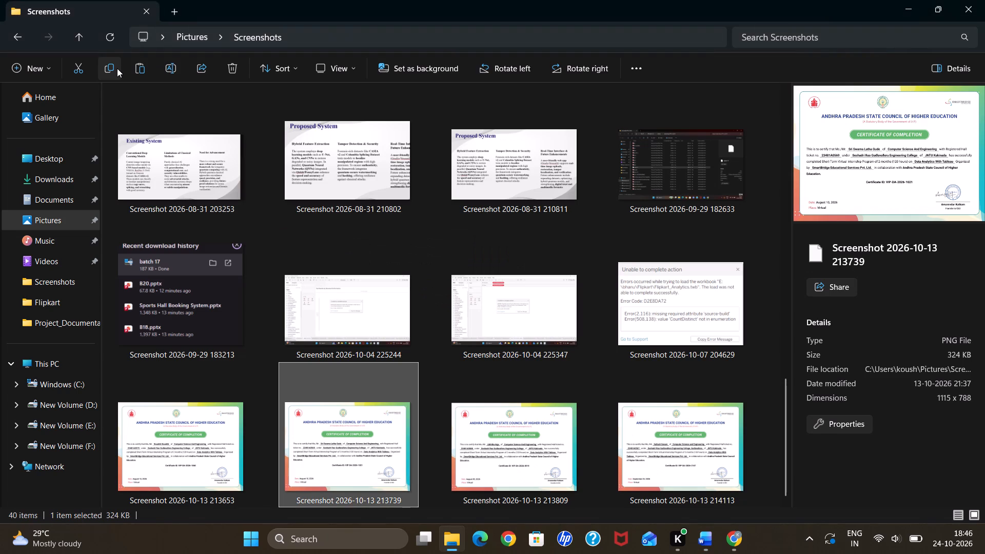
left_click(474, 427)
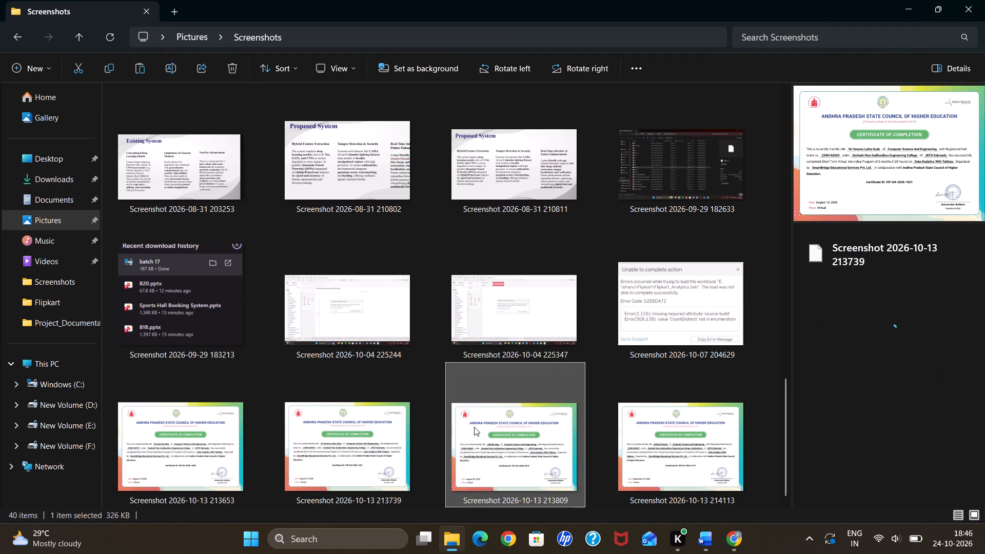
left_click(107, 64)
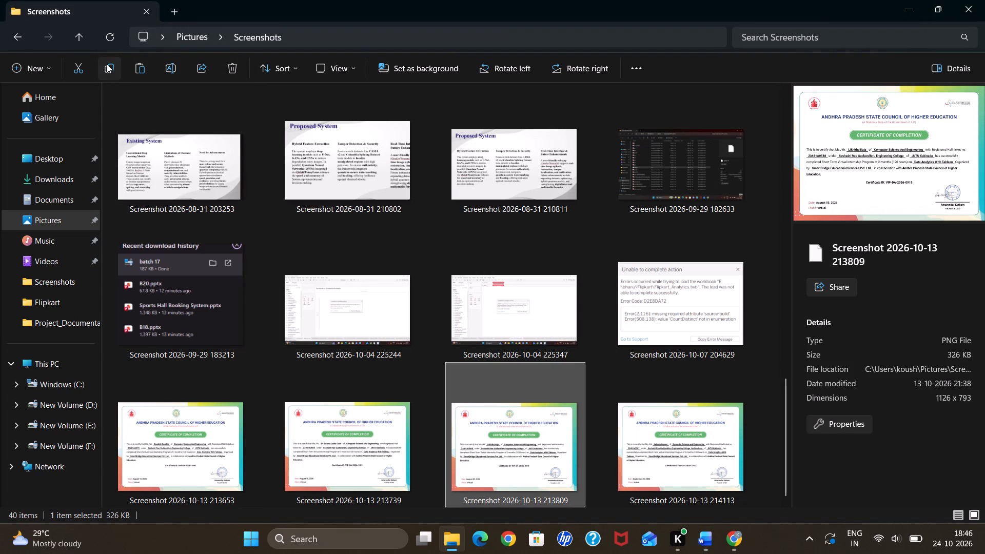
key("alt+Tab")
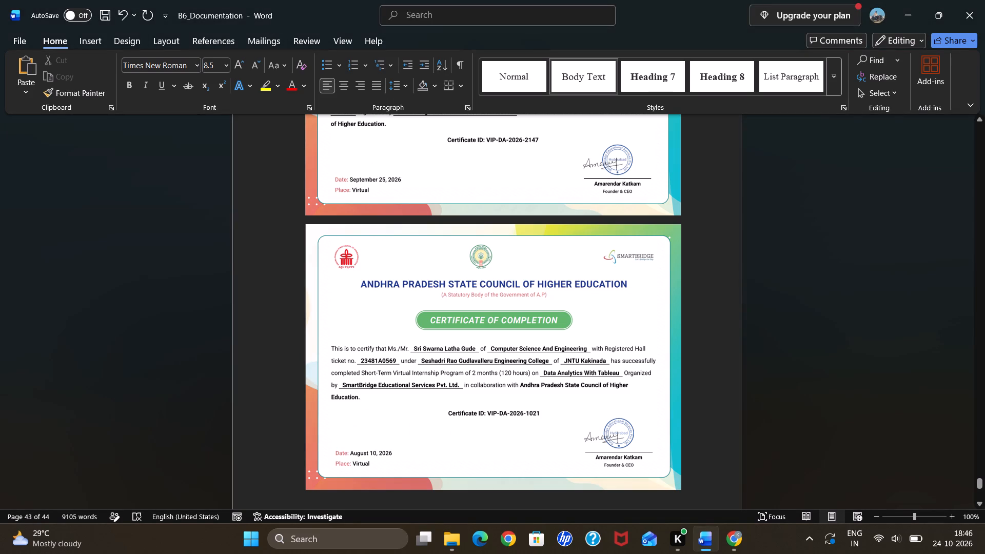
Delete the September 25, 2026 certificate from page 37 of the report.
scroll(250, 209, "down", 7)
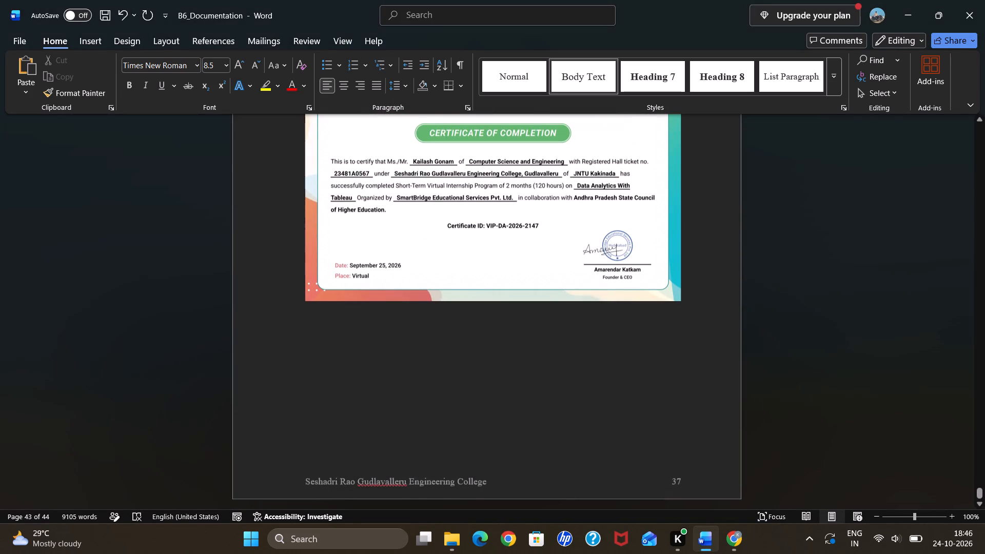
left_click(424, 256)
key("BackSpace")
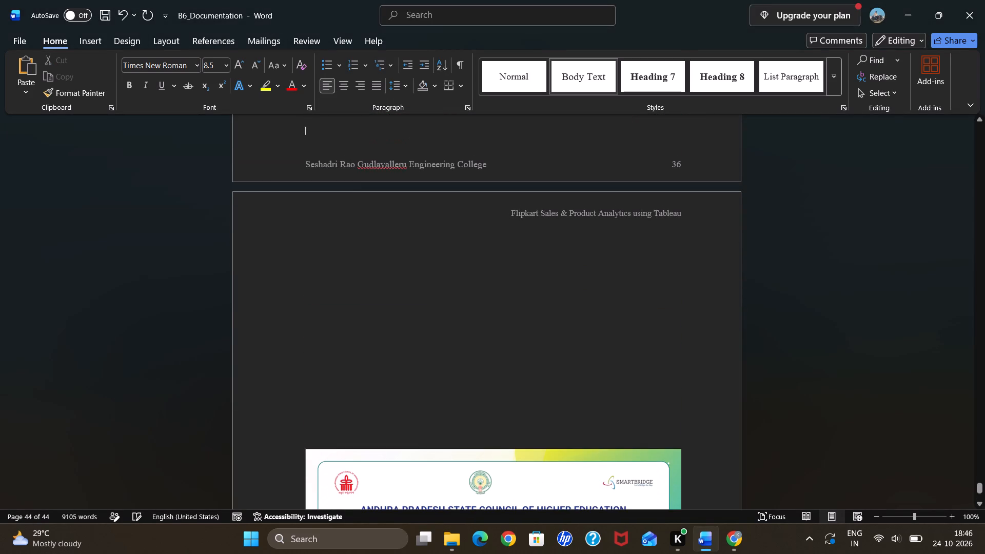
Move the August 10, 2026 certificate up directly beneath the September 25, 2026 certificate on page 36.
scroll(424, 256, "up", 7)
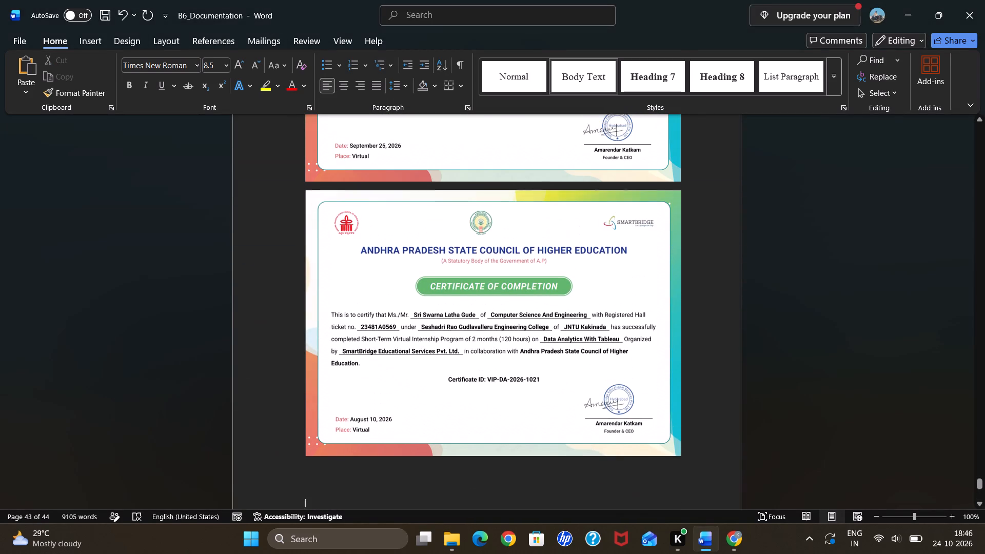
scroll(424, 256, "up", 6)
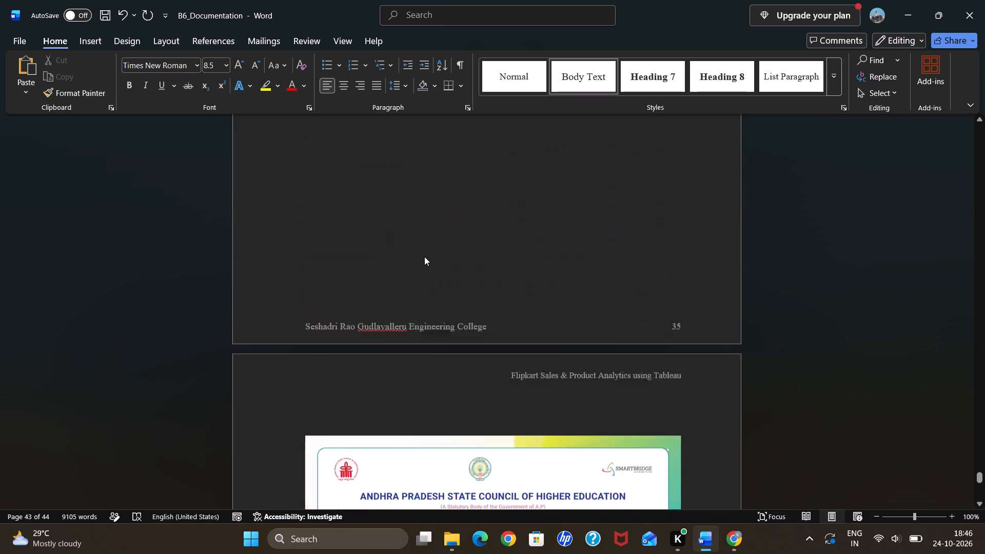
scroll(424, 256, "down", 4)
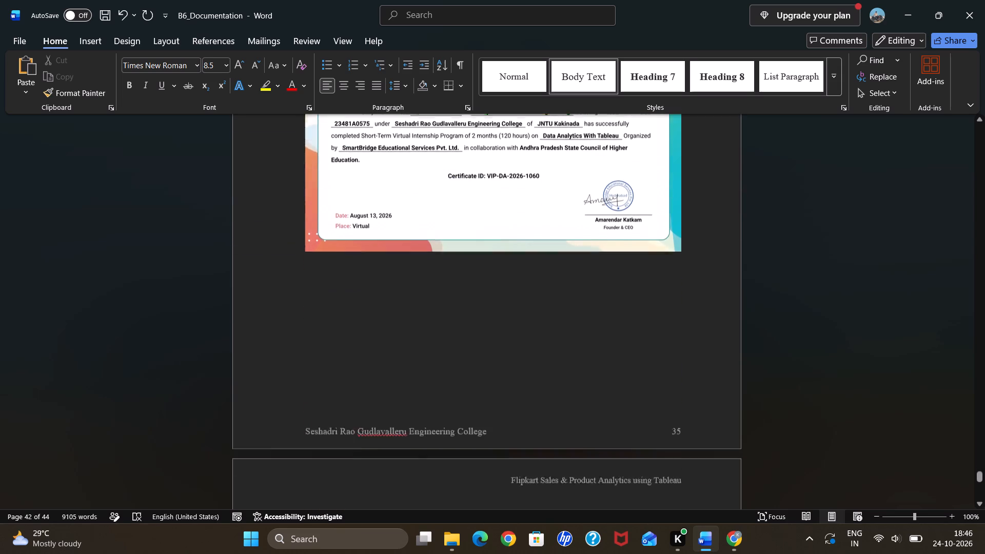
scroll(424, 256, "down", 2)
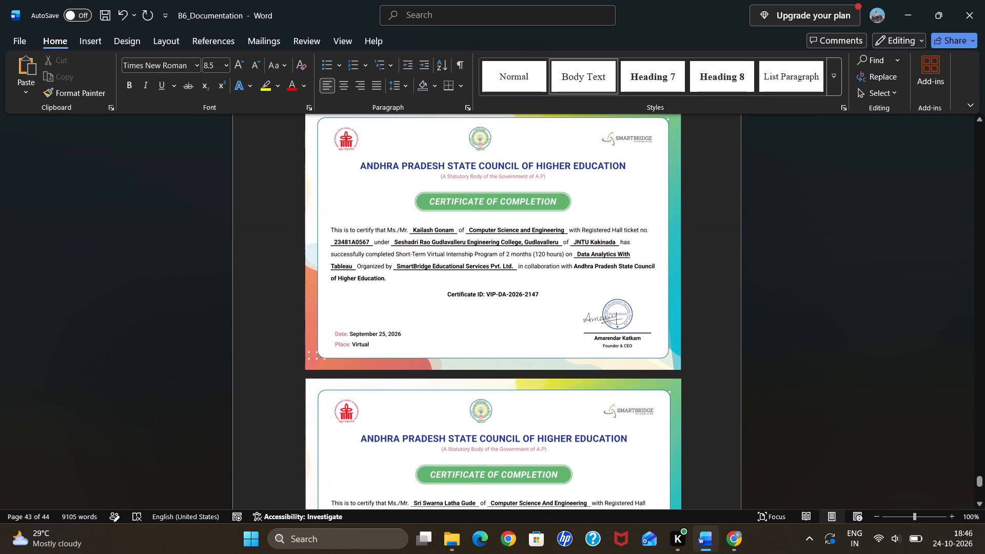
left_click_drag(469, 409, 501, 164)
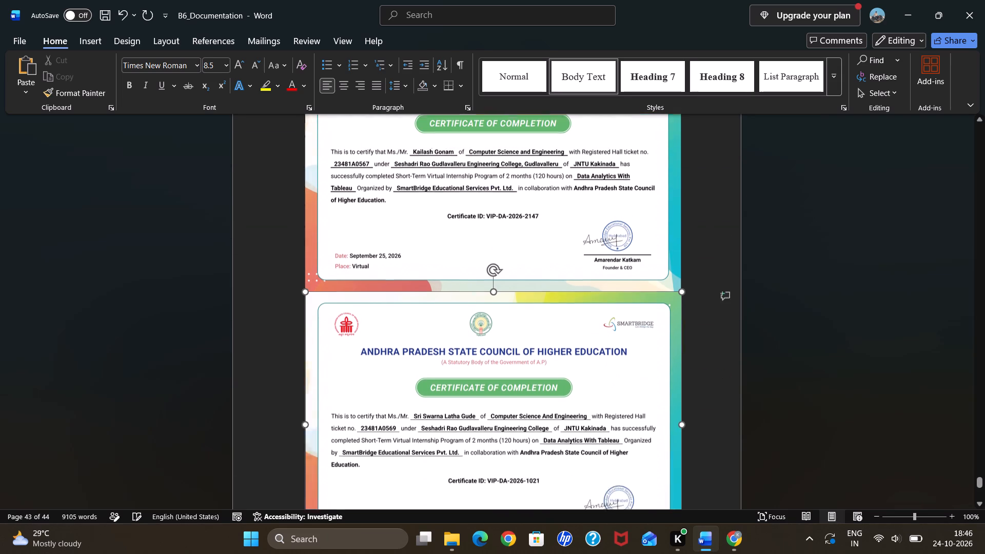
left_click_drag(535, 281, 548, 212)
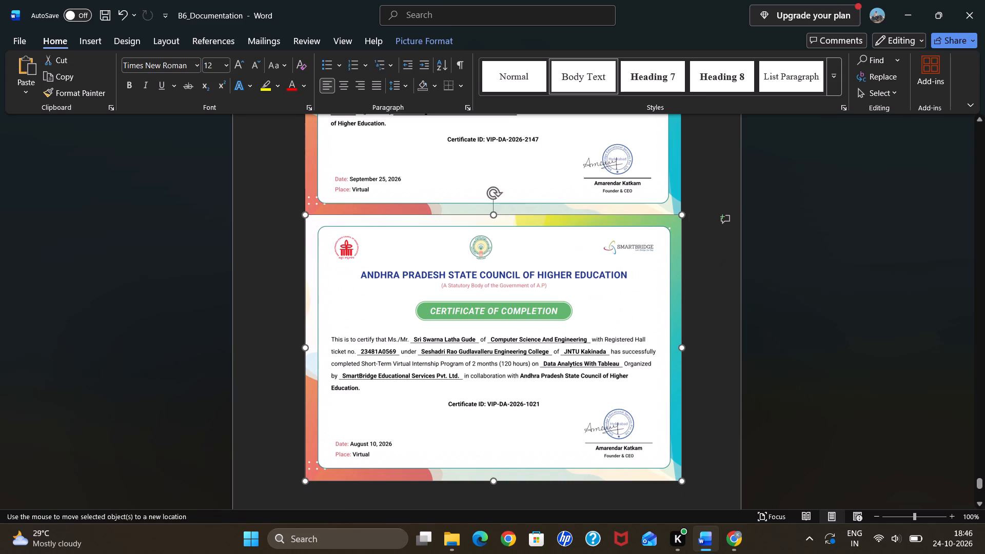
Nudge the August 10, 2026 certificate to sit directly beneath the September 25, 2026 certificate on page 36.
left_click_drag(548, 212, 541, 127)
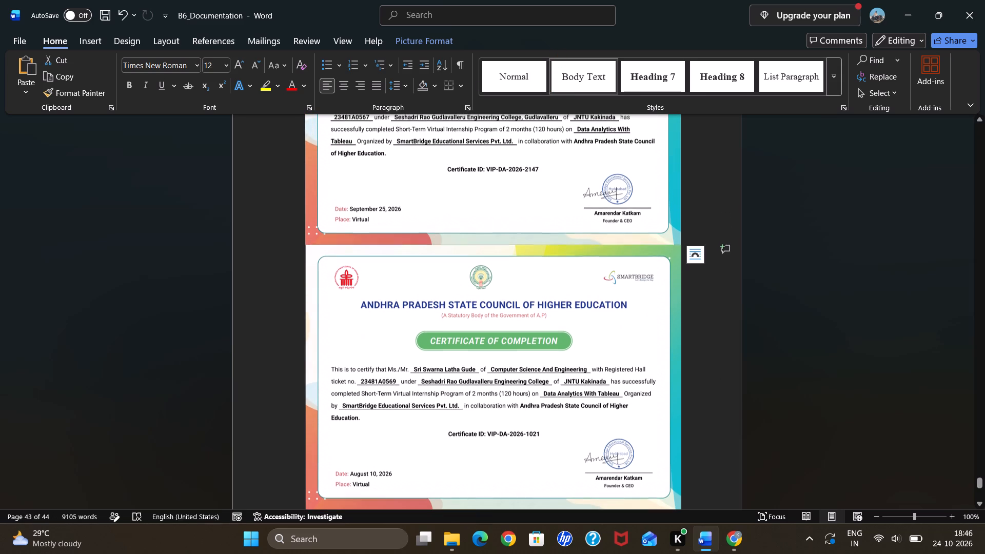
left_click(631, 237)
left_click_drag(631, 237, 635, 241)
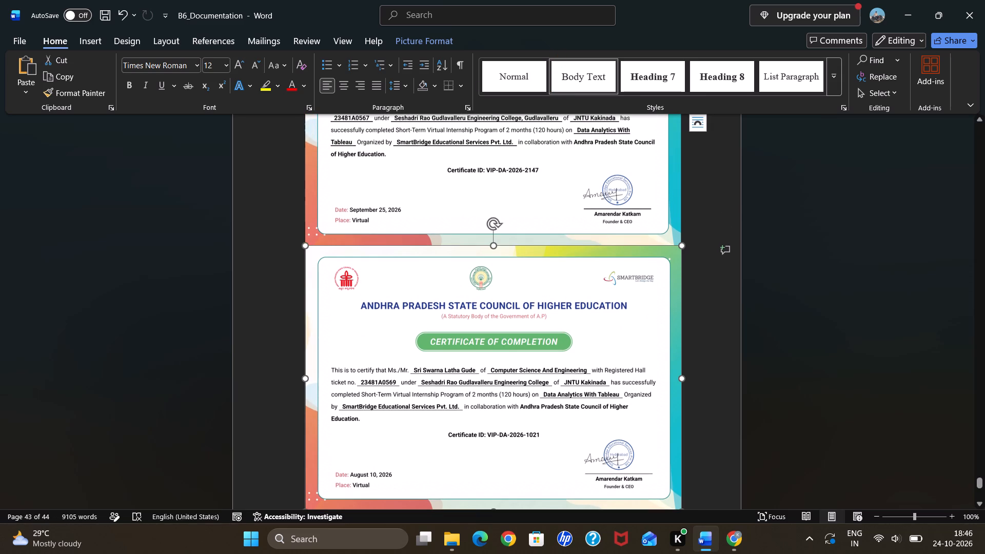
Move the September 25, 2026 certificate from page 36 to page 37, alongside the August 05, 2026 certificate.
left_click_drag(635, 241, 633, 213)
left_click(633, 213)
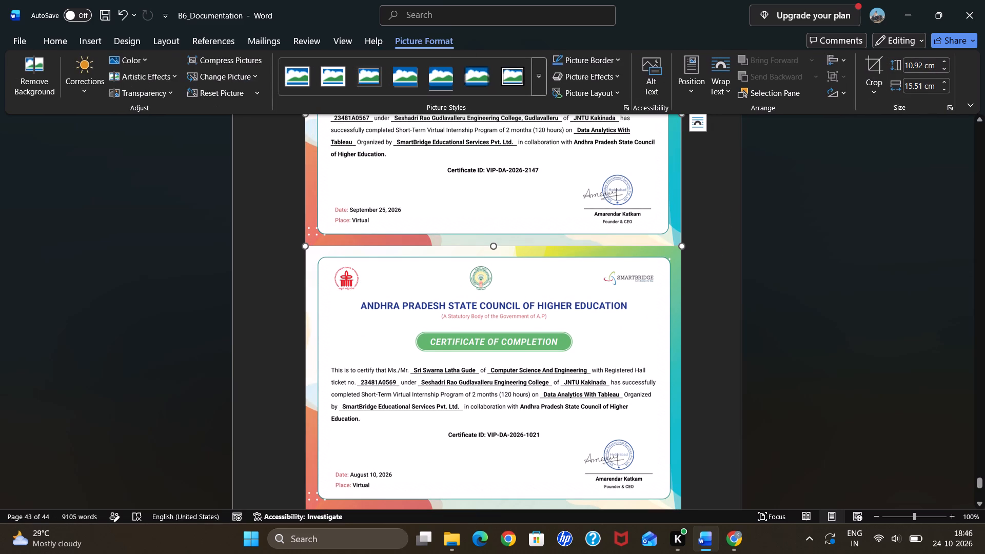
key("ctrl+x")
scroll(633, 213, "down", 4)
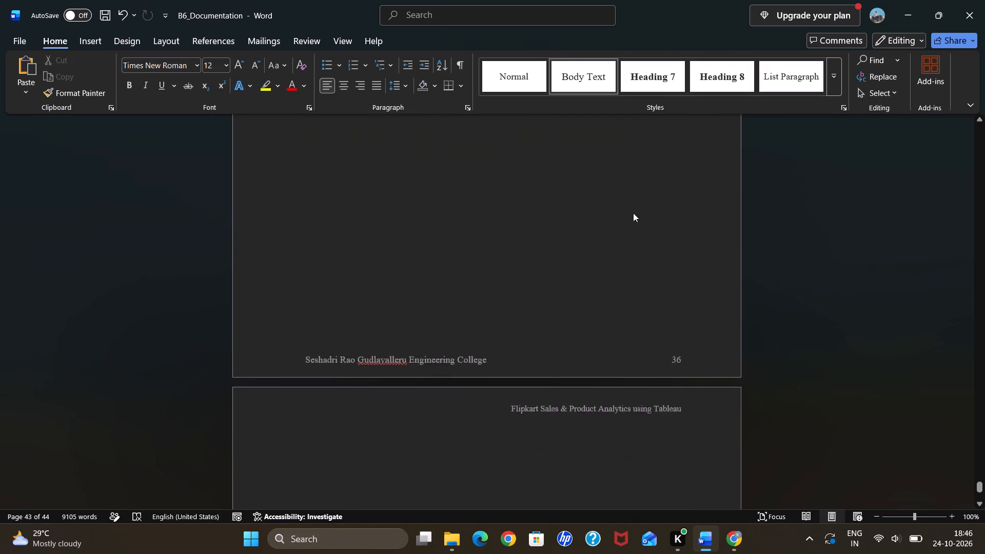
scroll(633, 213, "down", 5)
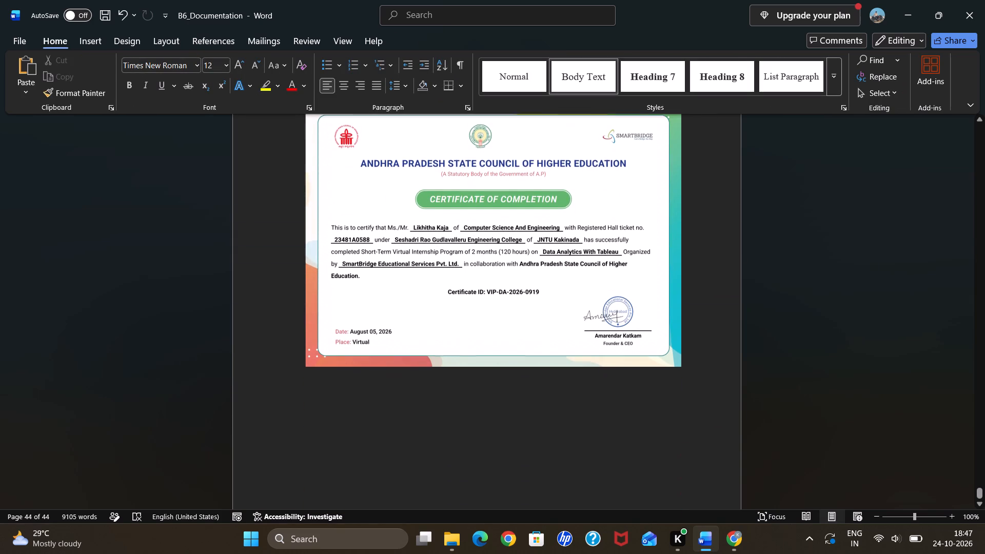
scroll(633, 213, "up", 2)
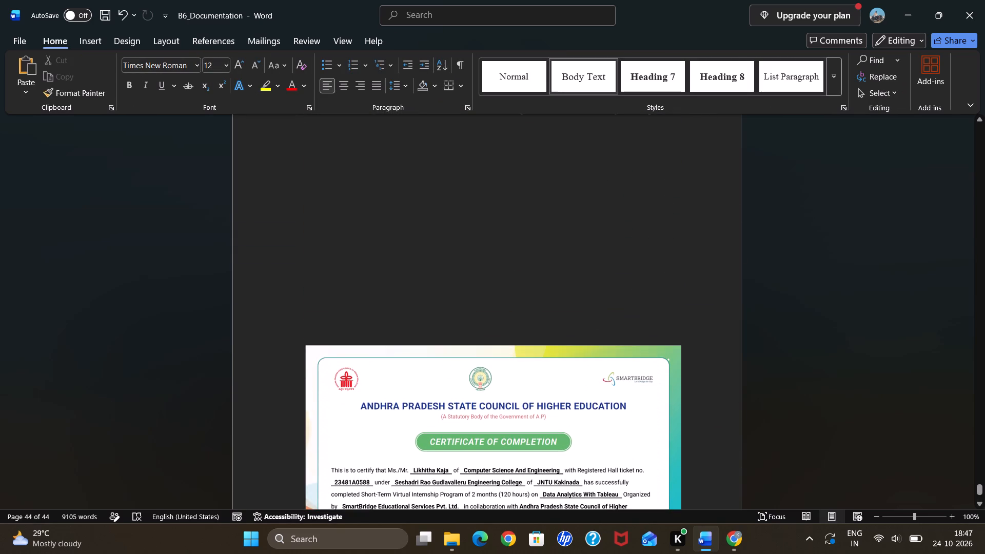
left_click(530, 362)
left_click(365, 319)
key("ctrl+v")
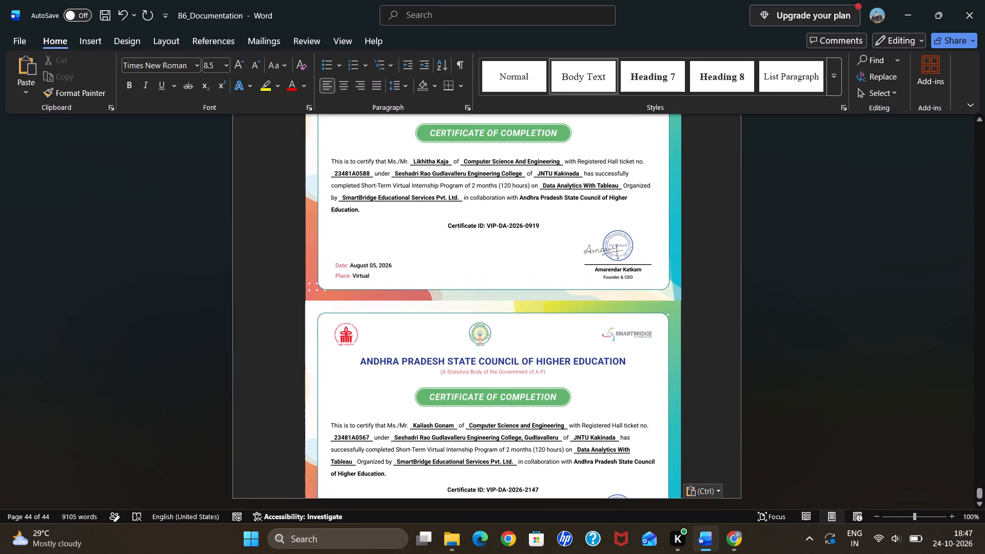
Move the August 05, 2026 certificate beneath the September 25, 2026 certificate on page 37, adding five line breaks before it.
left_click(687, 289)
scroll(687, 289, "up", 1)
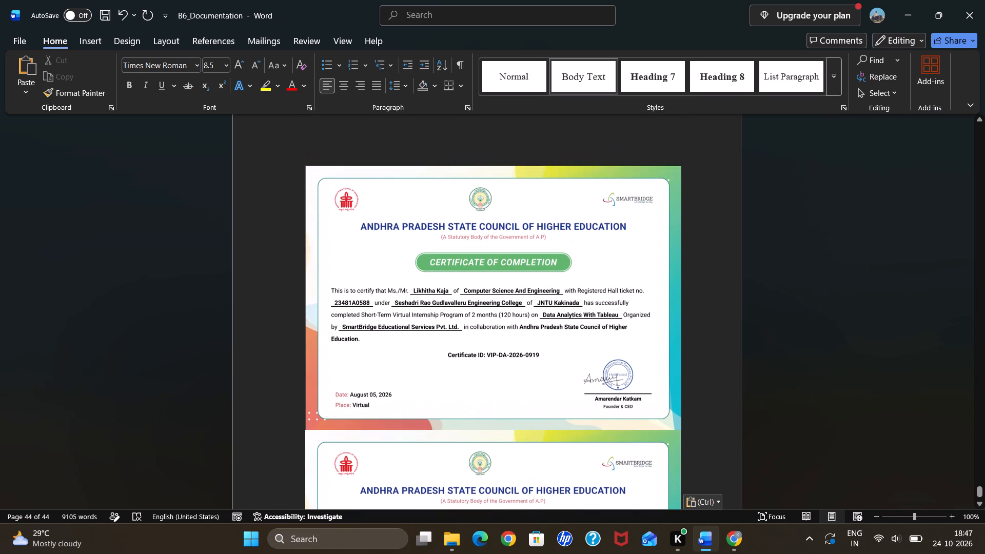
left_click(626, 323)
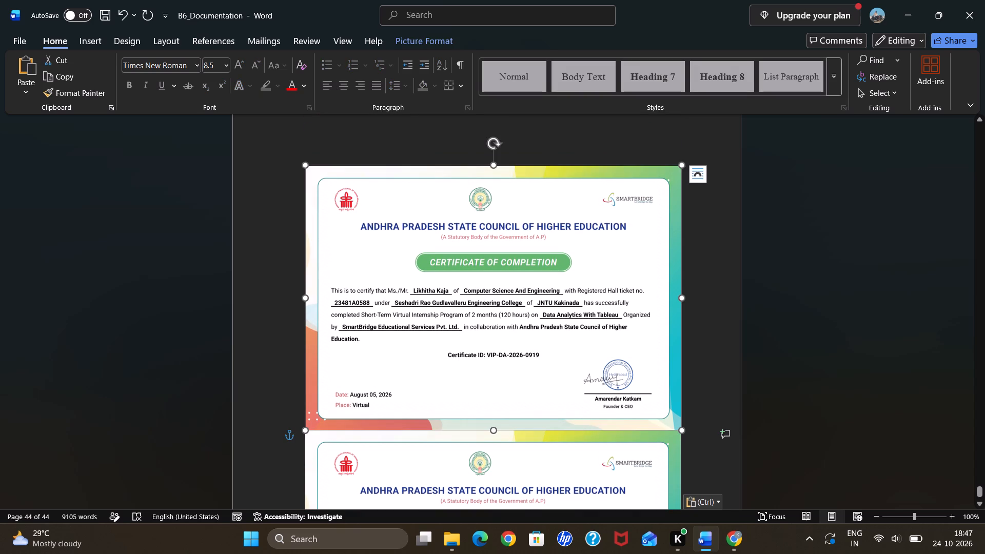
key("ctrl+x")
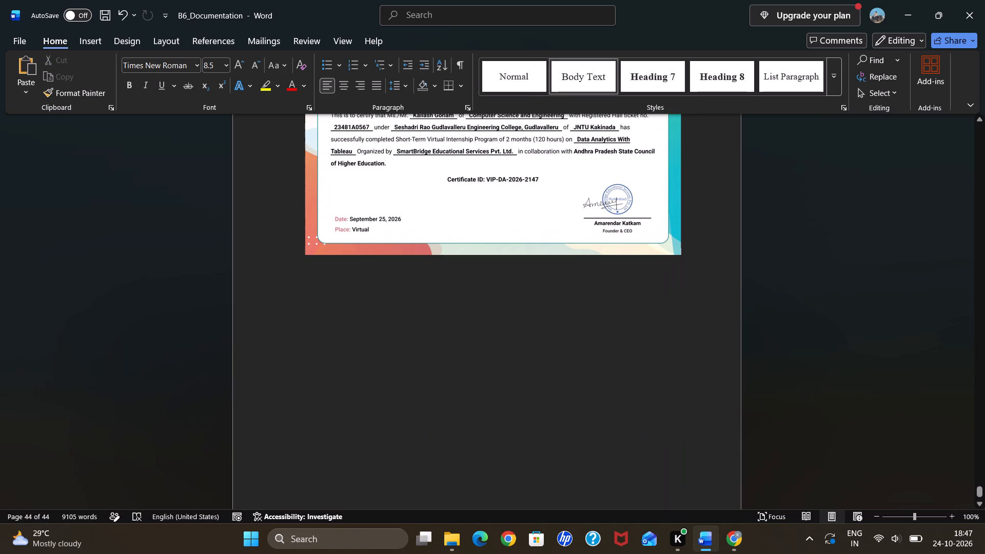
left_click(709, 241)
key("Return")
key("Return")
key("Return")
key("Return")
key("Return")
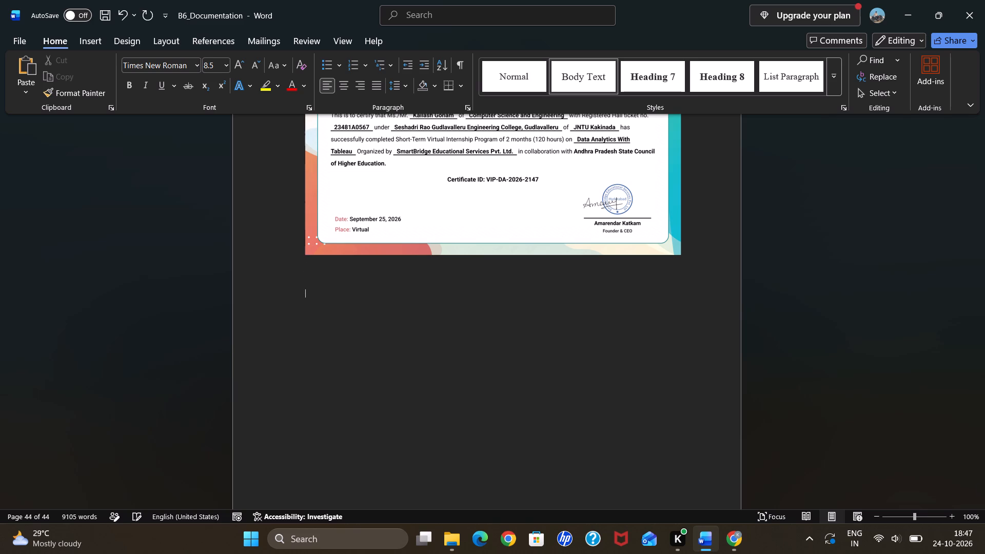
key("ctrl+v")
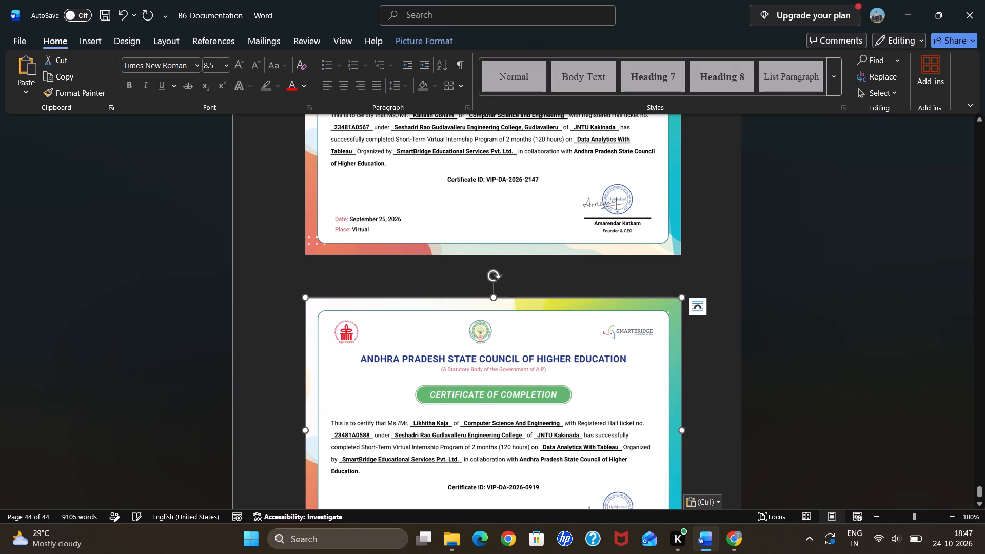
Position the August 10, 2026 certificate on page 36 in the middle centre of the page with square text wrapping.
scroll(652, 365, "up", 4)
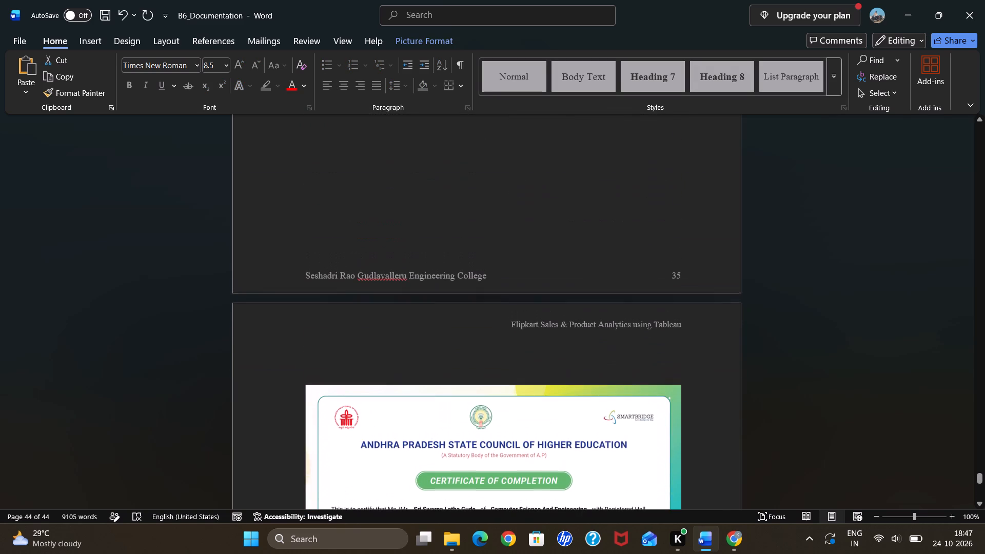
scroll(652, 365, "up", 3)
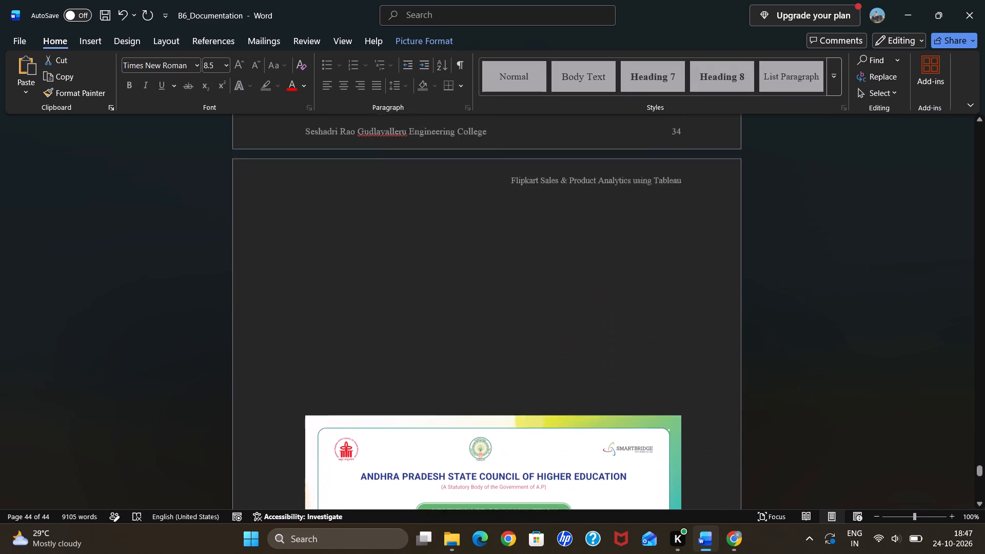
scroll(652, 365, "down", 4)
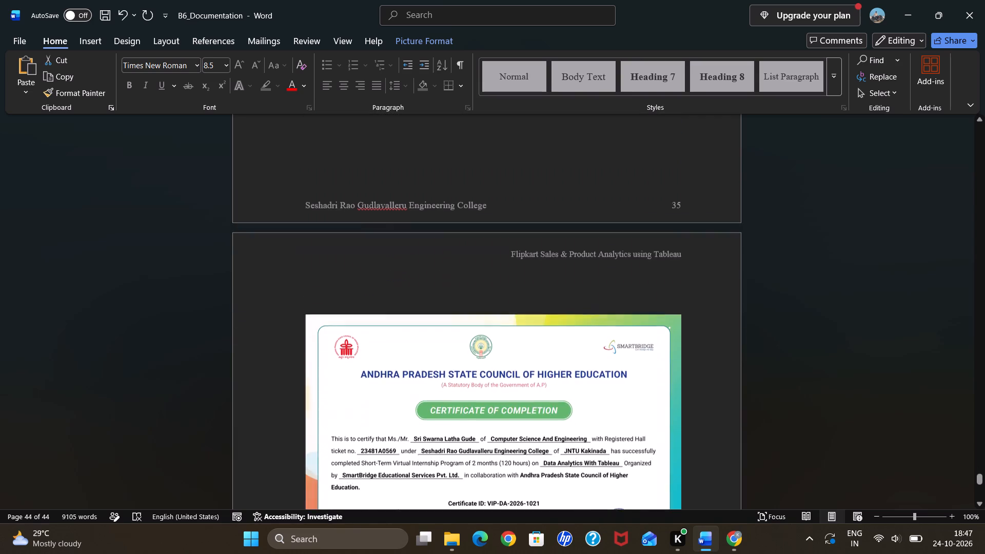
scroll(652, 365, "down", 1)
left_click(652, 365)
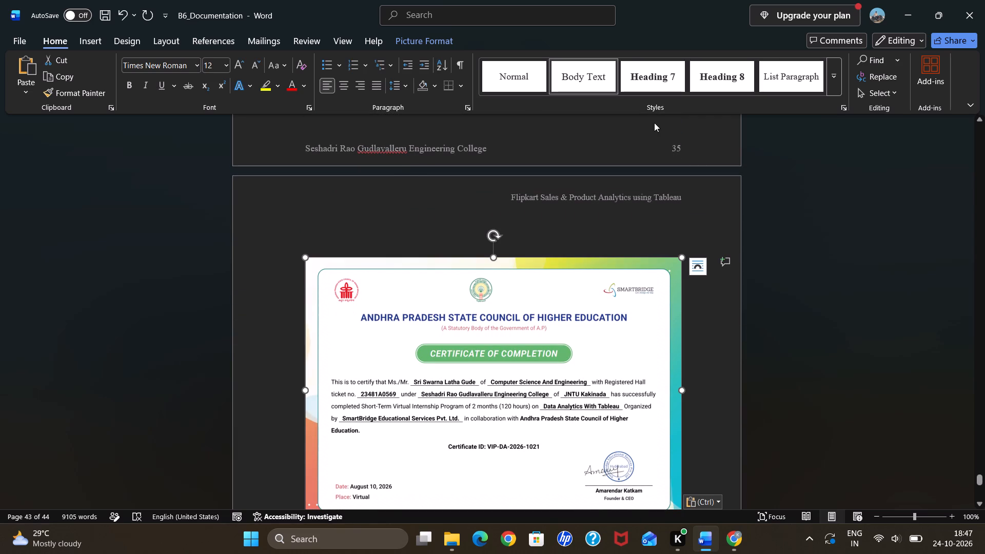
left_click(426, 36)
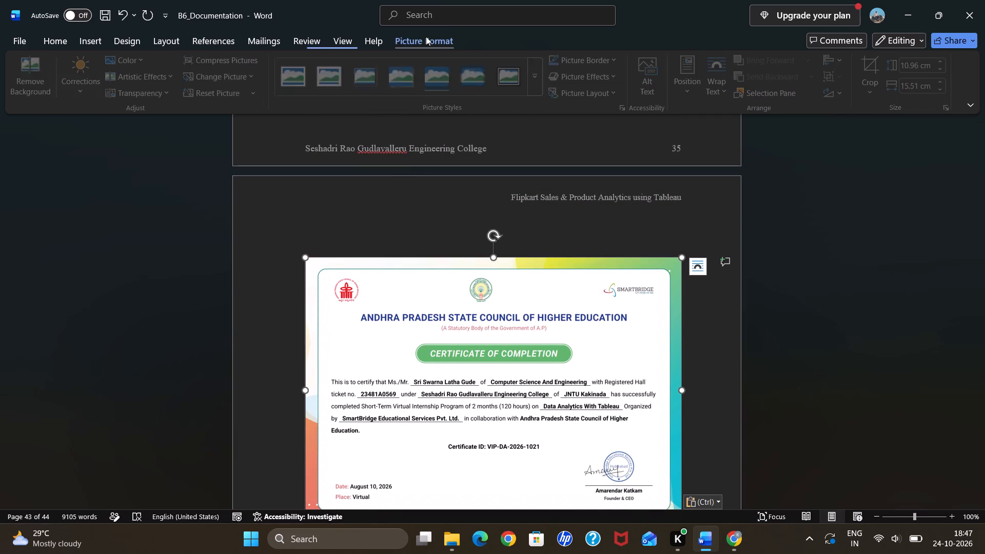
left_click(686, 90)
left_click(740, 247)
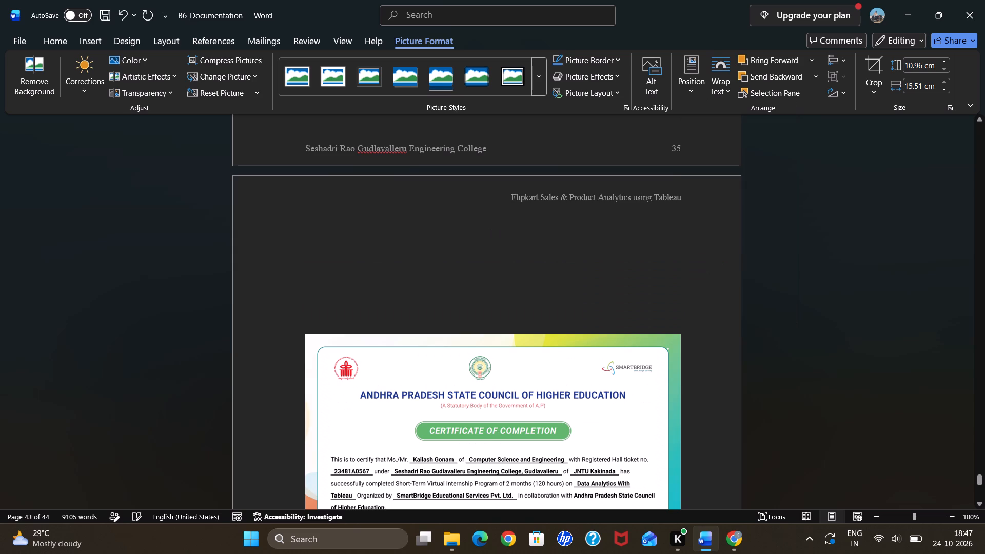
Examine how the completion certificates are laid out across the final pages of the report.
scroll(742, 364, "down", 5)
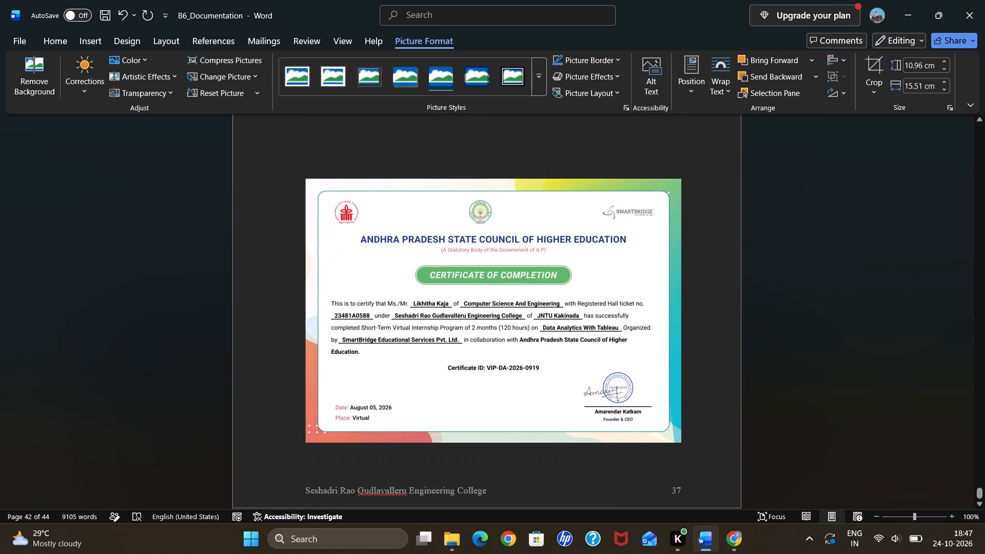
scroll(742, 364, "down", 2)
scroll(742, 364, "up", 8)
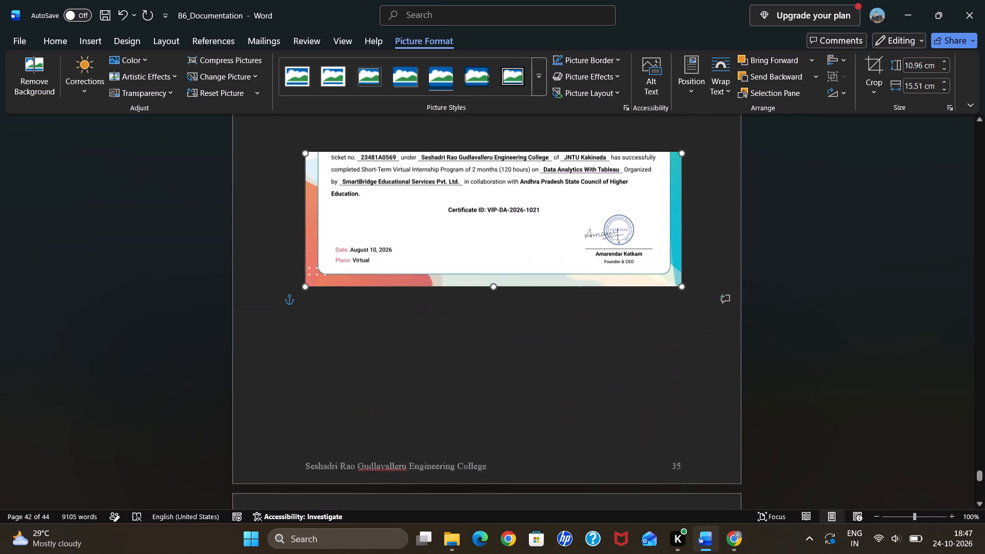
scroll(742, 364, "up", 10)
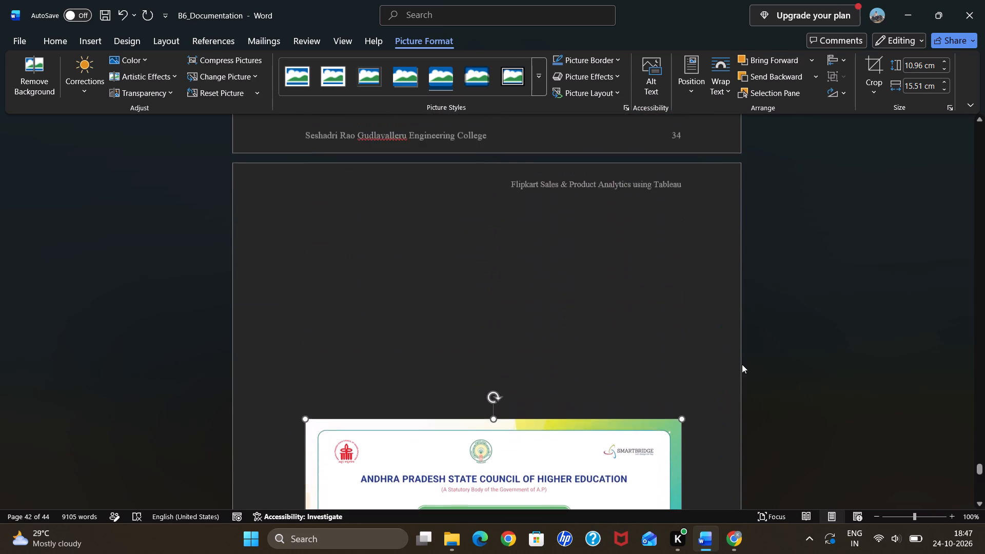
scroll(742, 364, "up", 2)
scroll(742, 364, "down", 3)
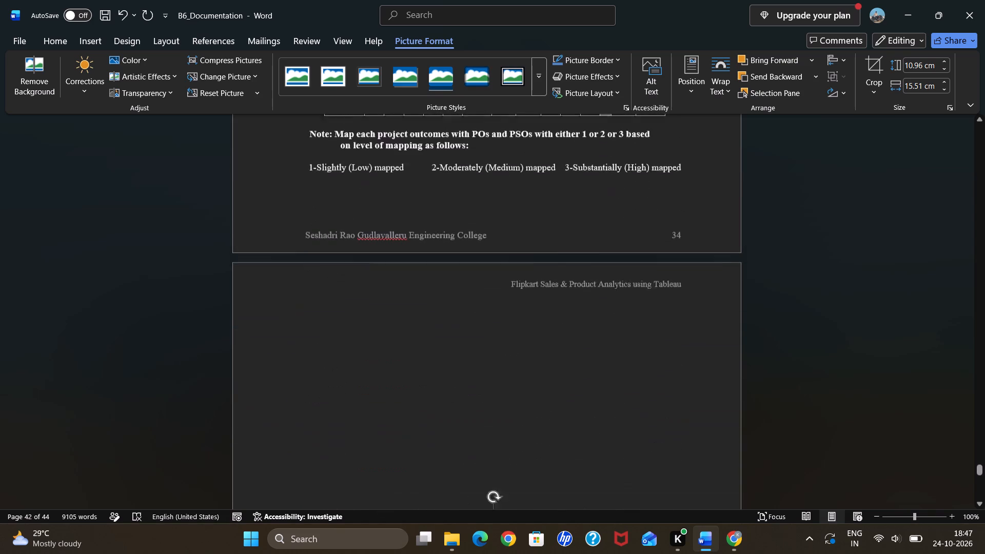
scroll(742, 364, "down", 4)
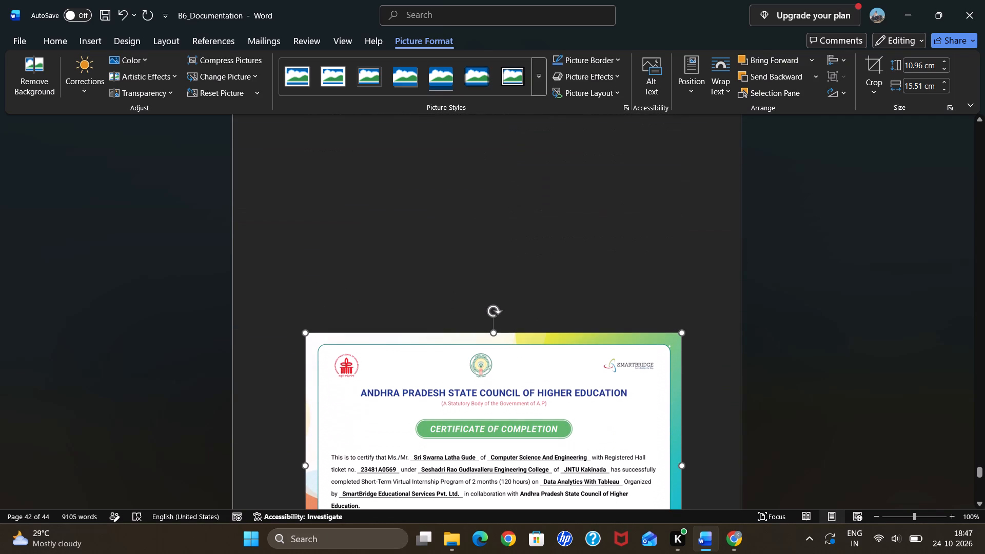
scroll(742, 364, "left", 1)
scroll(742, 364, "right", 1)
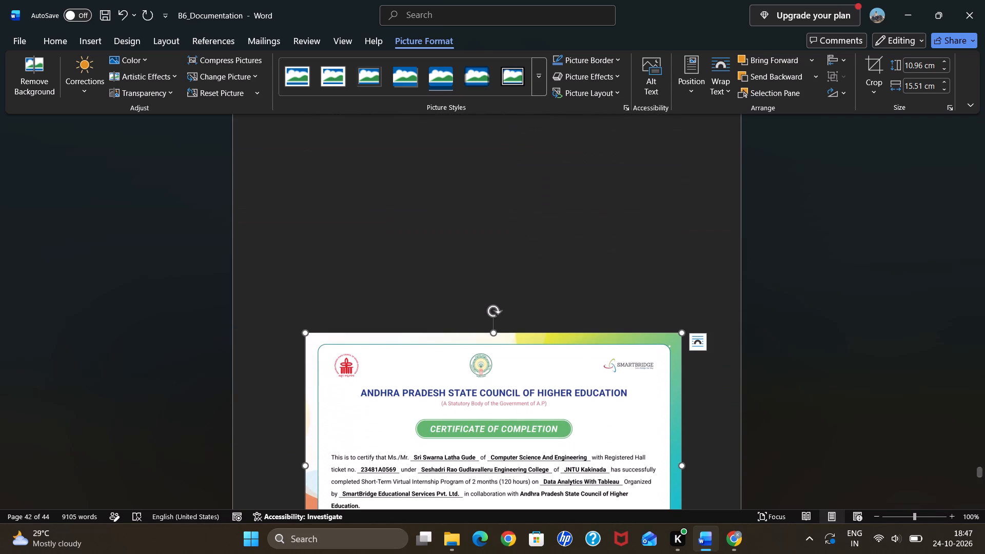
scroll(742, 364, "right", 1)
scroll(742, 364, "left", 1)
scroll(742, 364, "right", 1)
scroll(742, 364, "left", 1)
Move the August 10, 2026 certificate from page 35 to about mid-height on page 36.
left_click_drag(916, 514, 901, 517)
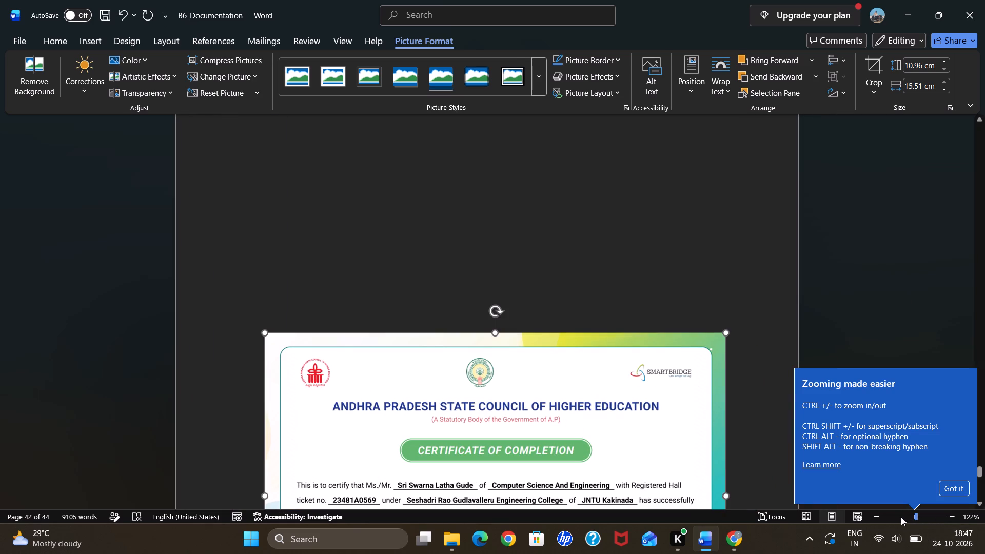
left_click_drag(901, 517, 893, 516)
double_click(893, 516)
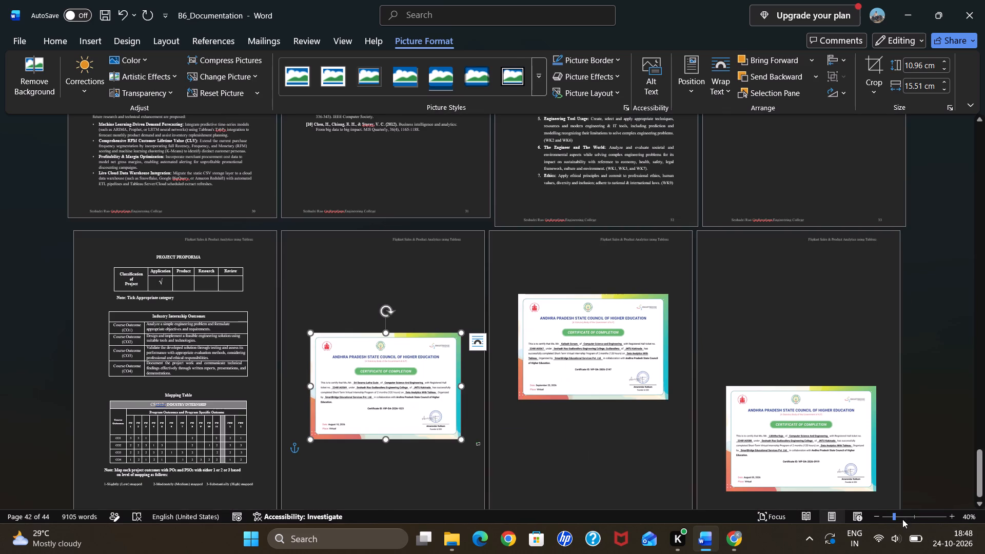
scroll(760, 275, "down", 1)
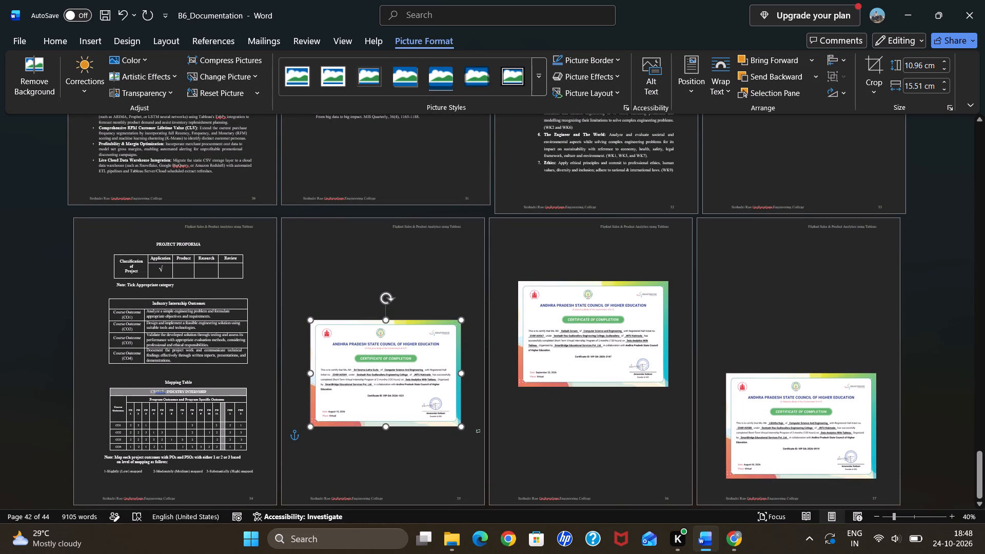
left_click_drag(404, 404, 600, 459)
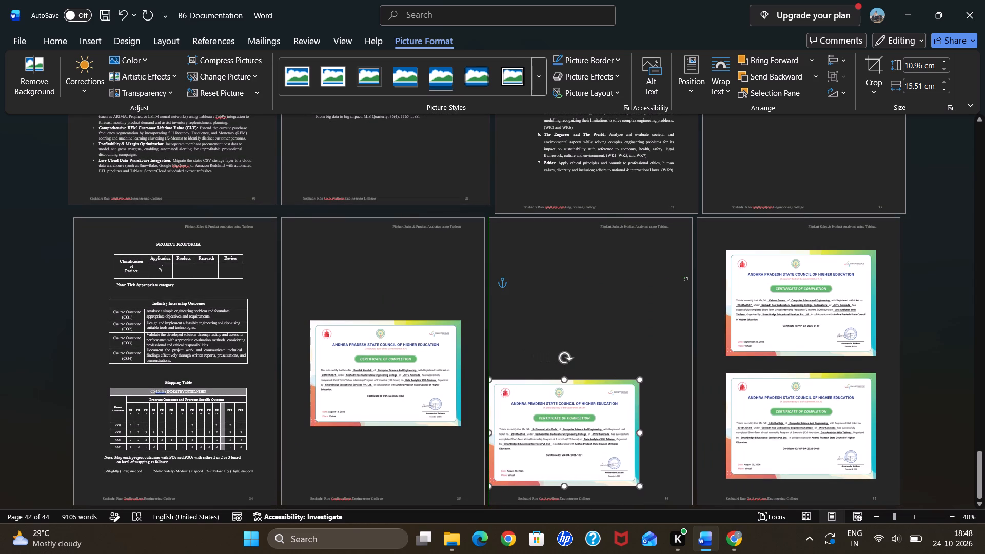
left_click_drag(600, 459, 605, 458)
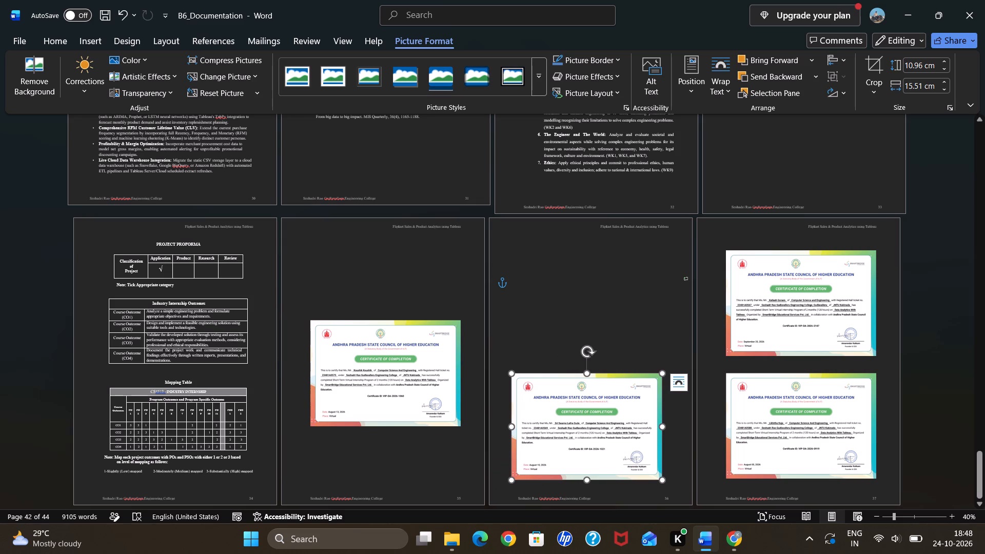
left_click_drag(583, 419, 577, 362)
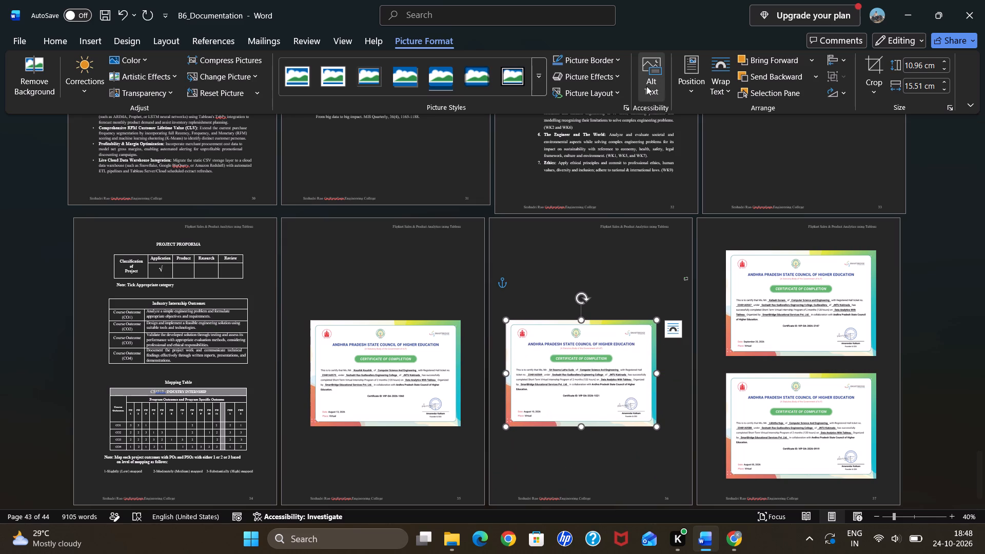
Position the August 10, 2026 certificate on page 36 in the middle centre with square text wrapping.
left_click(683, 90)
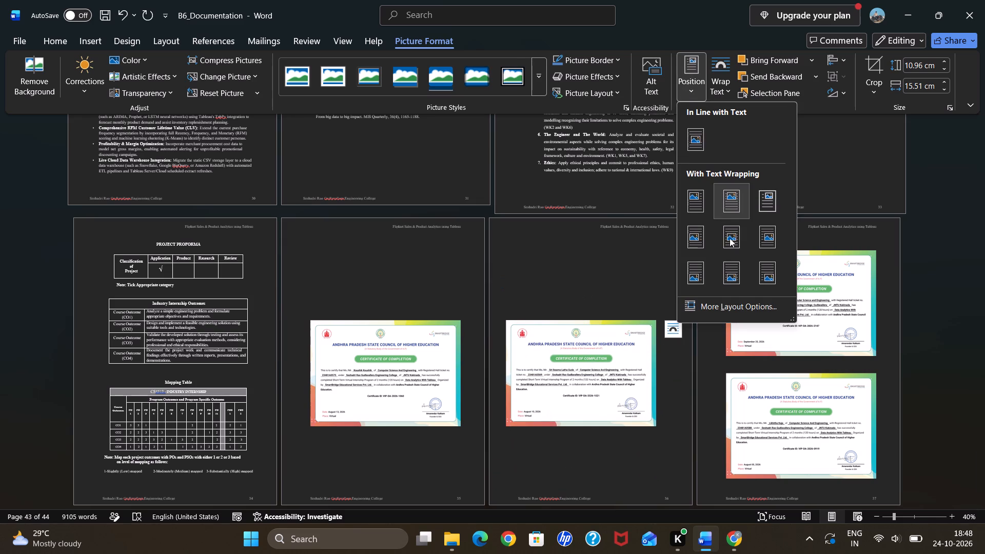
left_click(731, 241)
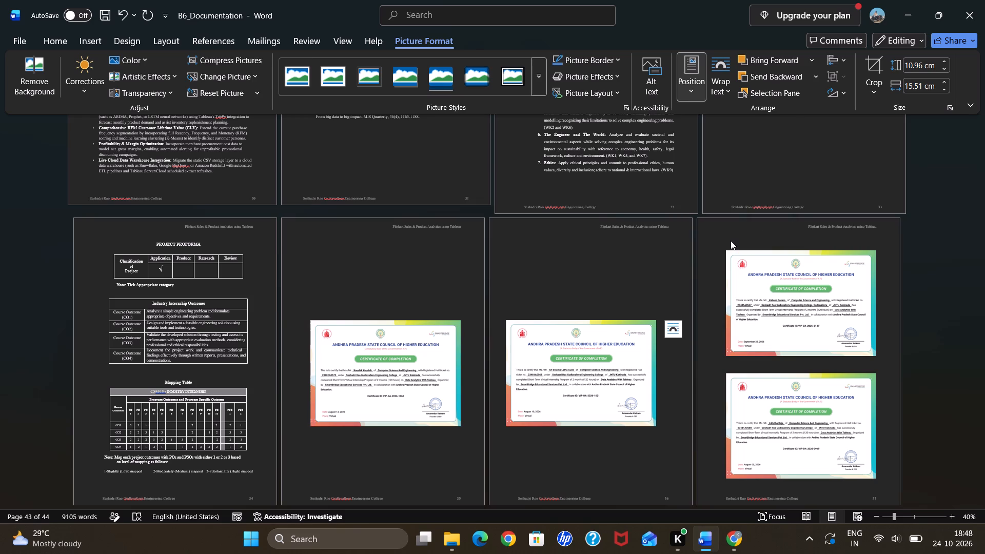
Insert five blank lines between the two certificates on page 37 to push the lower one onto a new page.
left_click(786, 301)
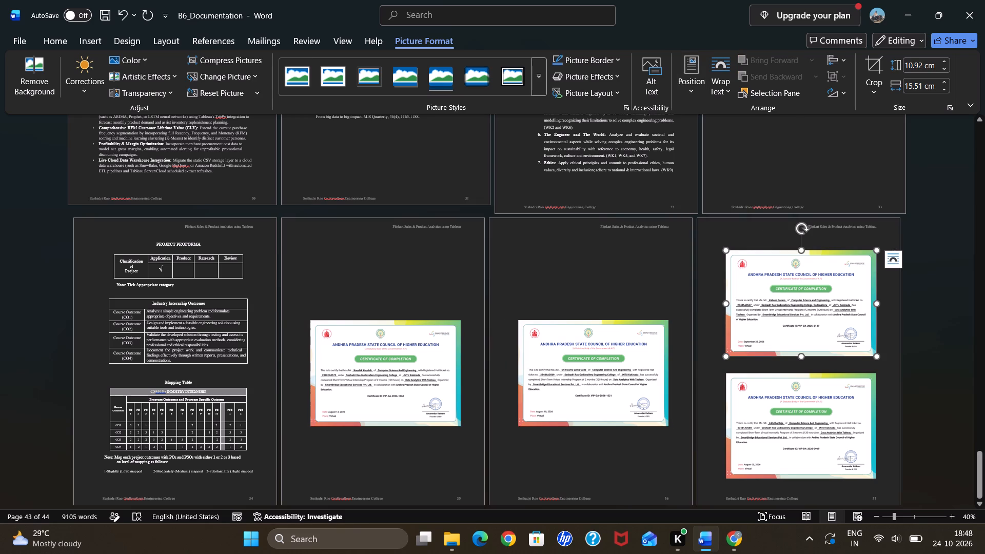
left_click(880, 338)
key("Return")
key("Return")
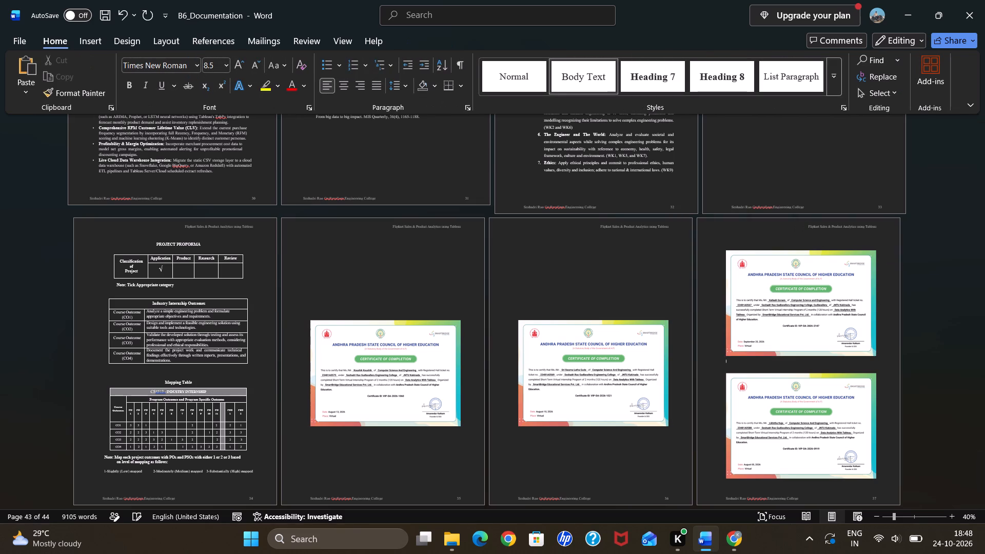
key("Return")
key("Return")
key("Return")
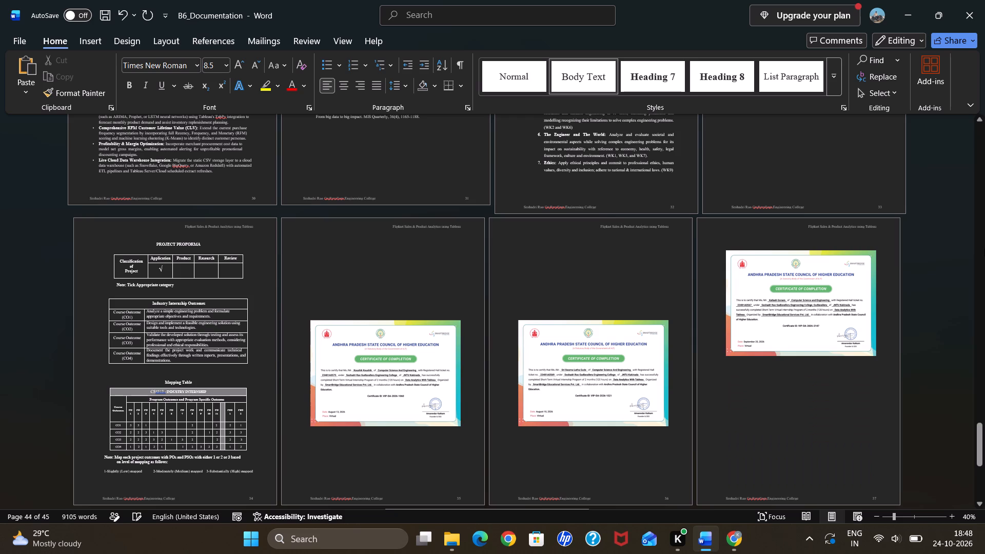
Position the September certificate on page 37 in the middle centre of the page with square text wrapping.
scroll(908, 361, "down", 1)
left_click(833, 245)
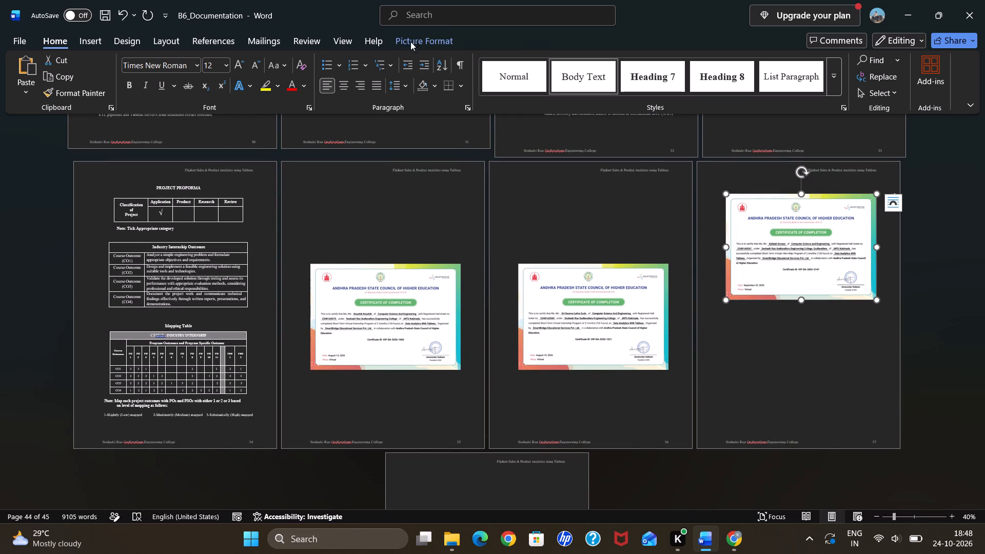
left_click(409, 37)
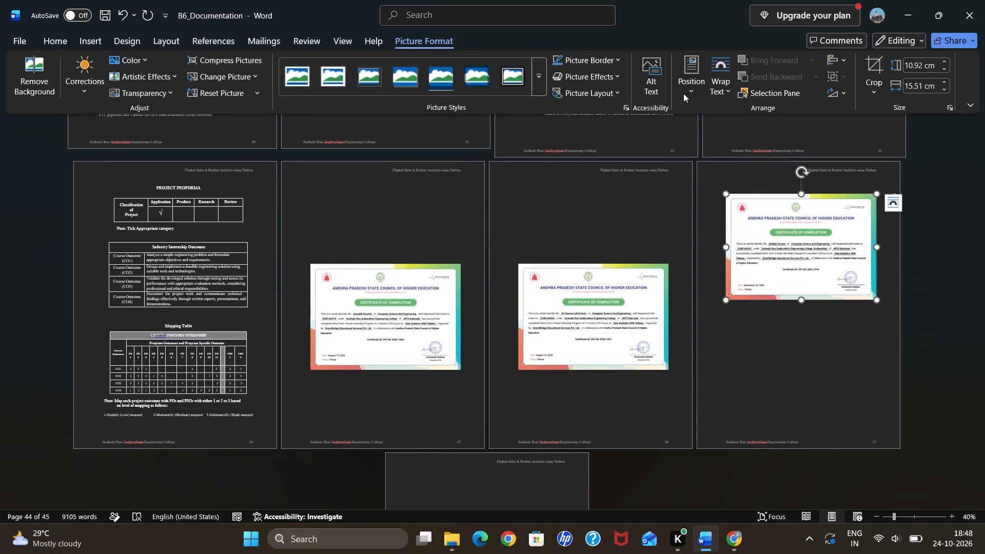
left_click(683, 93)
left_click(720, 226)
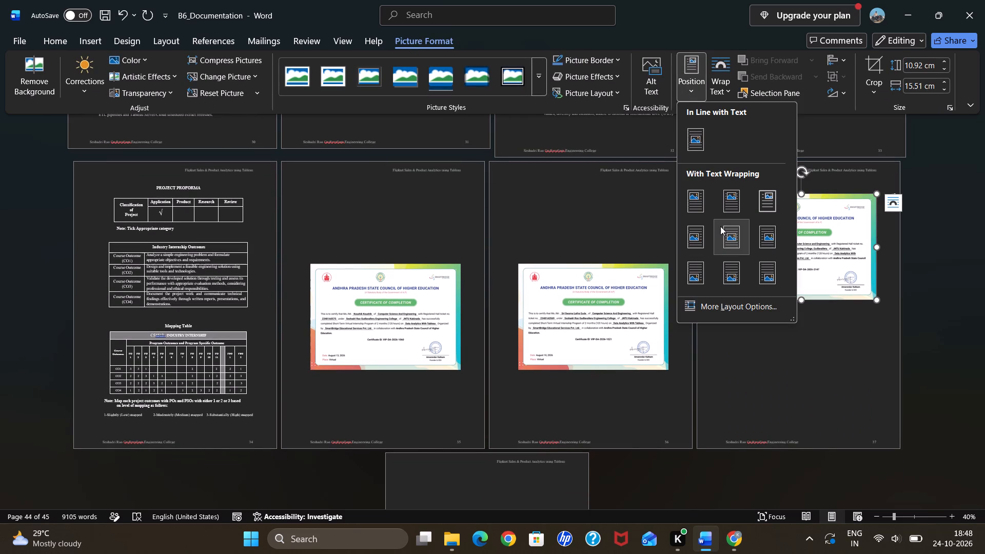
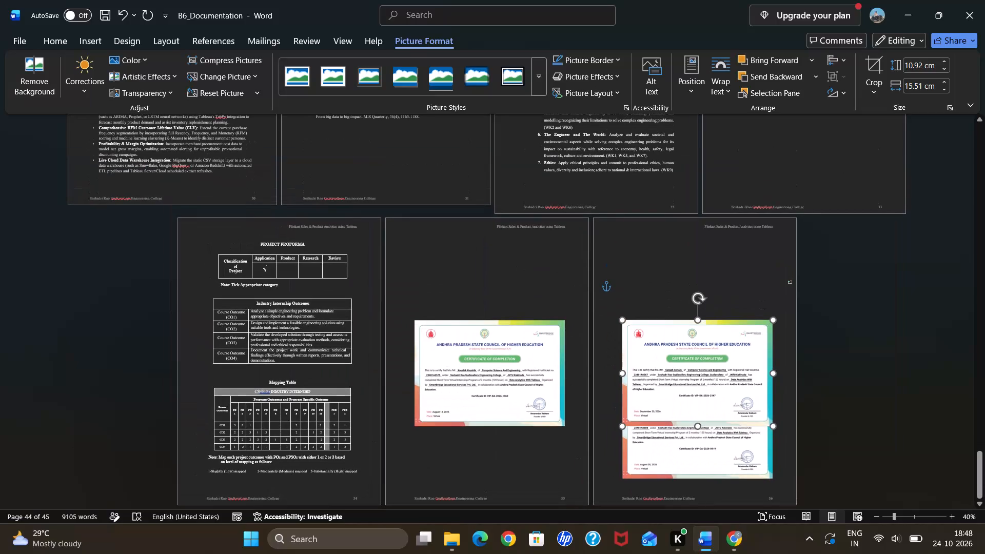
Undo the middle-centre positioning of the September certificate that placed it over the other certificate.
scroll(758, 250, "down", 1)
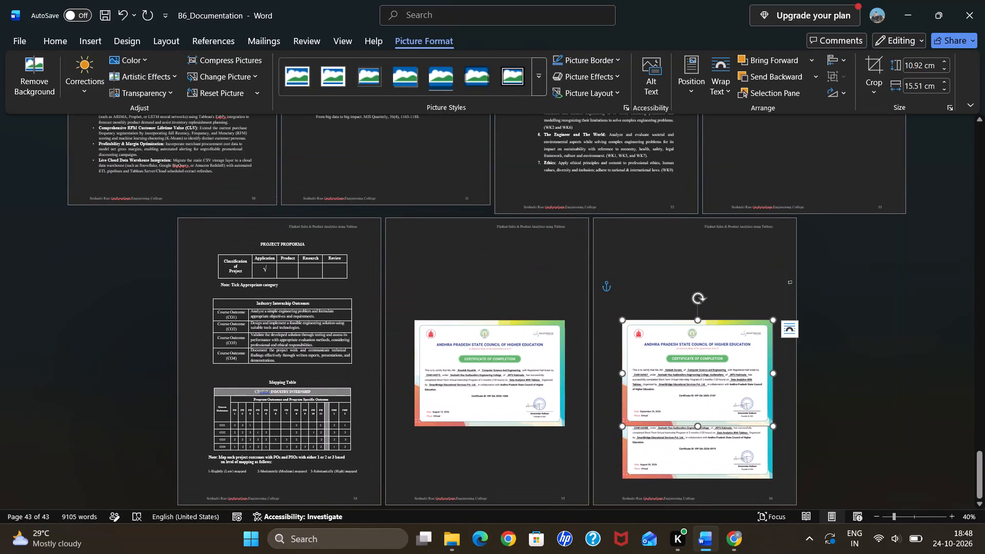
scroll(758, 250, "down", 2)
key("ctrl+z")
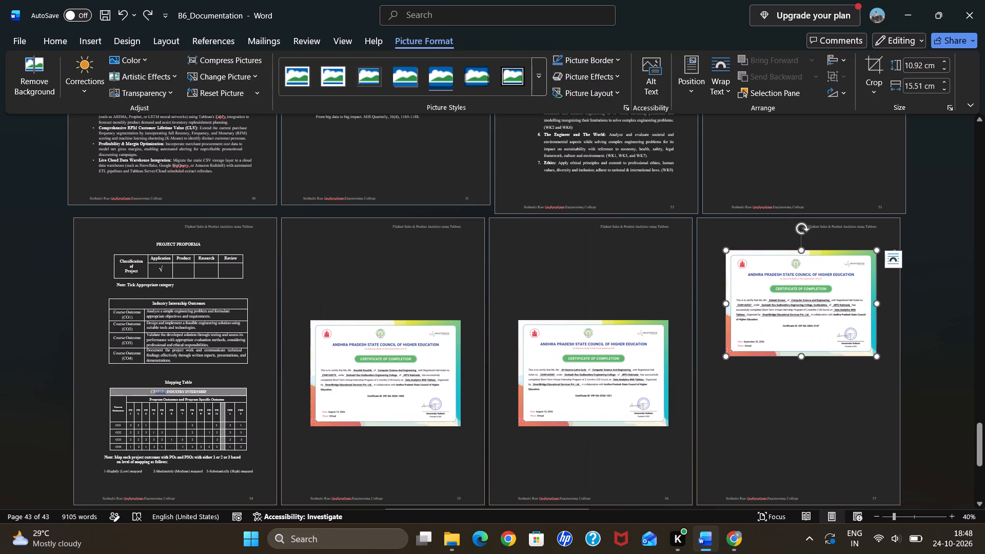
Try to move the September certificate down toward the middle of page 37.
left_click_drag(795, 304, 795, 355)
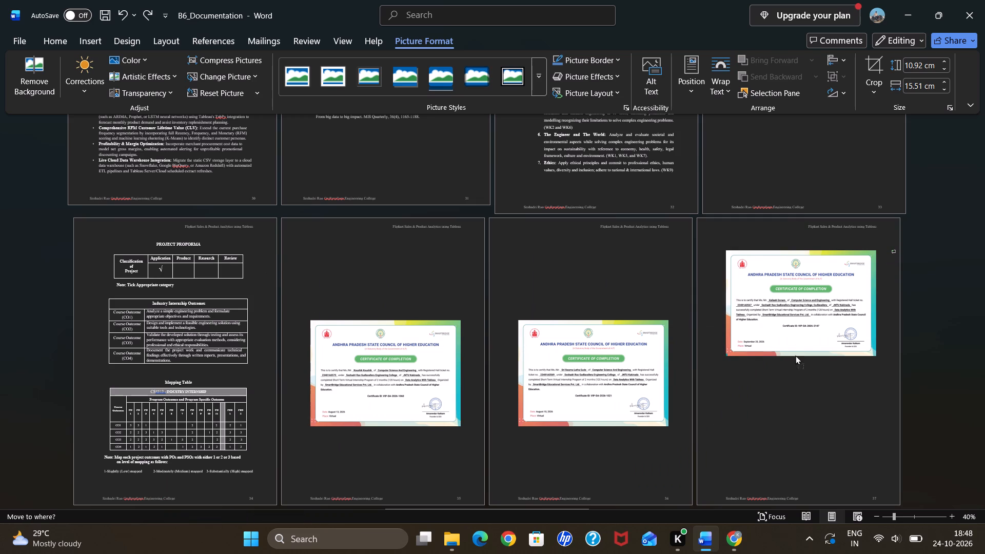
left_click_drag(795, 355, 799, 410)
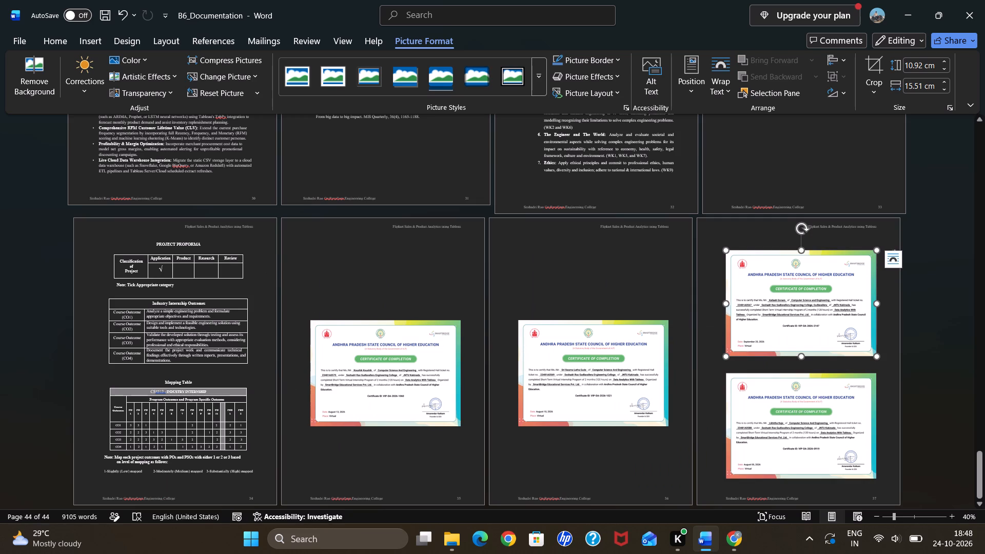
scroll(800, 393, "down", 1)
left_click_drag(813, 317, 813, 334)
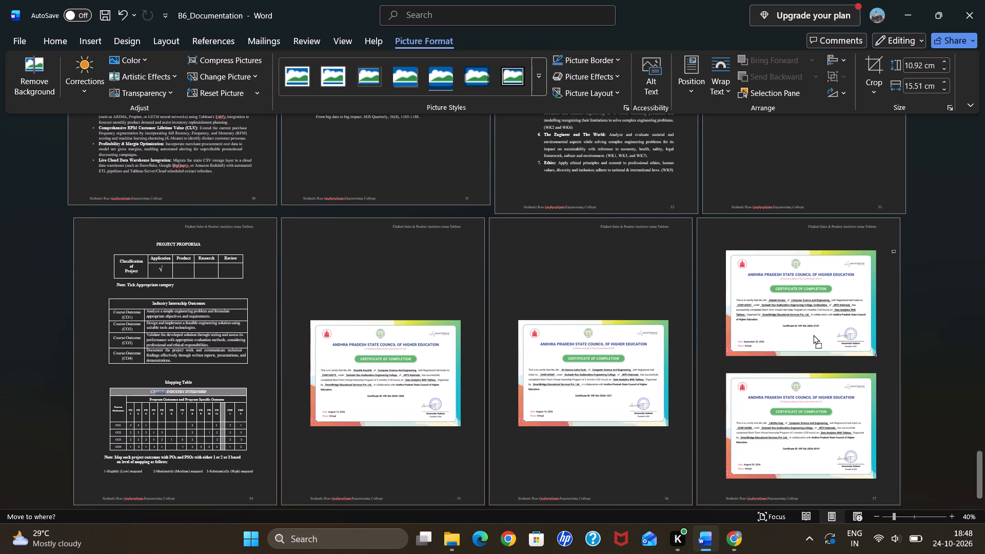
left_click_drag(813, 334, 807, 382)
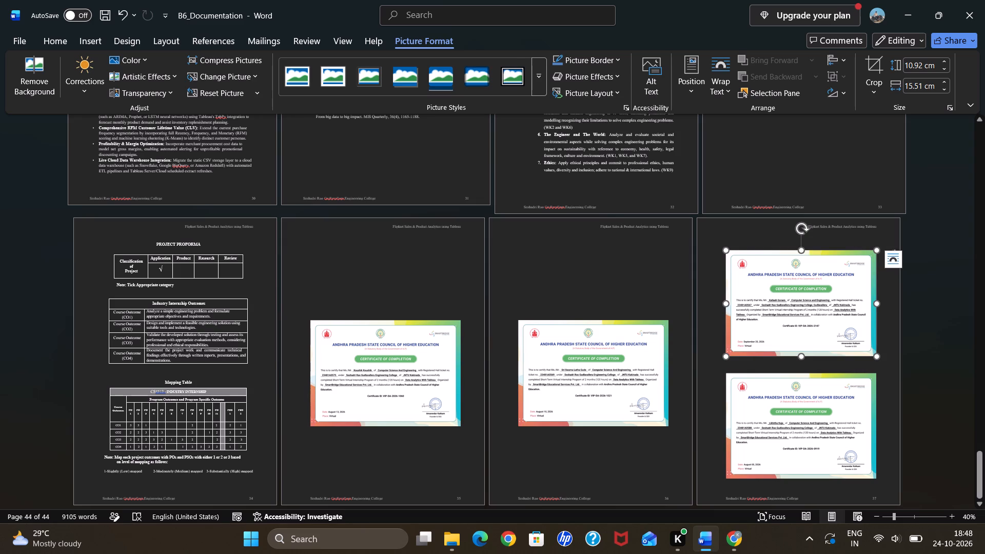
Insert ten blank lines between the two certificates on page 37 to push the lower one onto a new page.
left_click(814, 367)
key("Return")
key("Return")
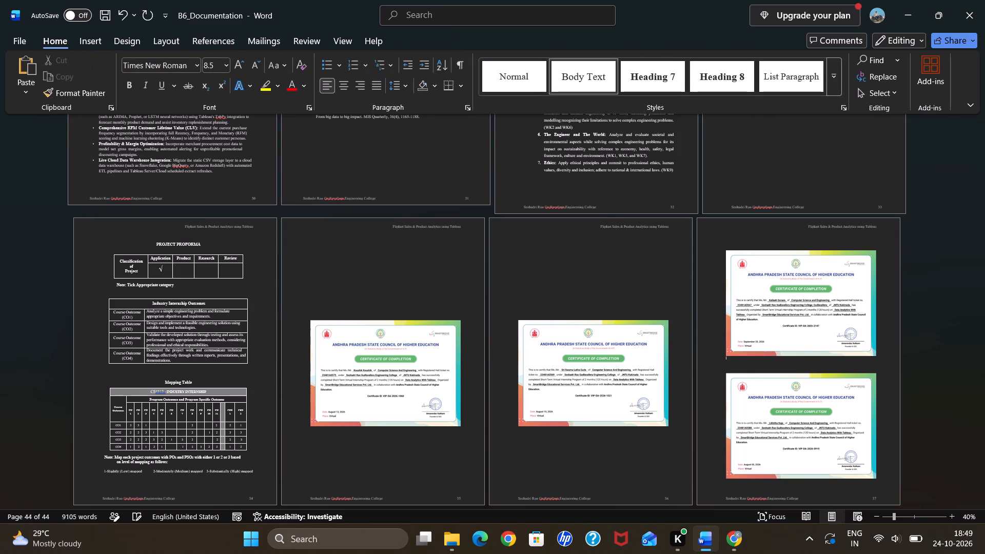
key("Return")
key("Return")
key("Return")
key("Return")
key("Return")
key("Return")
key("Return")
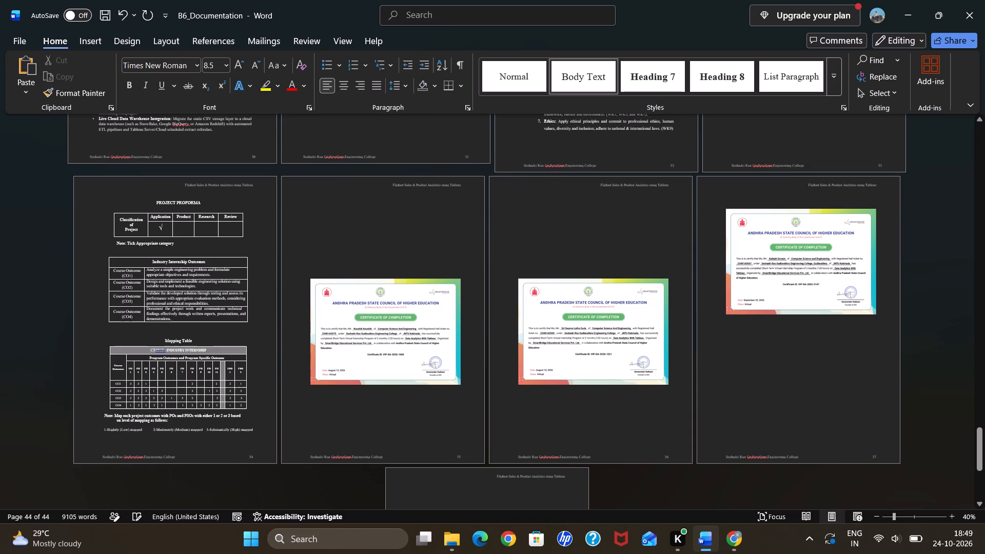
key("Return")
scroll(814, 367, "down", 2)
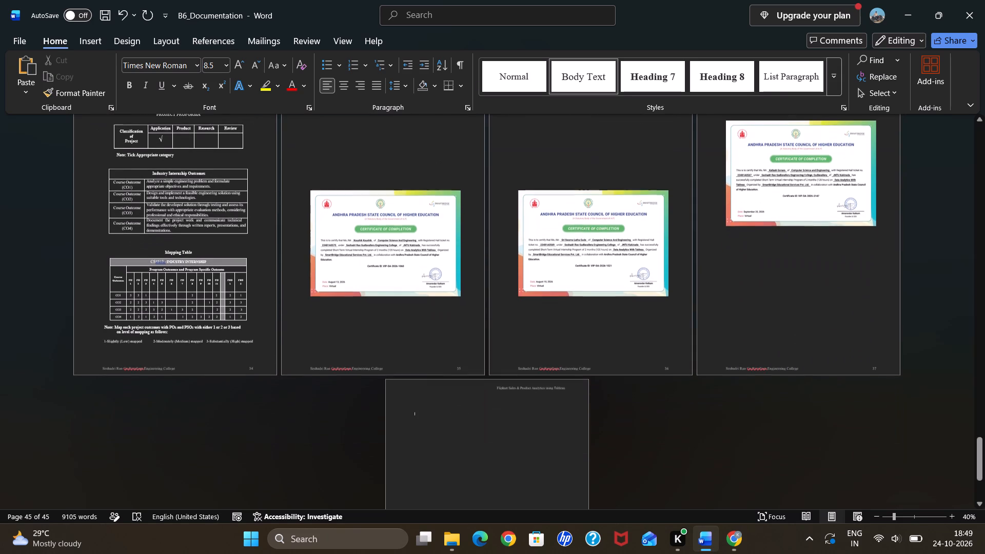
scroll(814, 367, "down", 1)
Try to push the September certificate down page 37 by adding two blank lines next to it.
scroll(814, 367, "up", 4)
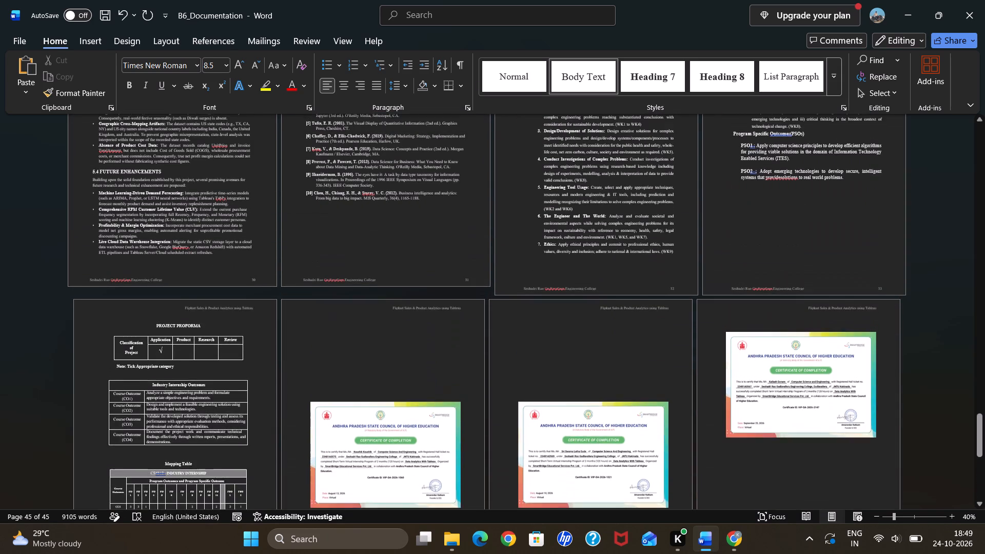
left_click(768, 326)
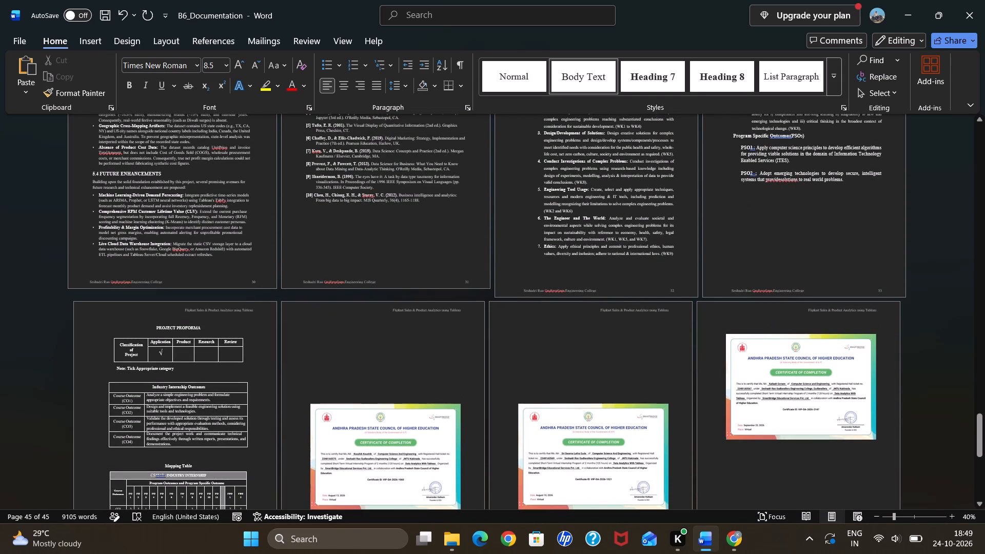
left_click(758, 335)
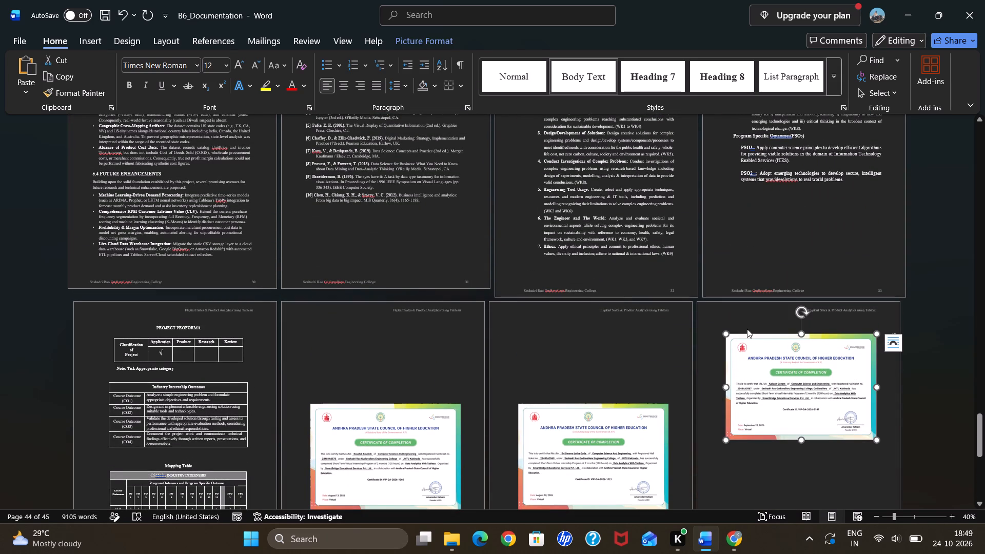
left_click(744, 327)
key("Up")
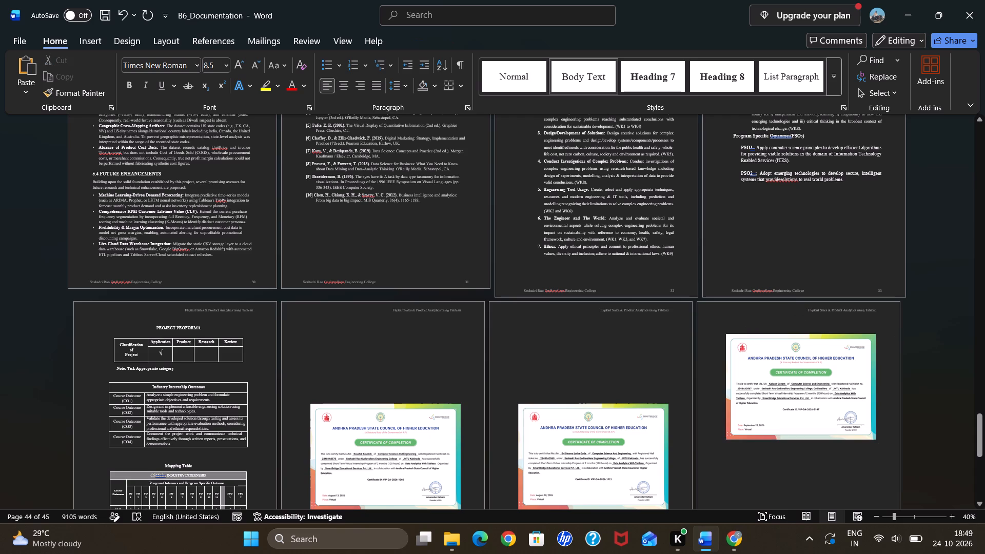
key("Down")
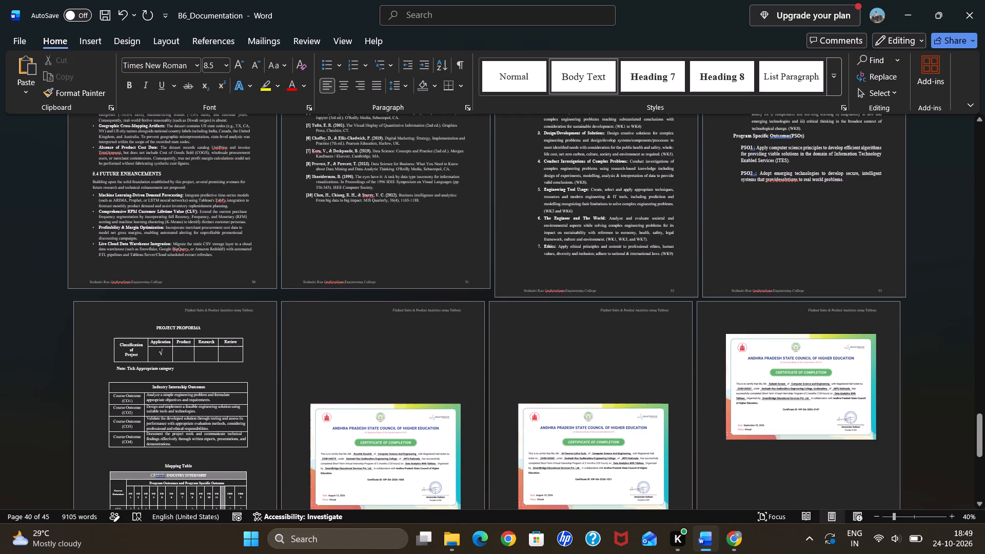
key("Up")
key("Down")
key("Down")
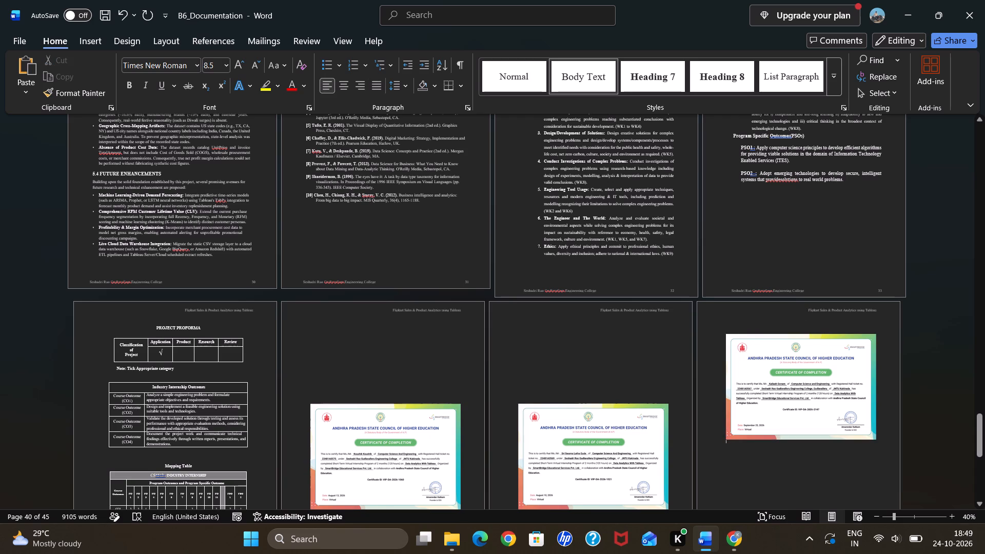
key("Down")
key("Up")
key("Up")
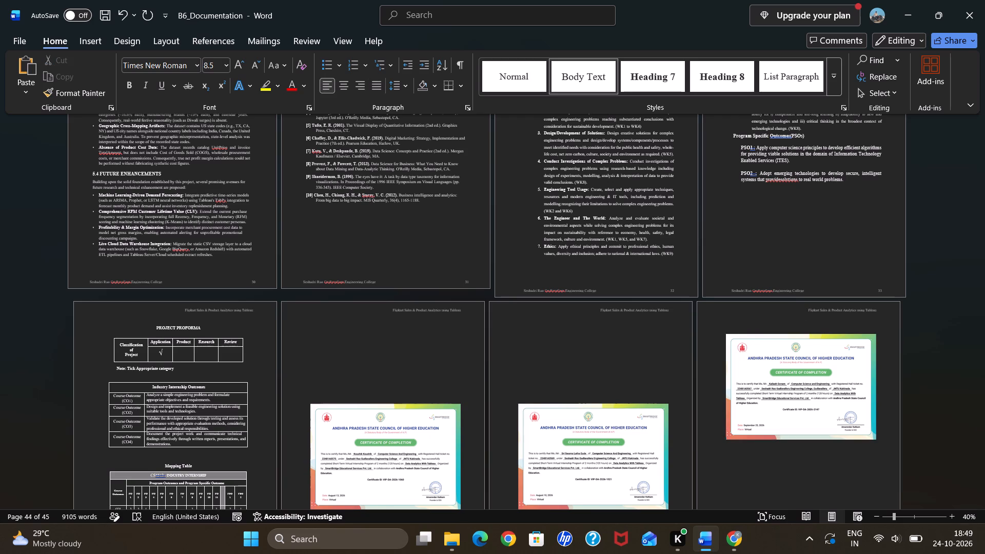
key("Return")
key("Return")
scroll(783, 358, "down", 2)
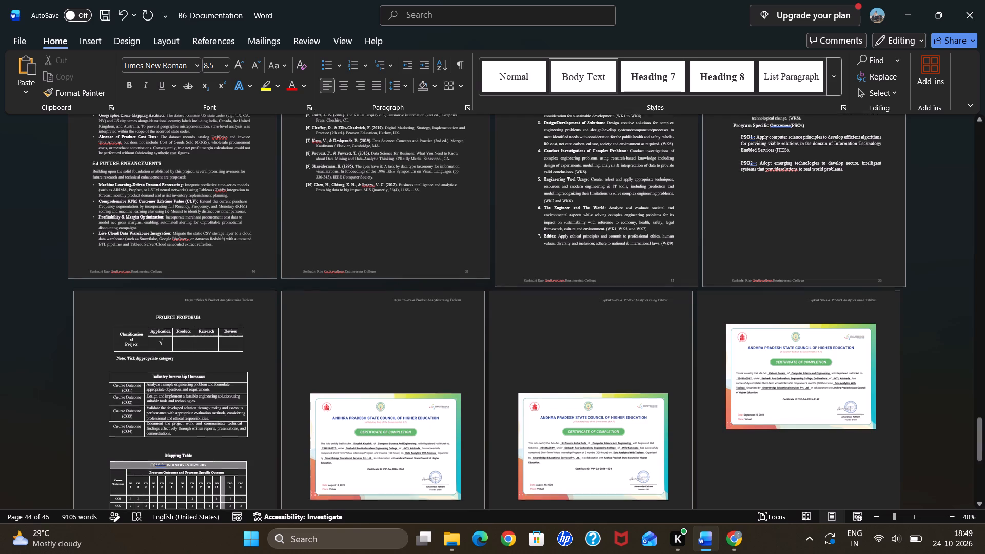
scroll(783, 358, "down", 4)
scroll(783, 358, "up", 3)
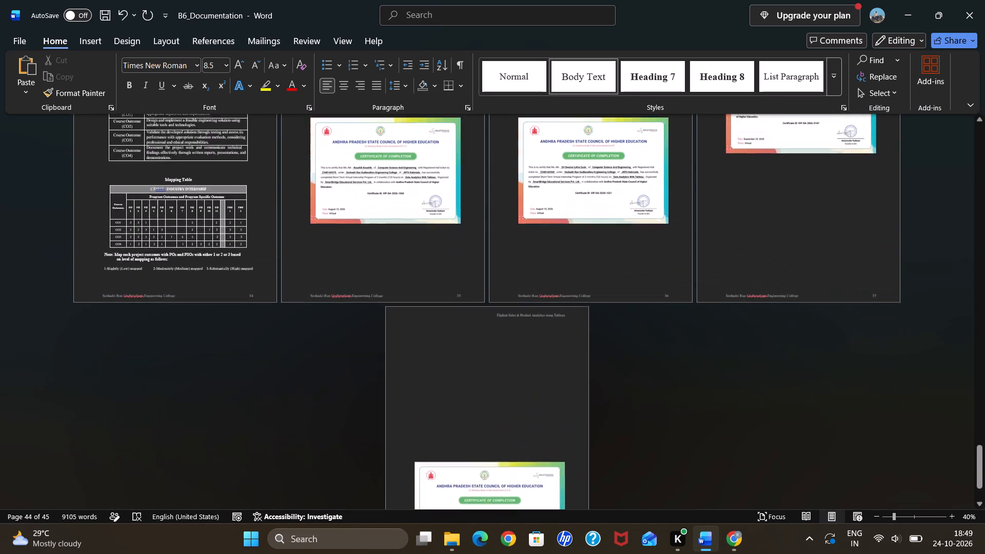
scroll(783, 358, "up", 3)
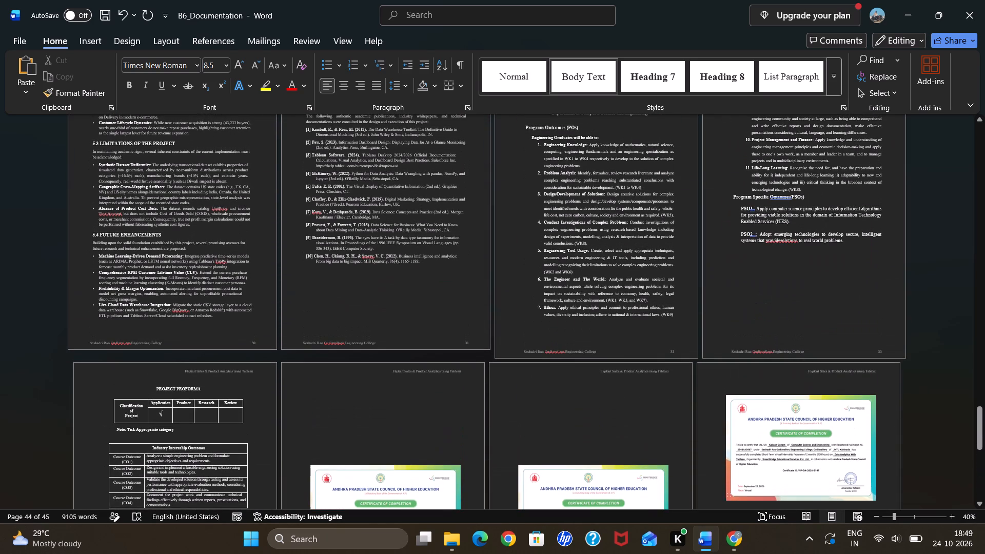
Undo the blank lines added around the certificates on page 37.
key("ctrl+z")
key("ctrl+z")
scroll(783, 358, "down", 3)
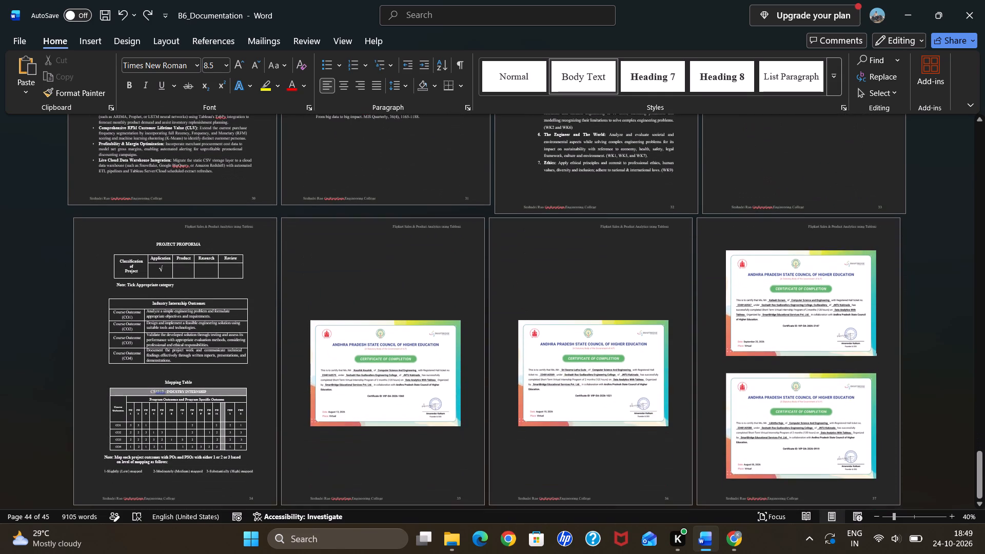
Cut the lower certificate, dated August, from page 37.
left_click(801, 340)
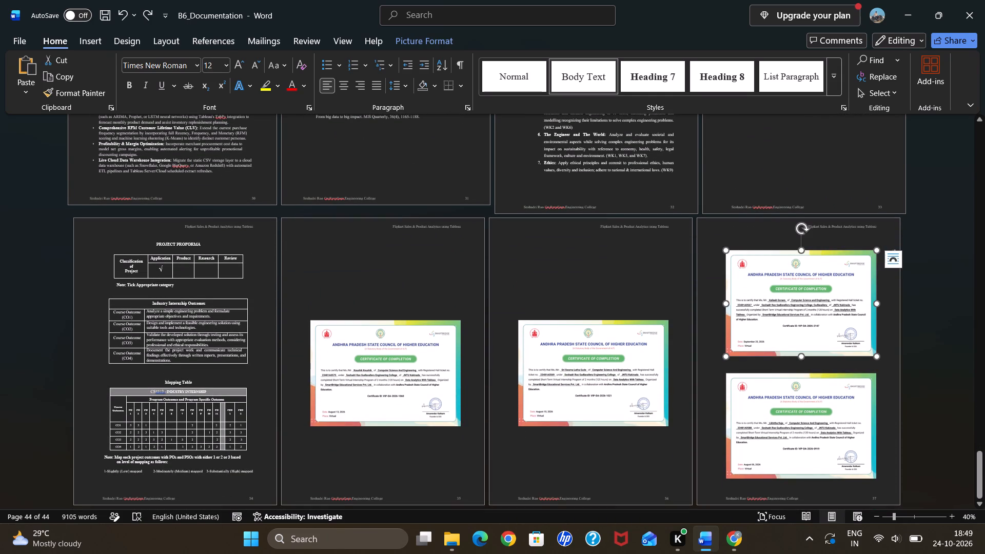
left_click(816, 424)
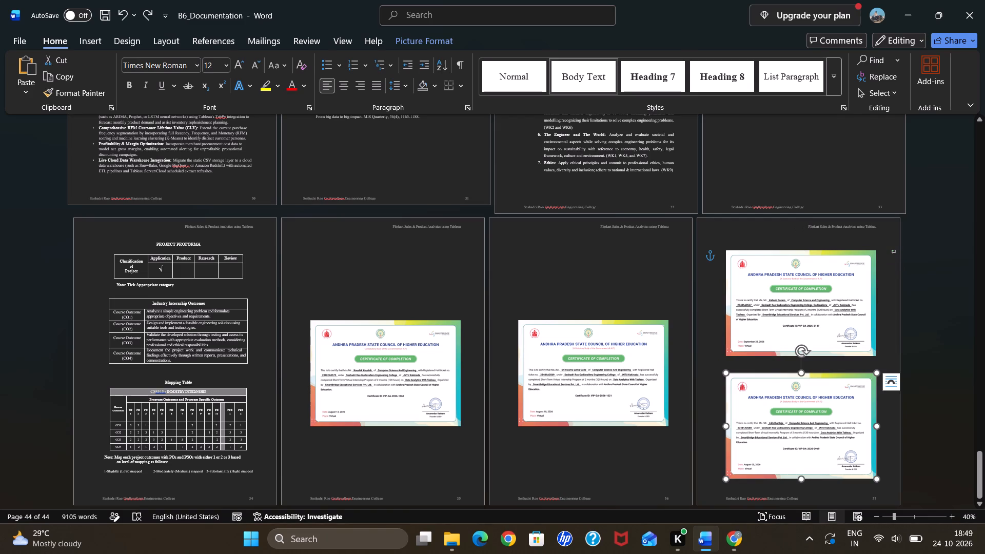
key("ctrl+x")
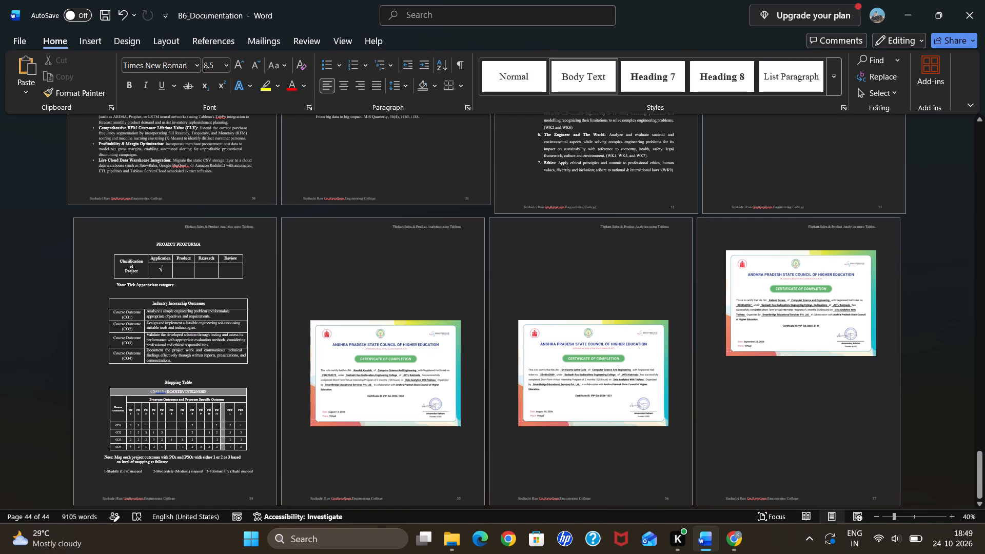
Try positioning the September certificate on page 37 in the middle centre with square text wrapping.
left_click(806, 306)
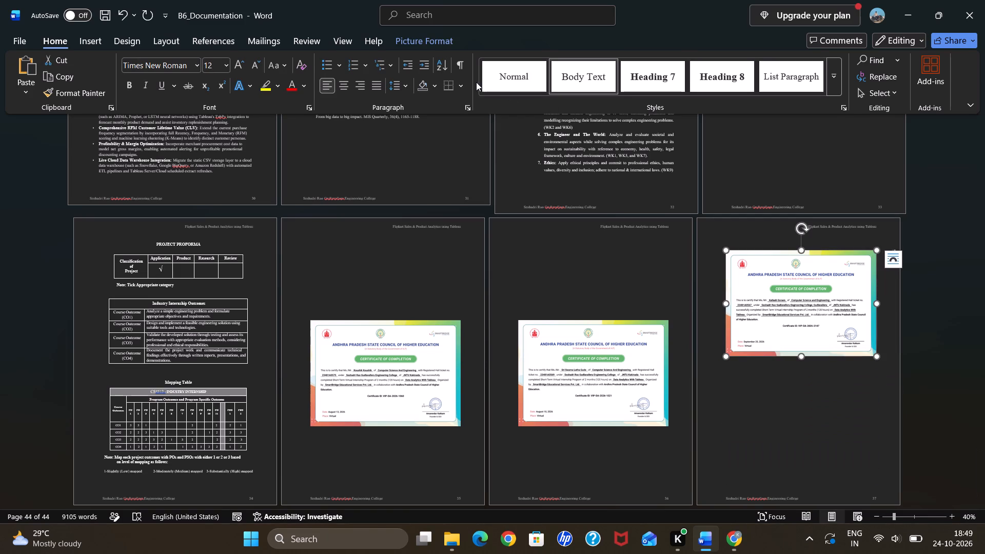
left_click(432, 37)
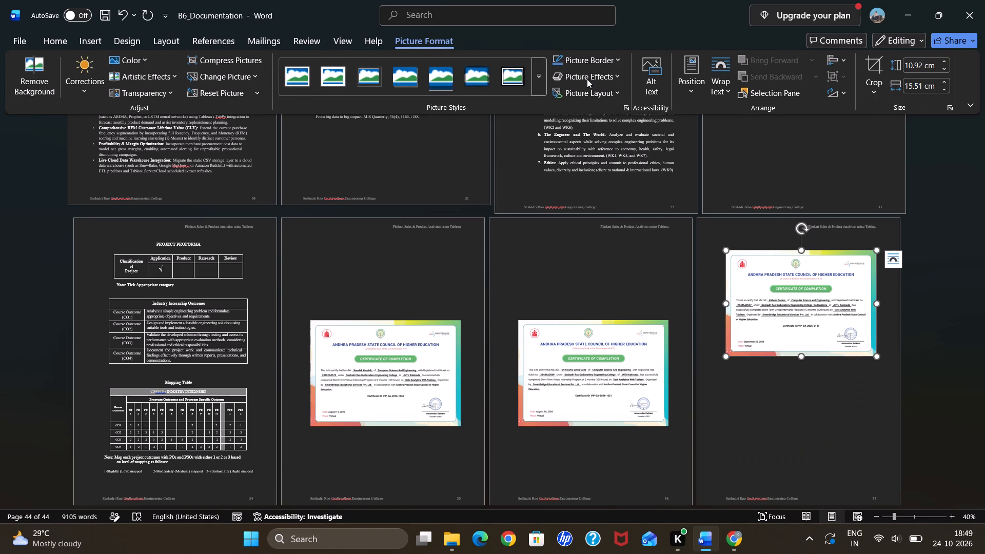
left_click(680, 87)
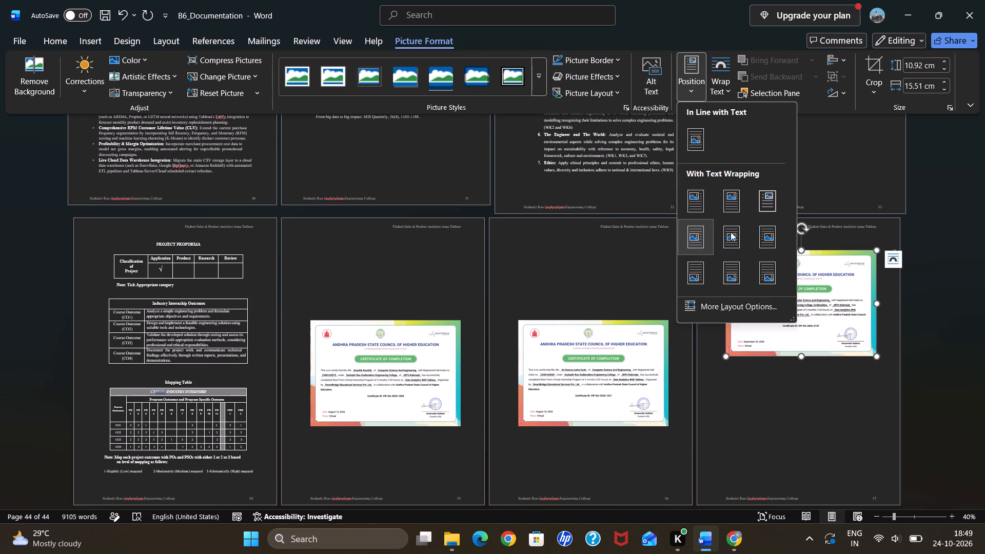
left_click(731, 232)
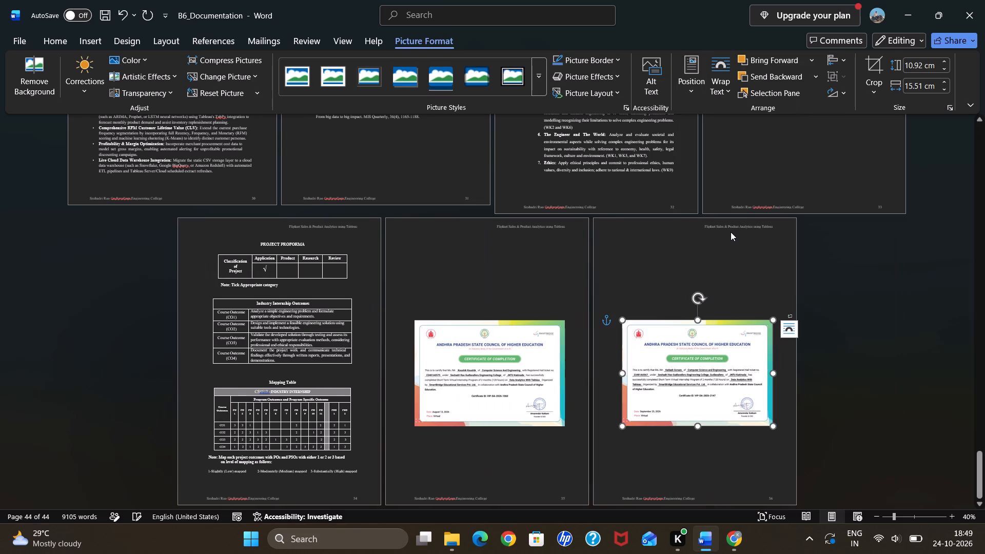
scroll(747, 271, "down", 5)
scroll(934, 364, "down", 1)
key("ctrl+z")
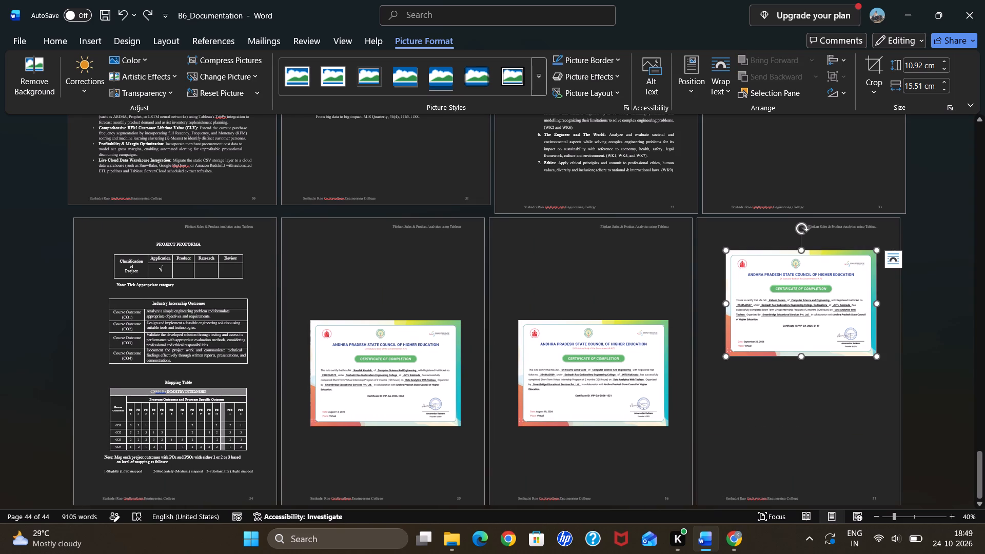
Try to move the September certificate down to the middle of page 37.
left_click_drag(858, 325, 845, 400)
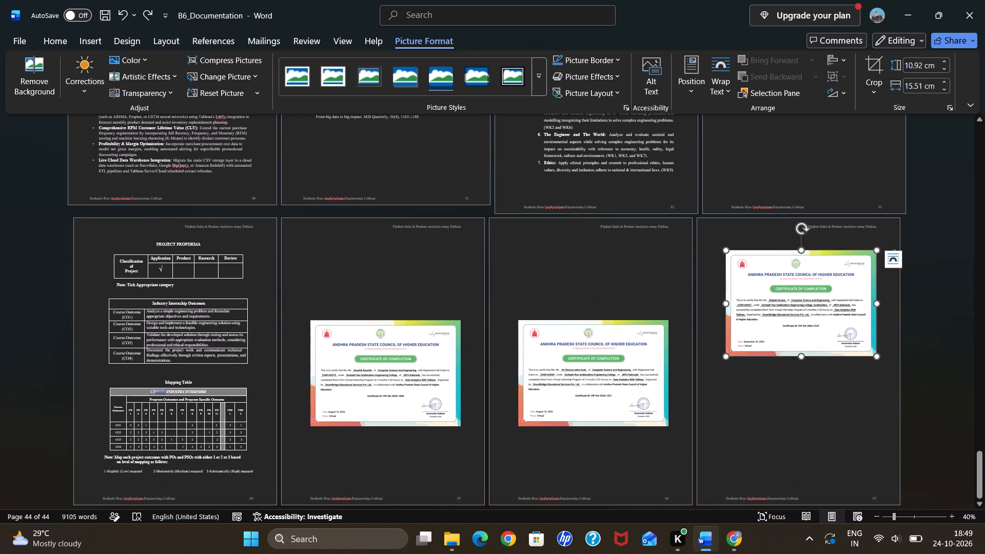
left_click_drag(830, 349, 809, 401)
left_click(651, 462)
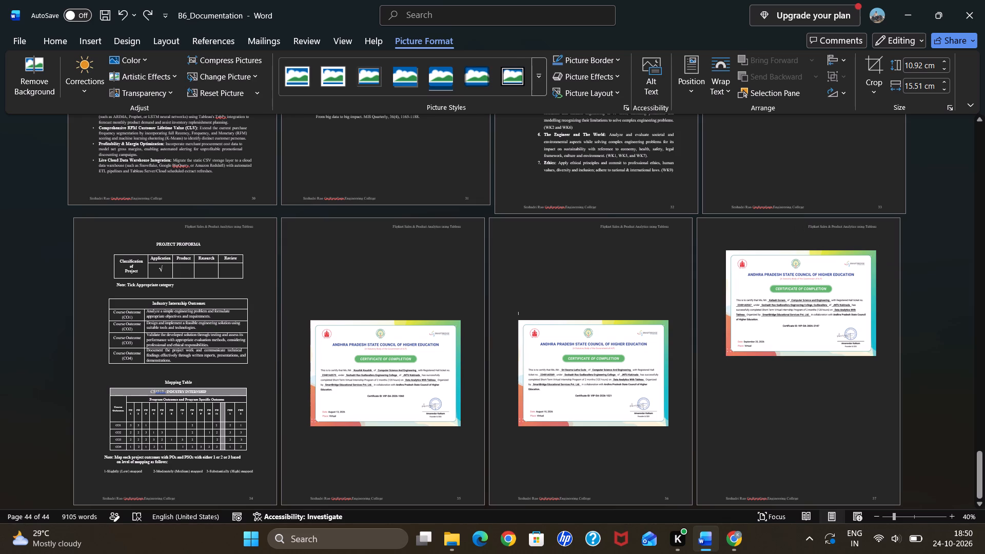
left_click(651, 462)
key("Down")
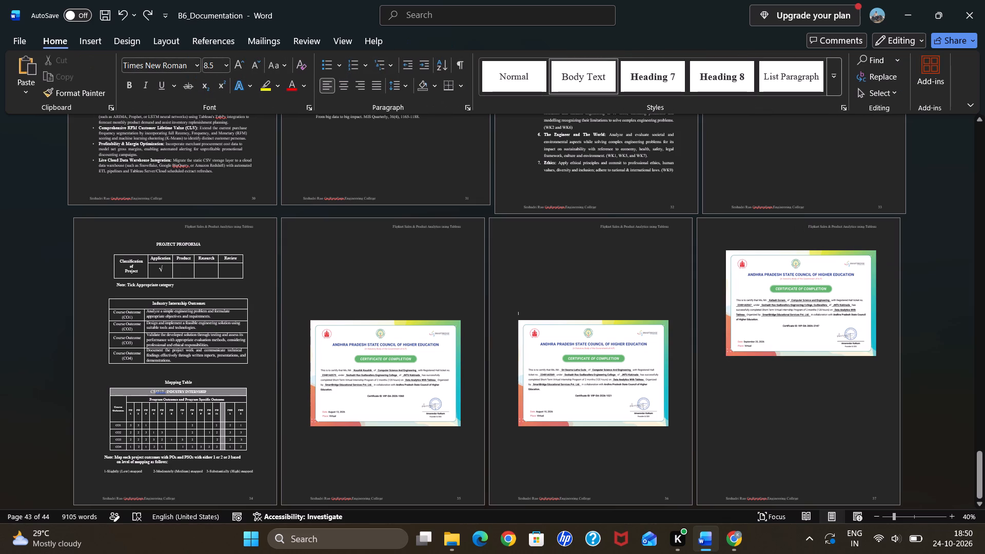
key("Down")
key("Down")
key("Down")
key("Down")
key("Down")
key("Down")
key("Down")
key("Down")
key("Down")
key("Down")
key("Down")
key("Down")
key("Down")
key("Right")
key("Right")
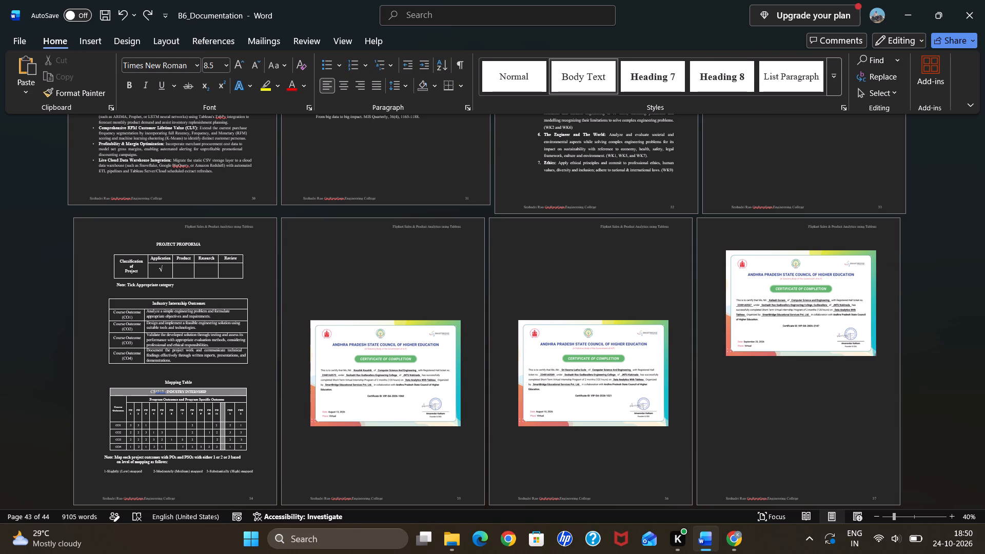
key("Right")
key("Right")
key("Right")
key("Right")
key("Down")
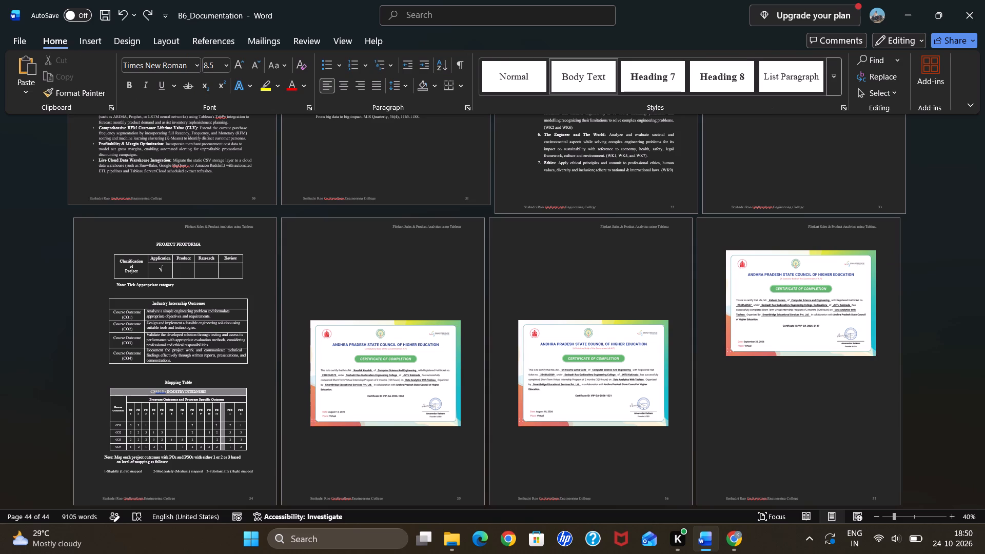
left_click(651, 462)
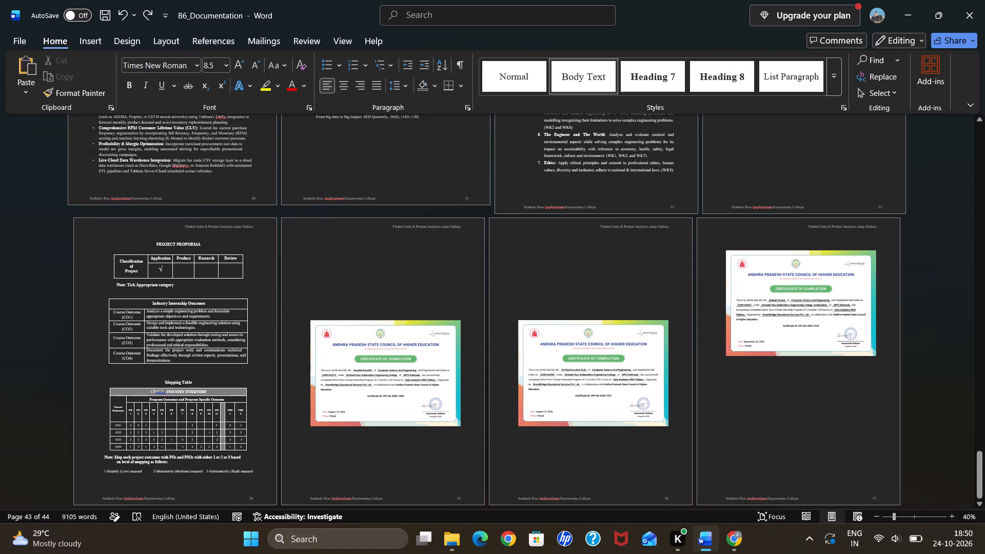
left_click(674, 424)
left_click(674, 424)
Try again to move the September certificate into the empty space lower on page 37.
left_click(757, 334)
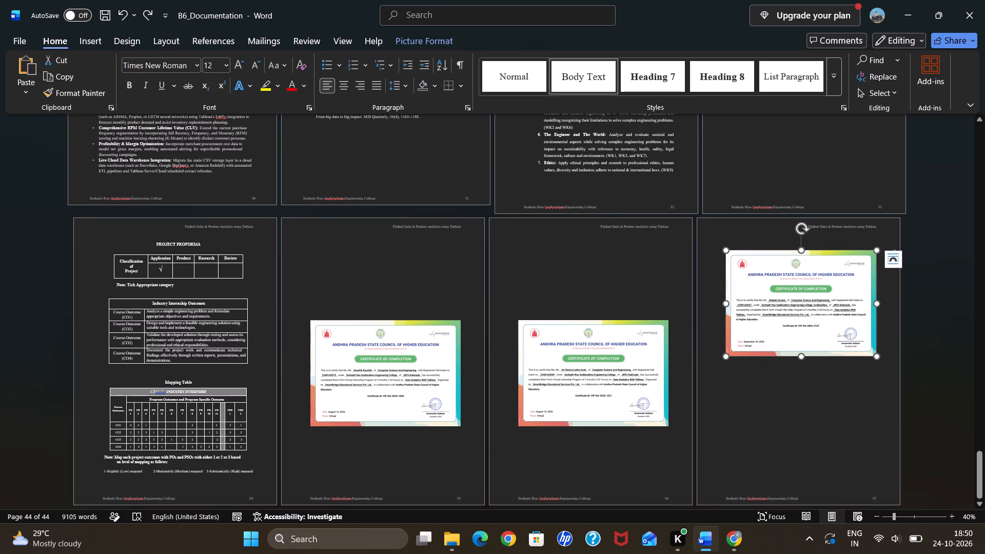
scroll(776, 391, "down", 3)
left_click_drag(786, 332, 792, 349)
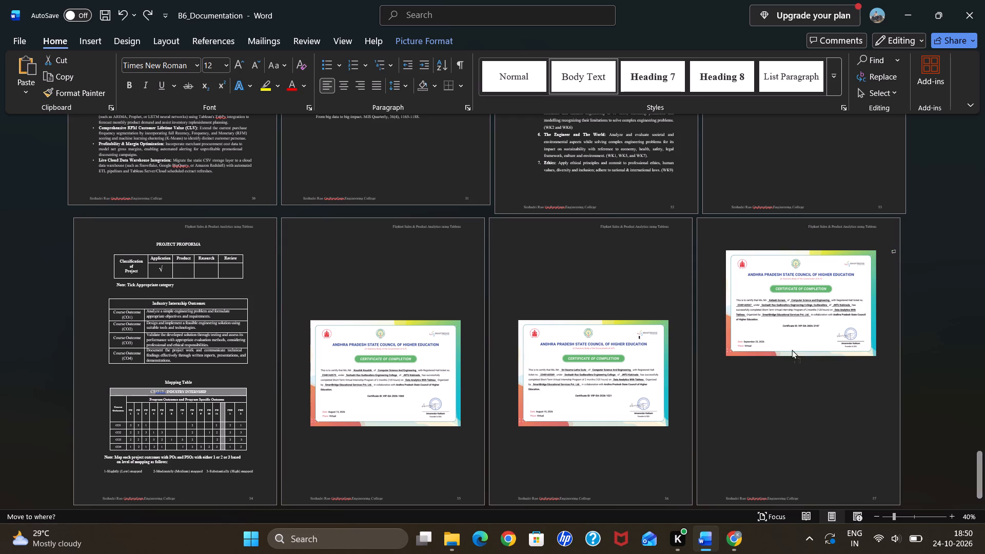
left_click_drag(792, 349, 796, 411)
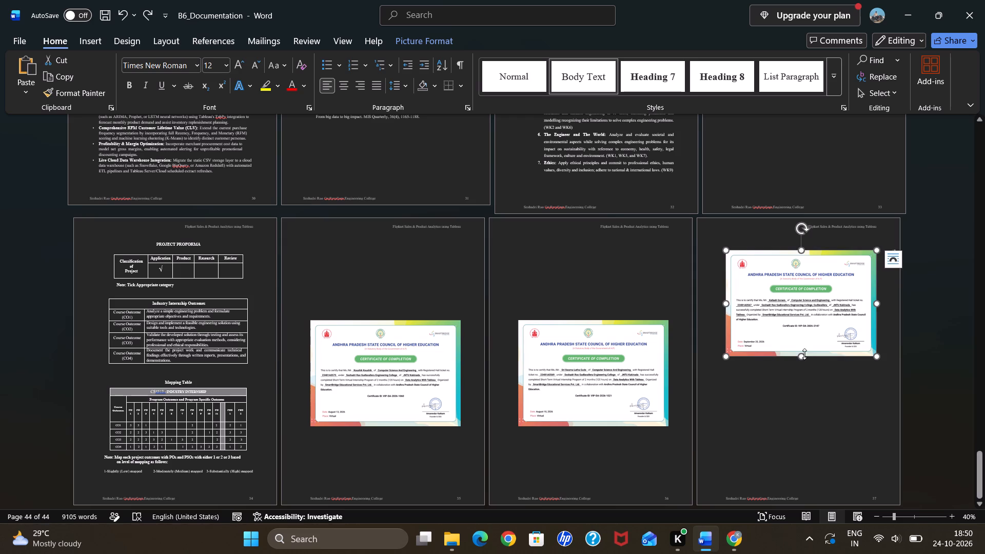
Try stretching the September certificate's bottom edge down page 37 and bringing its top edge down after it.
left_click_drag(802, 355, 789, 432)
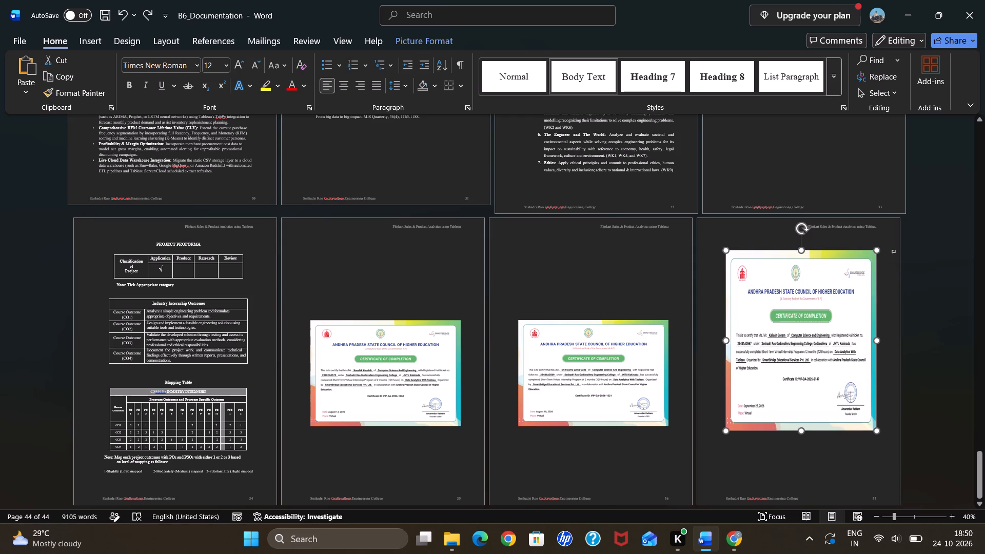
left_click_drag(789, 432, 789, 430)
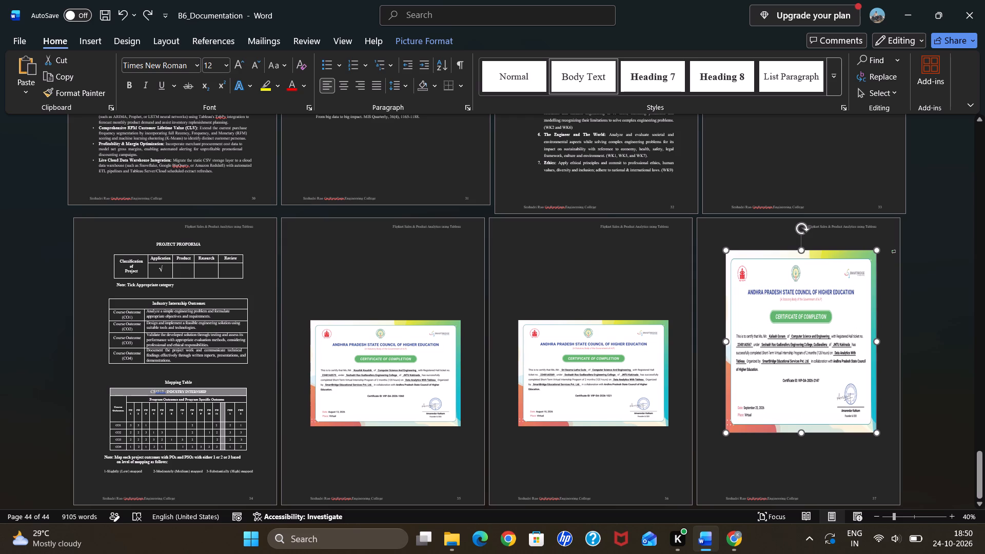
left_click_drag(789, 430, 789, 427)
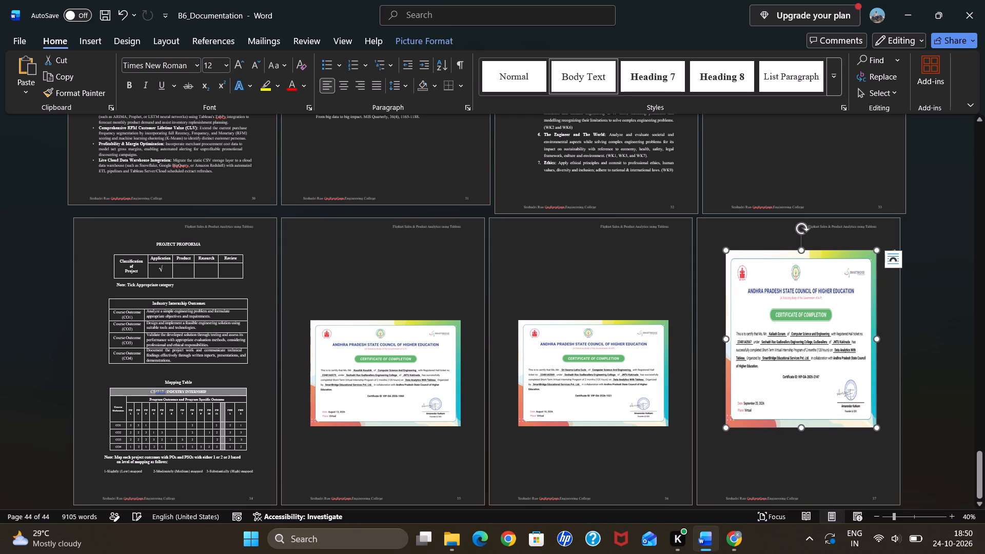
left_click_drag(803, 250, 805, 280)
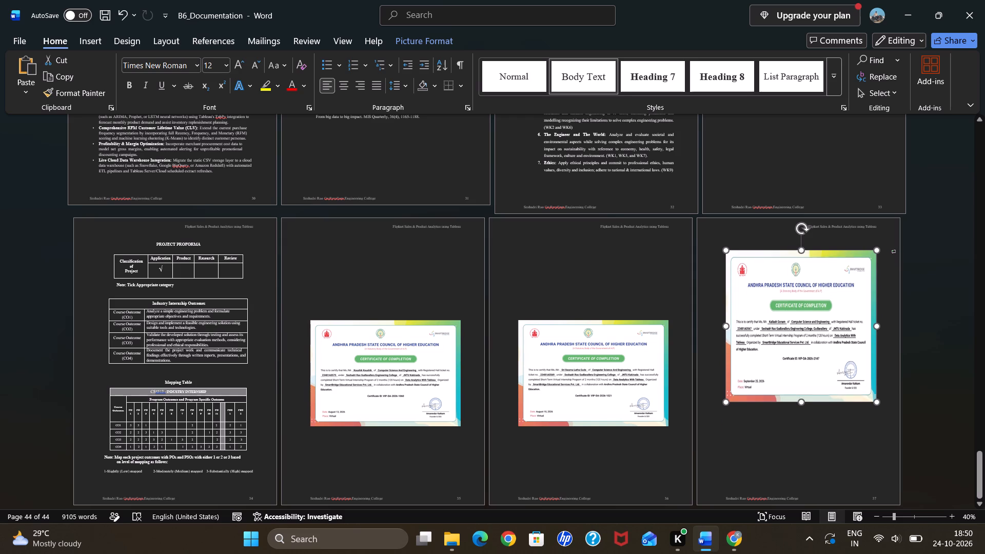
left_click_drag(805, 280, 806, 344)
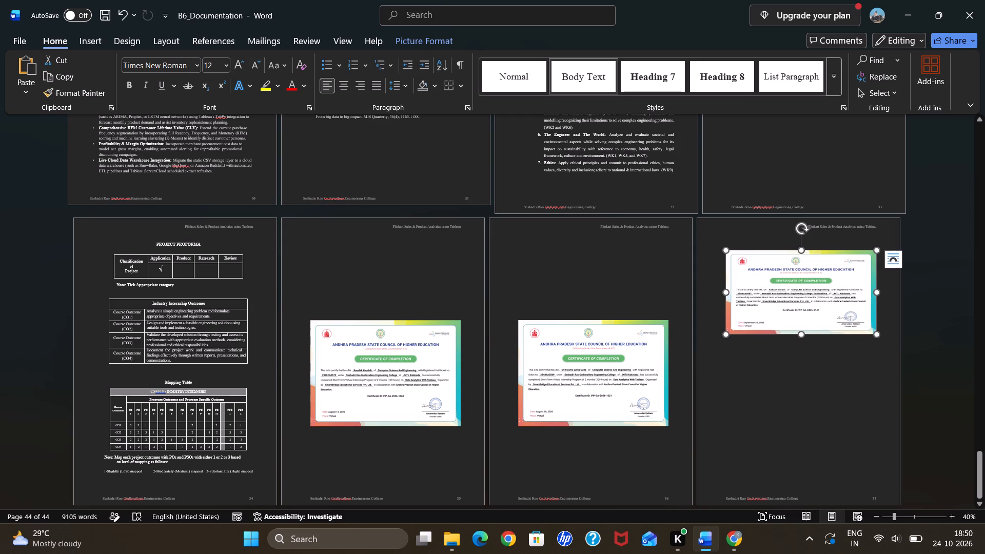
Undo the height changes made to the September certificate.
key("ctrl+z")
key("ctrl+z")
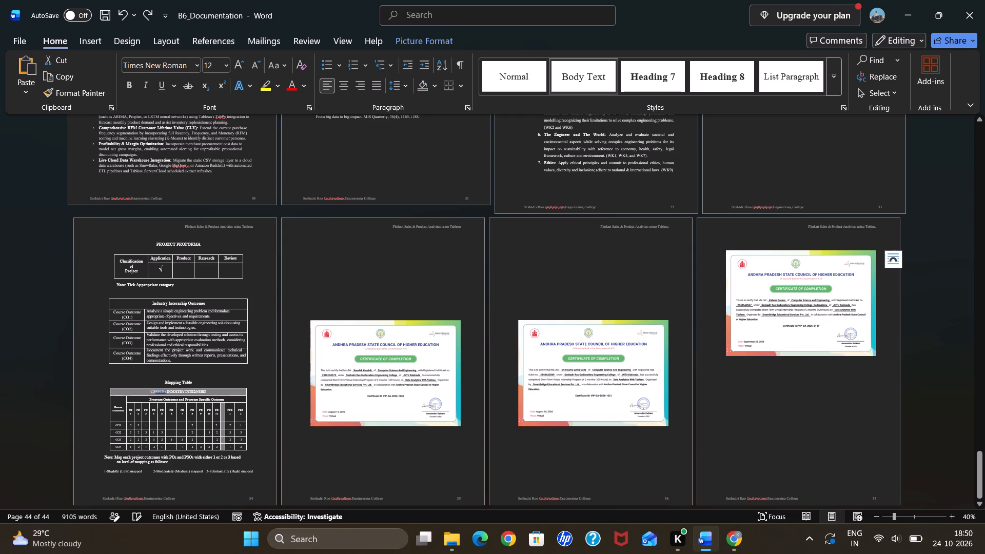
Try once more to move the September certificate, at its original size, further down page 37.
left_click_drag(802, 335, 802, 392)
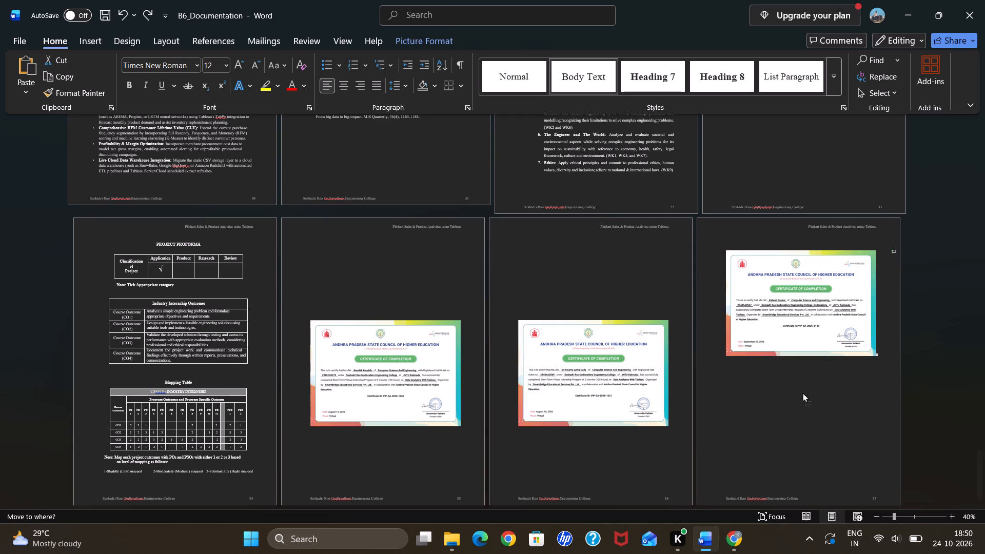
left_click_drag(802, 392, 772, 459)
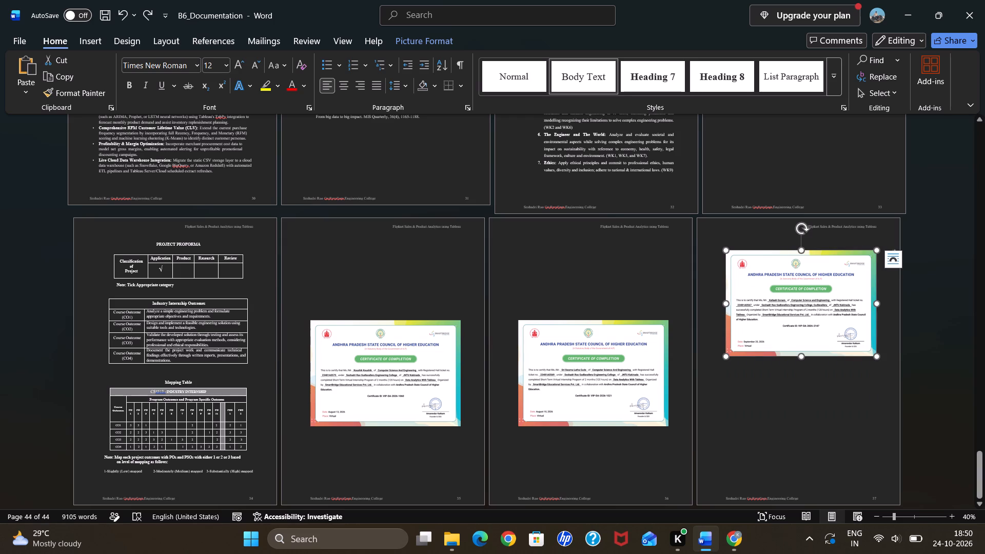
Insert blank lines below the certificate on page 36 until the September certificate moves down to the middle of page 37.
left_click(617, 447)
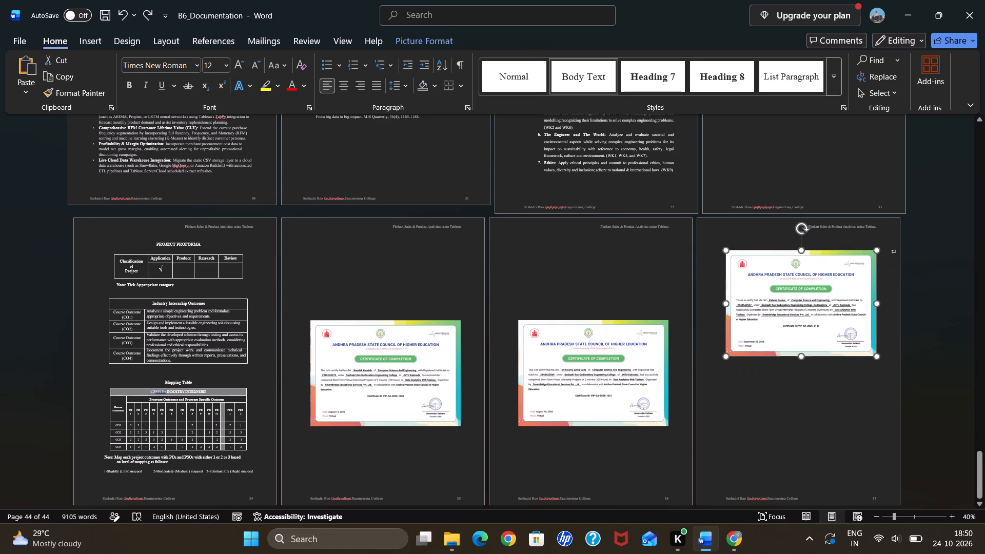
key("Right")
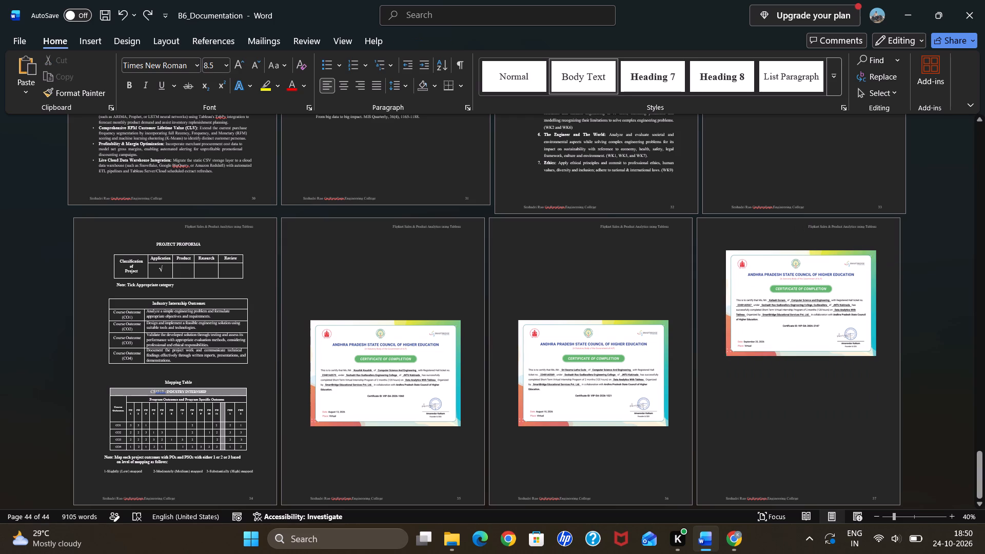
key("Left")
key("Left")
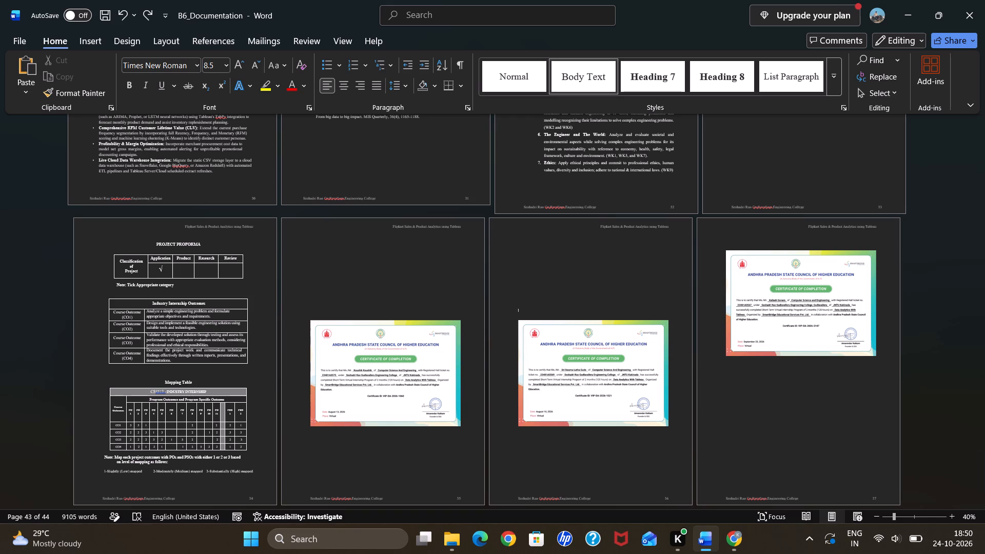
key("Right")
key("Right")
key("Right")
key("Right")
key("Right")
key("Right")
key("Down")
key("Down")
key("Down")
key("Down")
key("Left")
key("Left")
key("Left")
key("Left")
key("Down")
key("Down")
key("Return")
key("Return")
key("Return")
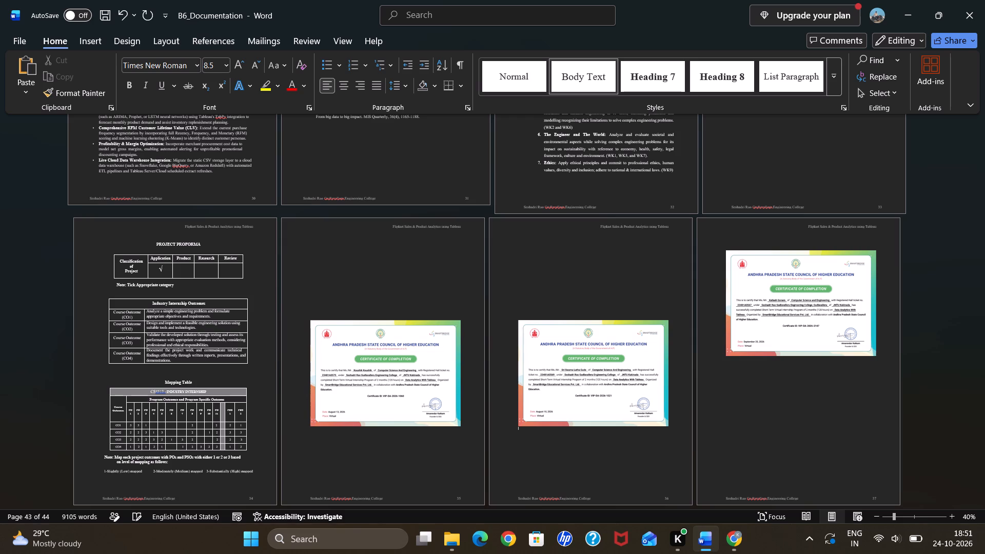
key("Return")
key("Return")
key("Return")
key("Return")
key("Return")
key("Return")
key("Return")
key("Return")
key("Return")
key("Return")
key("Return")
key("Return")
key("Return")
key("Return")
key("Return")
key("Return")
key("Return")
key("Return")
key("Return")
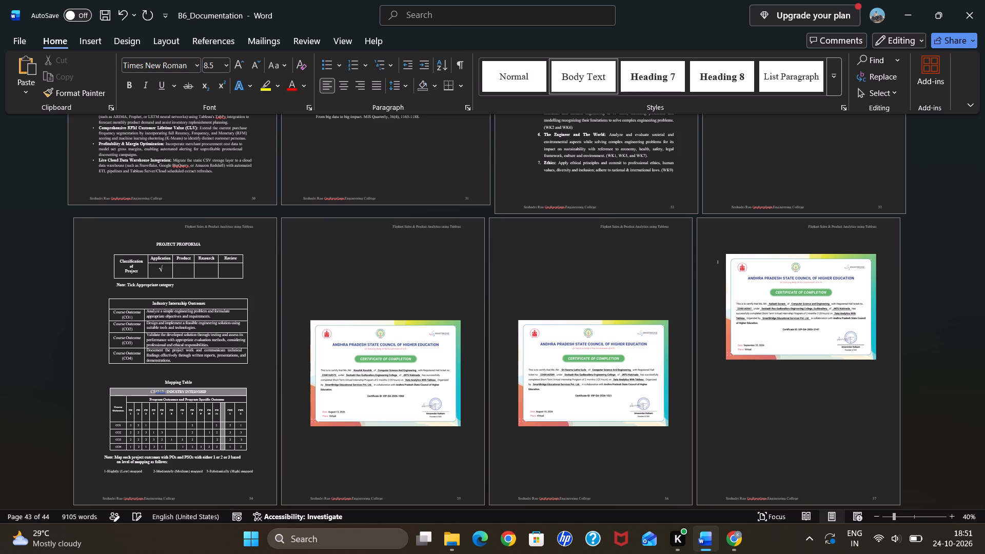
key("Return")
key("Return")
key("Return")
key("Return")
key("Return")
key("Return")
key("Return")
key("Return")
key("Return")
key("Return")
key("Return")
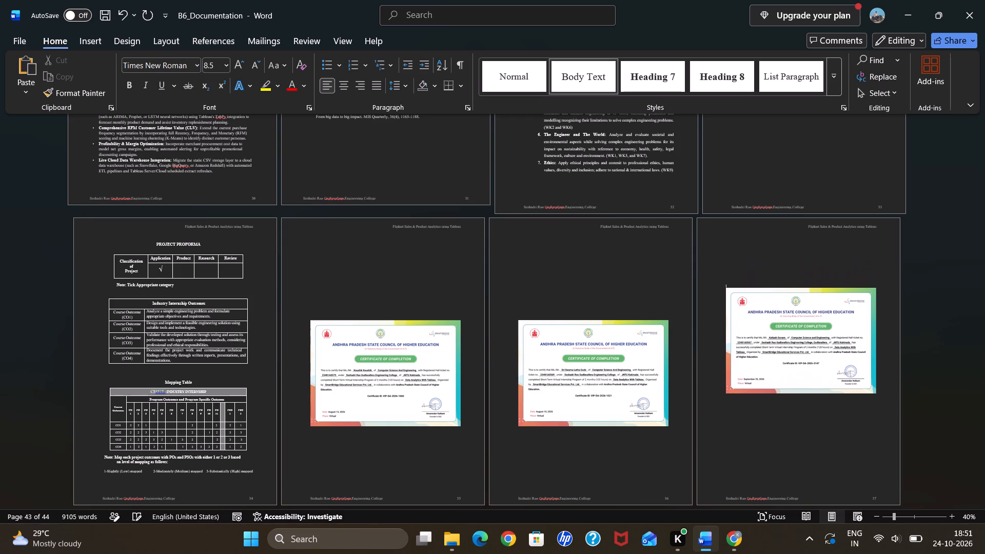
key("Return")
key("Return")
key("Return")
key("Return")
key("Return")
key("Return")
key("Return")
key("Return")
key("Return")
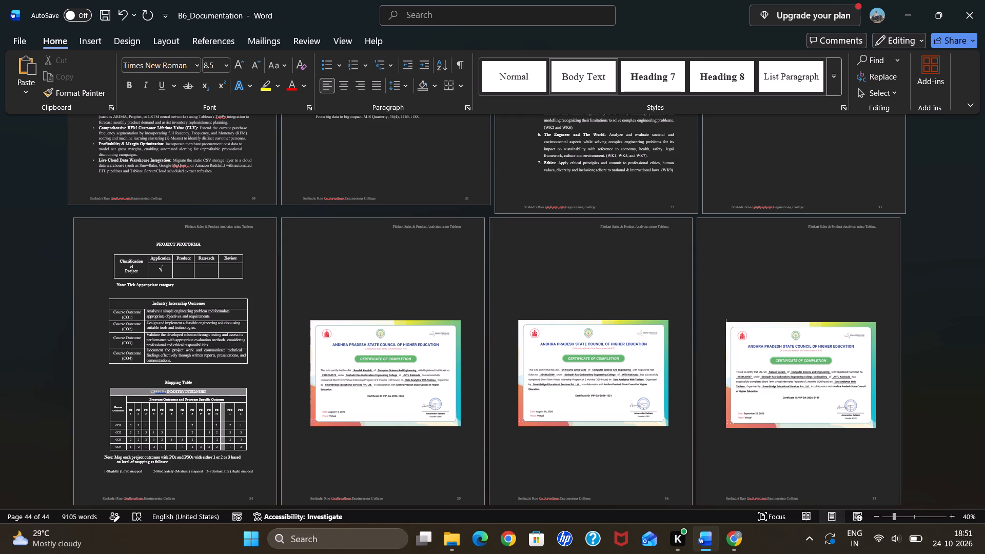
Position the September certificate in the middle centre of page 37 with square text wrapping.
left_click(804, 404)
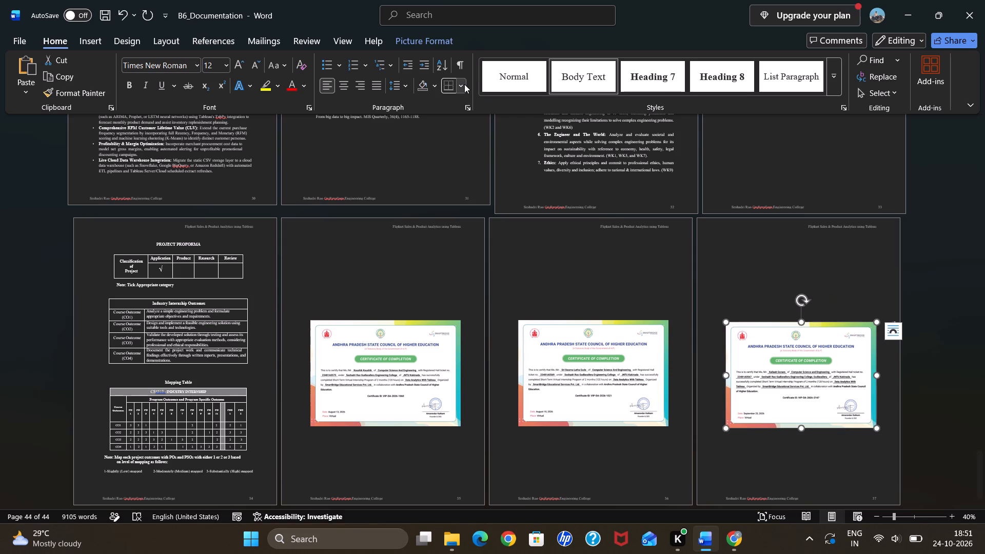
left_click(427, 40)
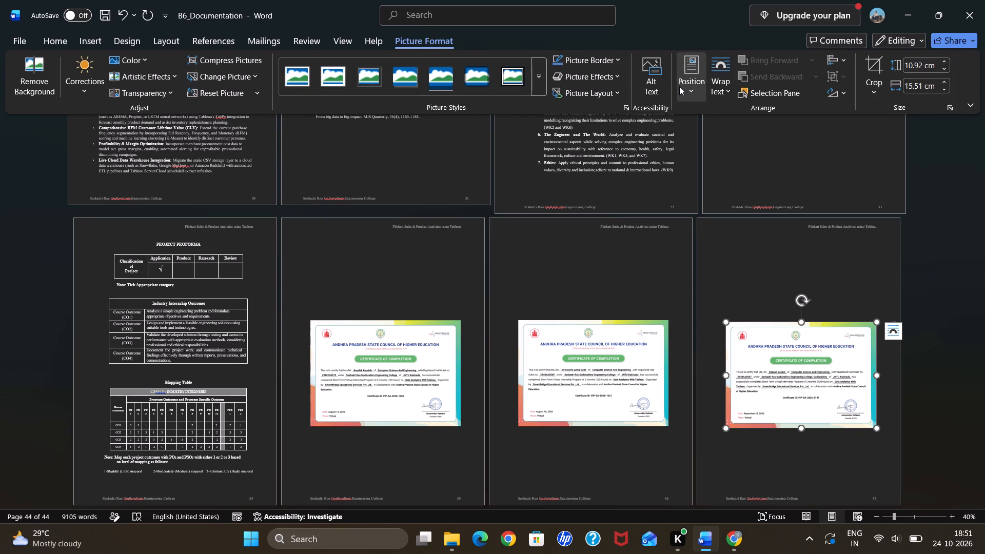
left_click(679, 86)
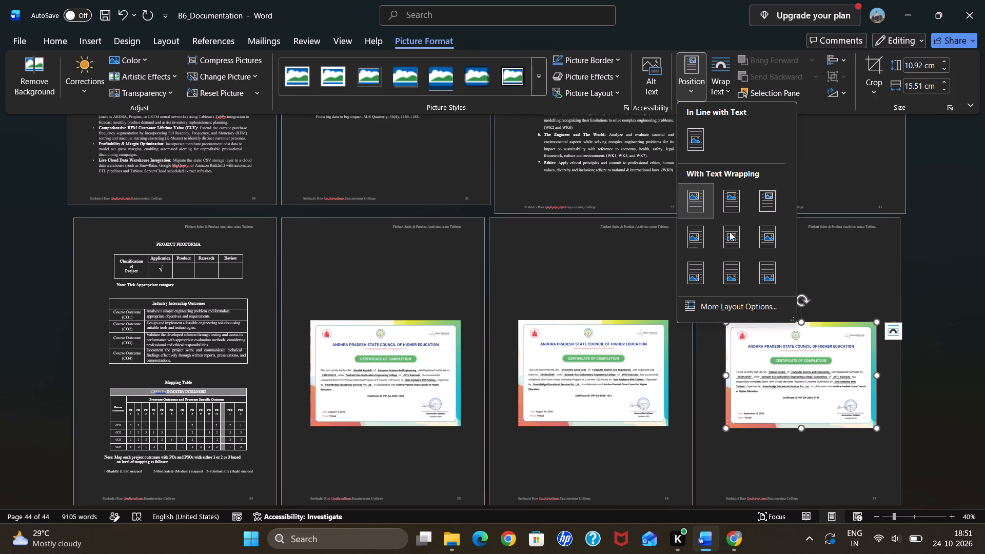
left_click(735, 240)
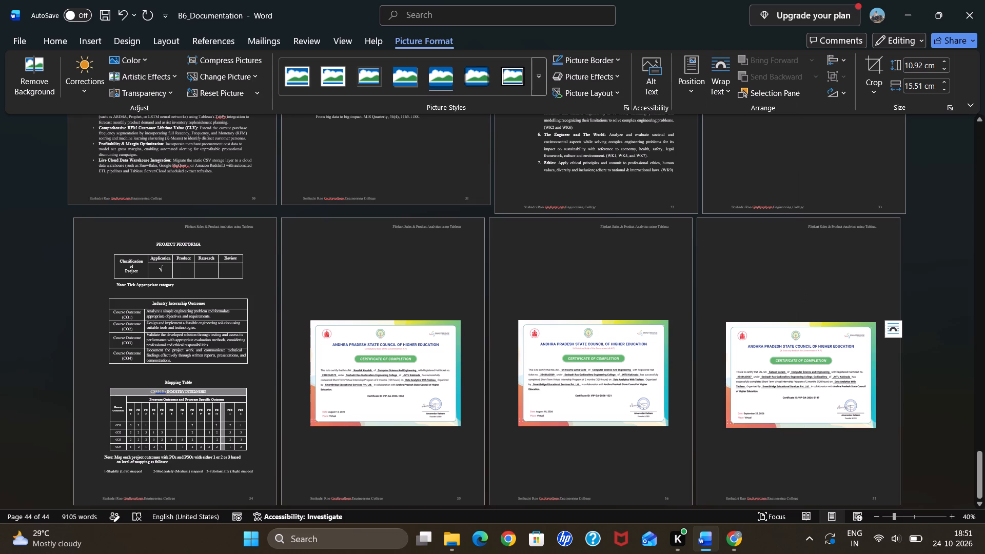
Add blank lines on page 37 past the September certificate, undoing the last ones that push it onto another page.
left_click(761, 296)
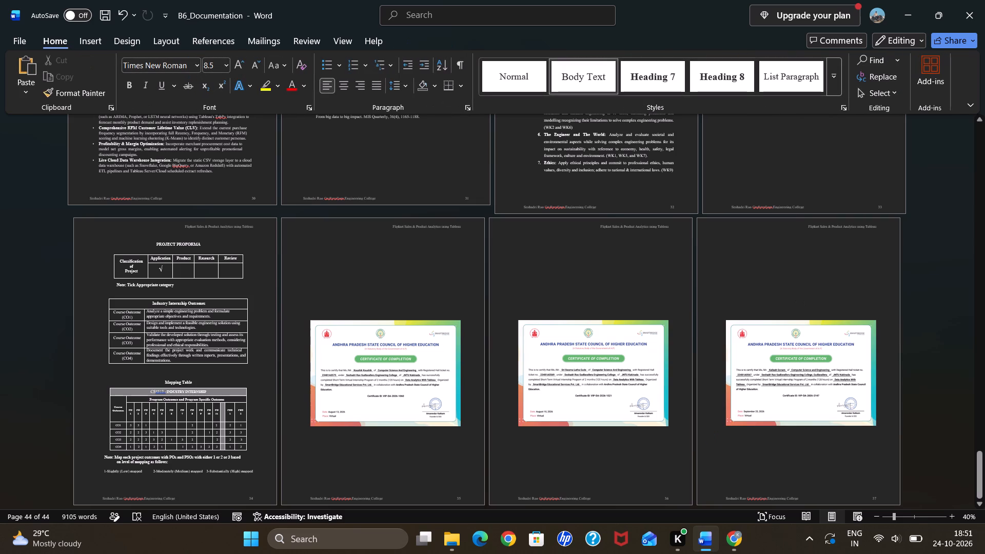
key("Return")
key("Return")
key("Return")
key("Return")
key("Return")
key("Return")
key("Return")
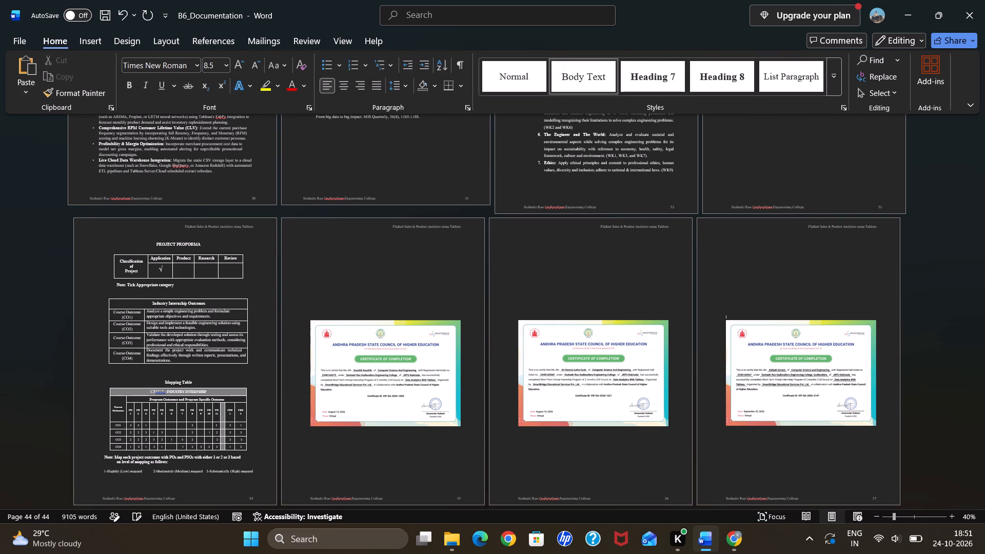
key("Return")
key("Return")
key("Return")
key("Return")
key("Return")
key("Return")
key("Return")
key("Return")
key("Return")
key("Return")
key("Return")
key("Return")
key("Return")
key("Return")
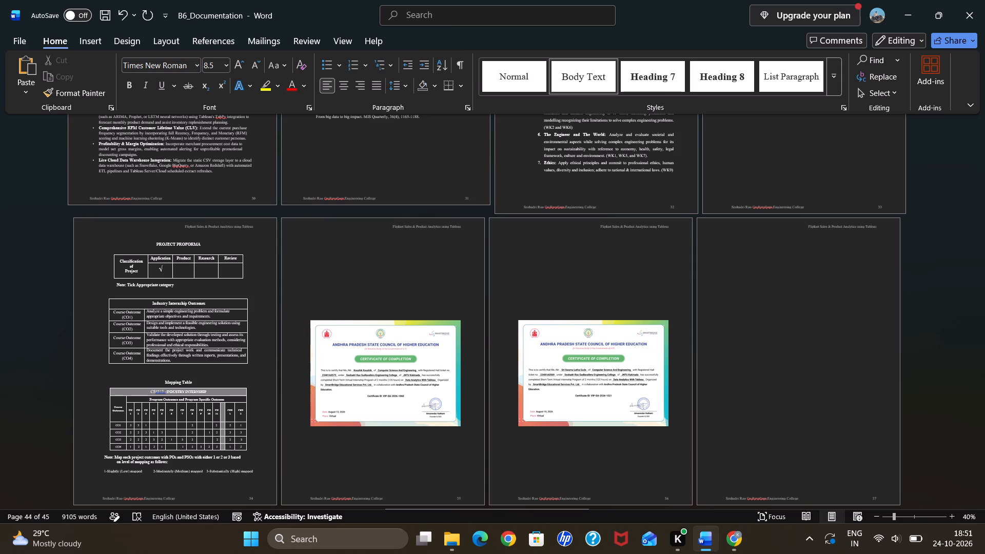
key("ctrl+z")
key("ctrl+z")
key("ctrl+z")
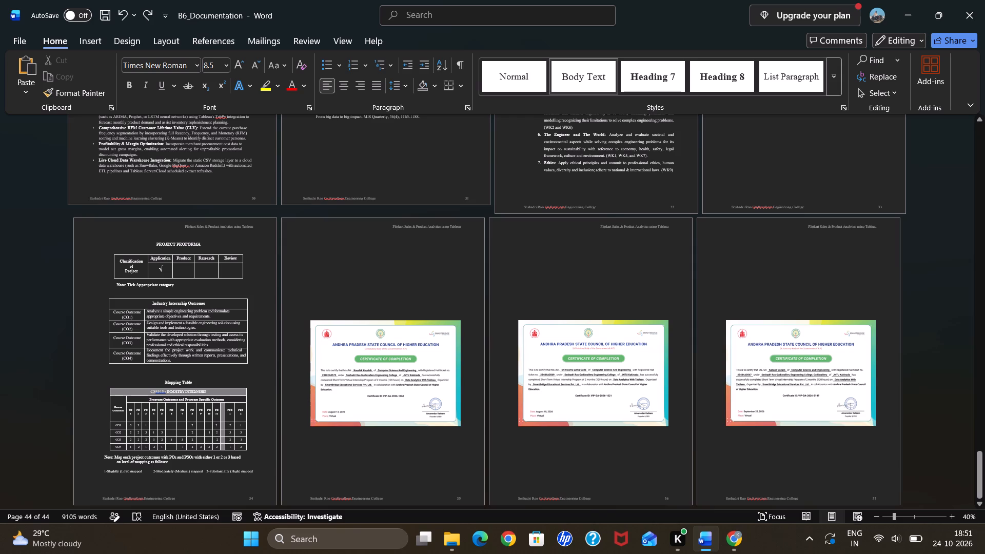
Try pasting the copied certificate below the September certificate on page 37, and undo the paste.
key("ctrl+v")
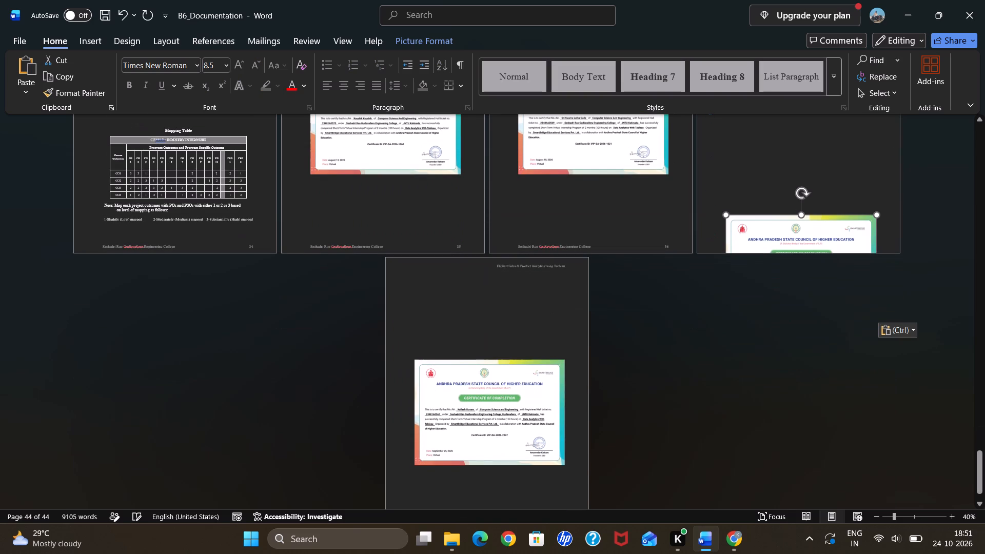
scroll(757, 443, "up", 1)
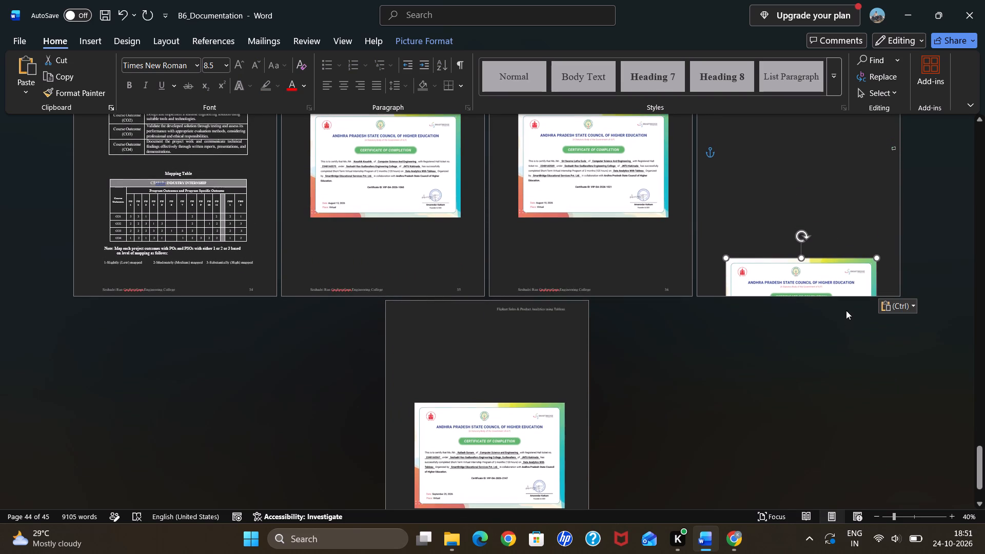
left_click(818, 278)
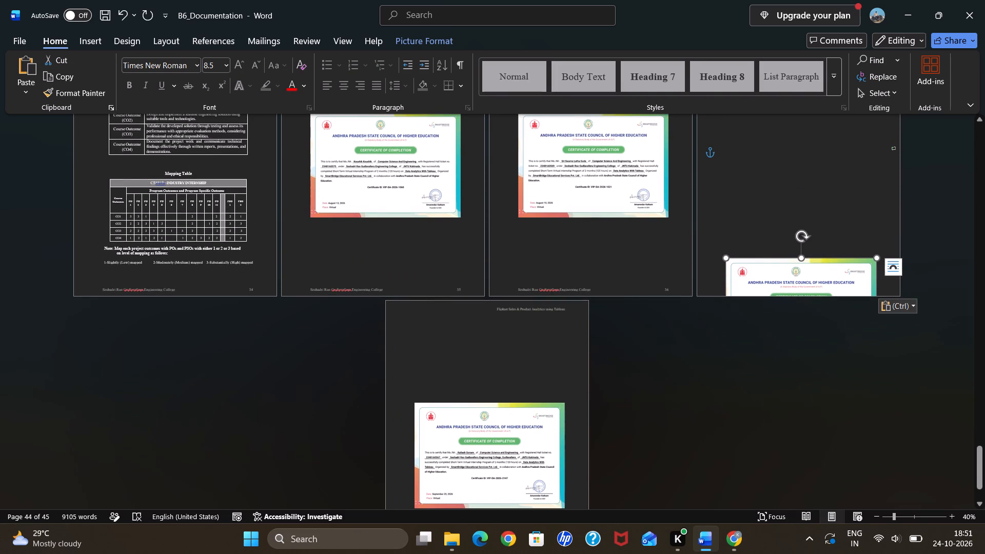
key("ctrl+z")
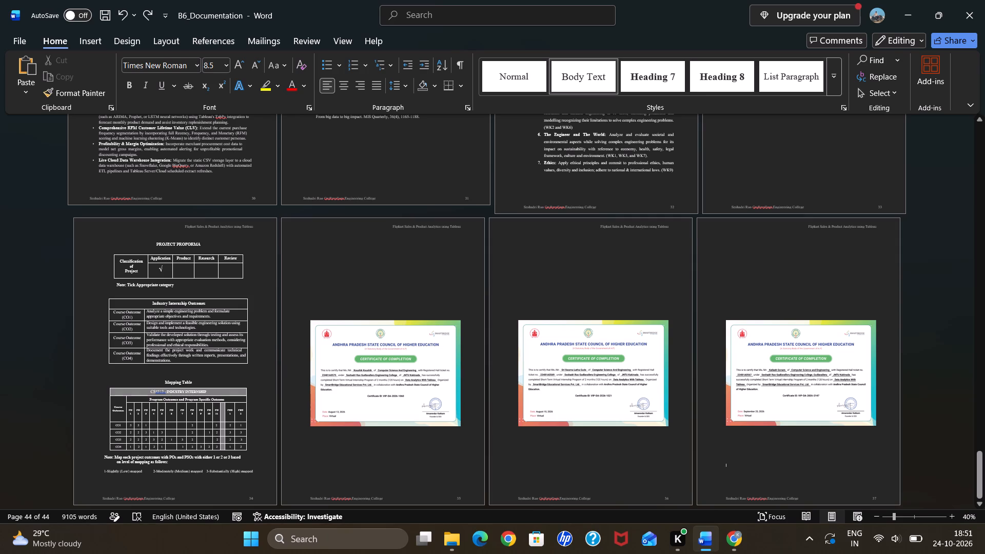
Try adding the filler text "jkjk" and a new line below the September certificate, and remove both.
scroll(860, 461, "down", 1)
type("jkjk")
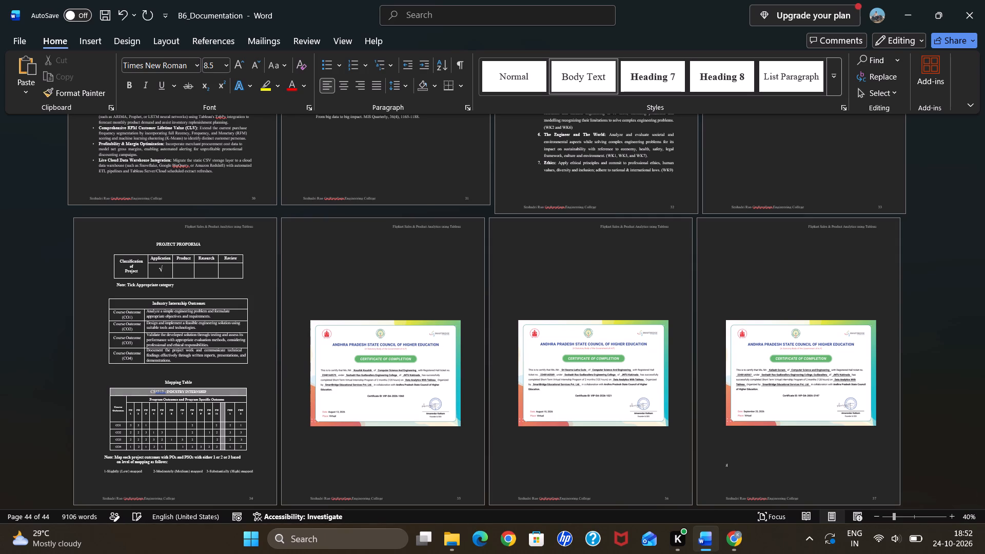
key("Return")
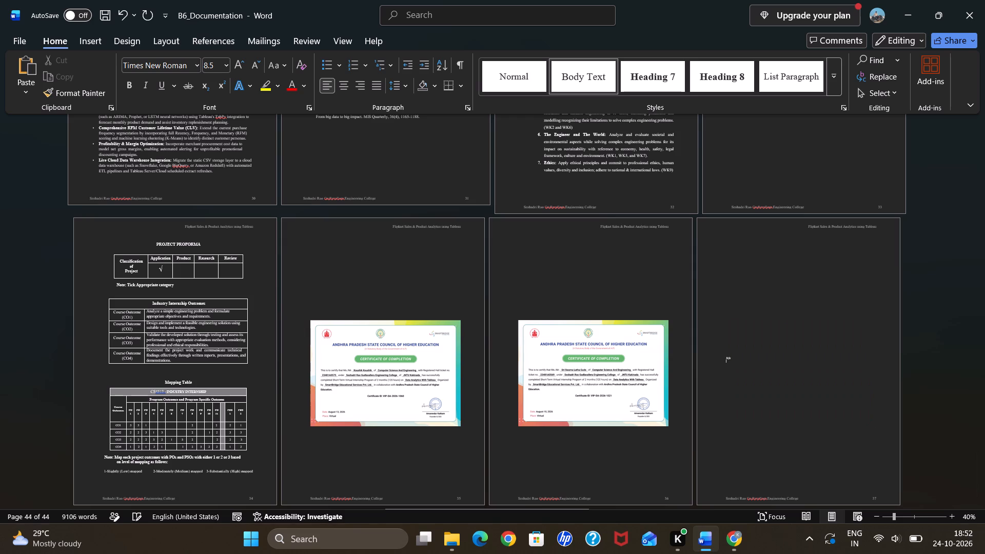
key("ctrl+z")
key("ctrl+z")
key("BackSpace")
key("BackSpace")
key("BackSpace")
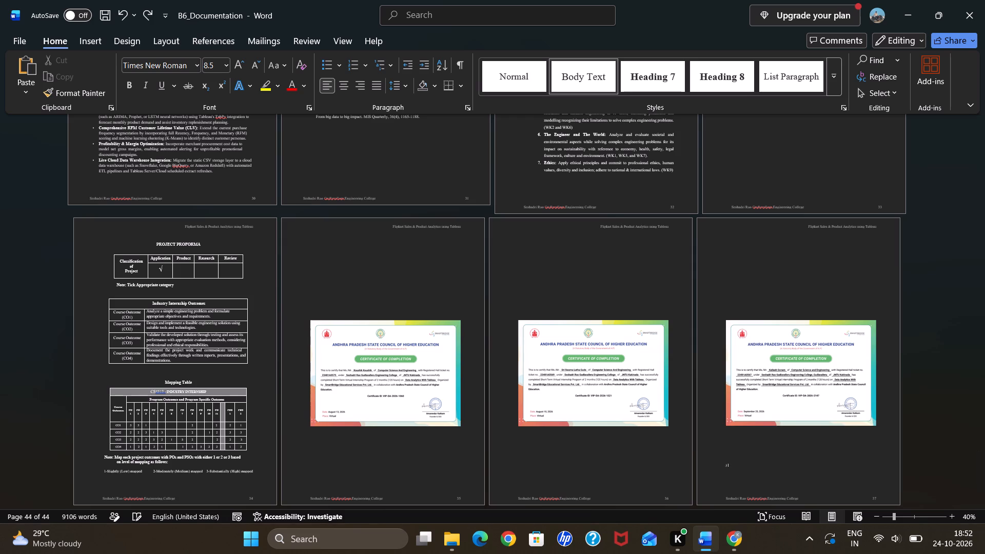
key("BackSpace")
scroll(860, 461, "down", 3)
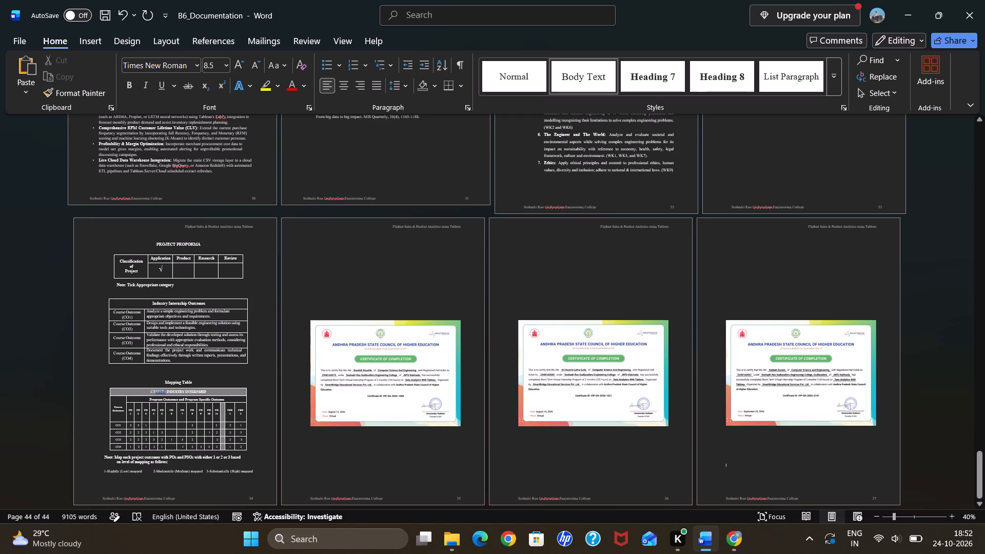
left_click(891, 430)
Add blank lines below the September certificate on page 37 until the document runs onto page 38.
key("Return")
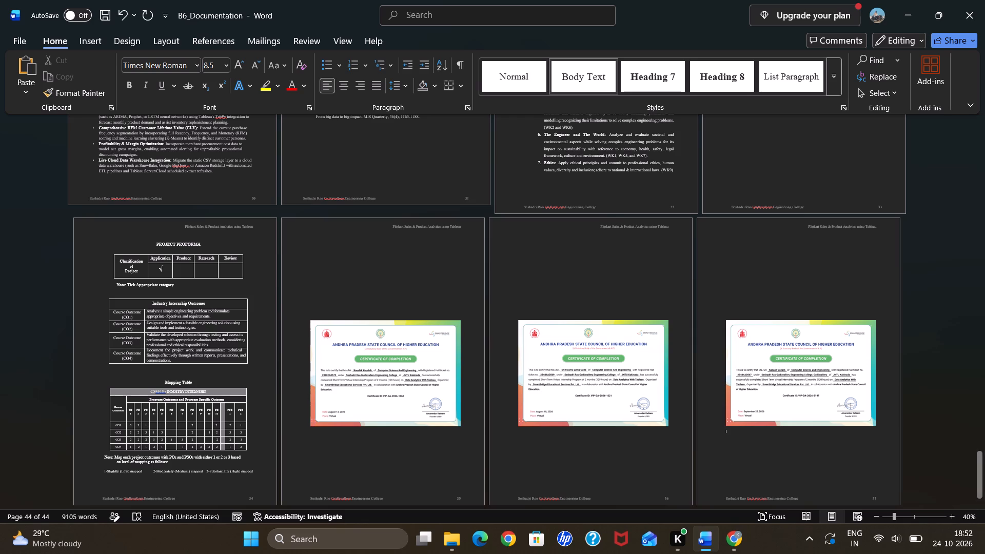
key("Return")
key("Return")
key("Return")
scroll(854, 457, "down", 3)
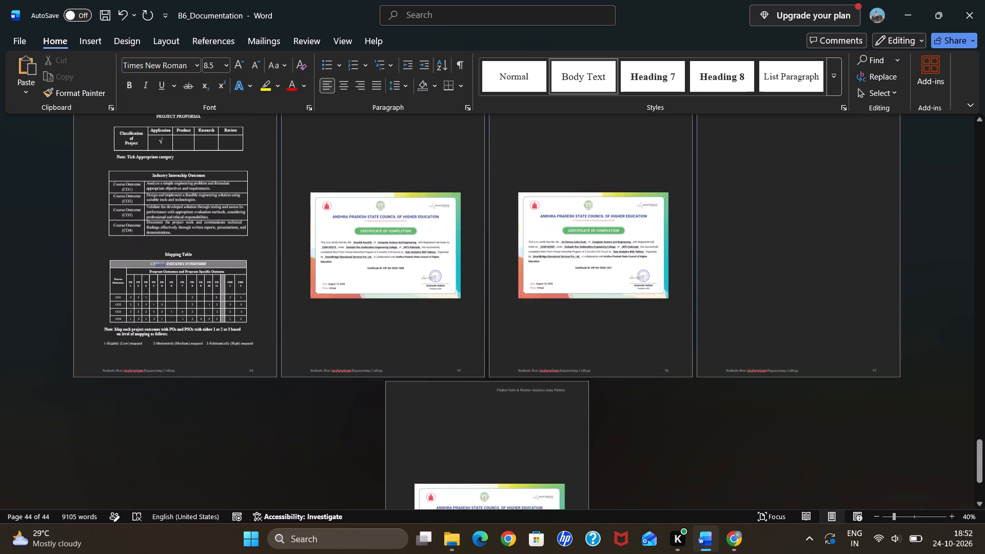
scroll(854, 457, "down", 1)
left_click(854, 457)
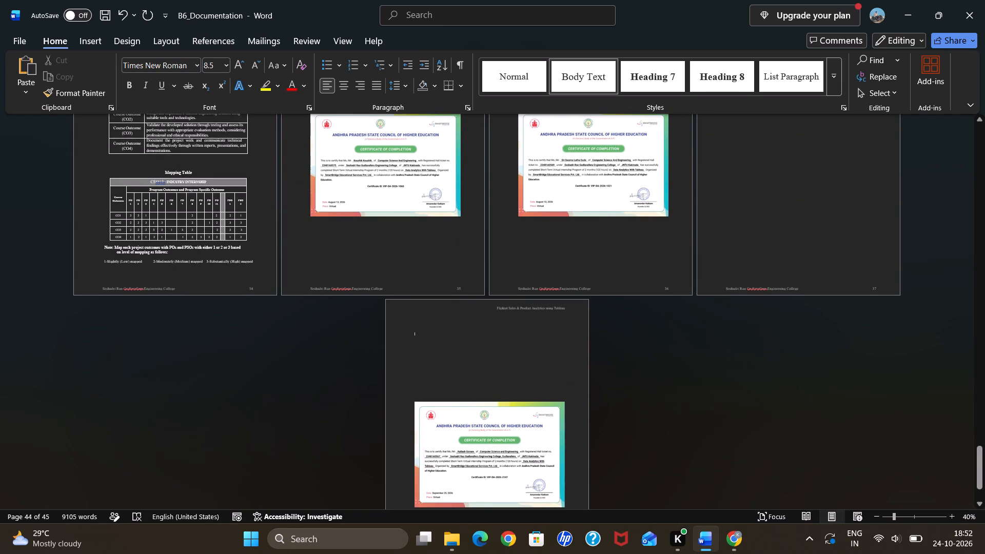
scroll(922, 323, "down", 4)
Cut the September certificate from page 38, paste it back from the clipboard history, and move it onto page 37.
left_click(508, 356)
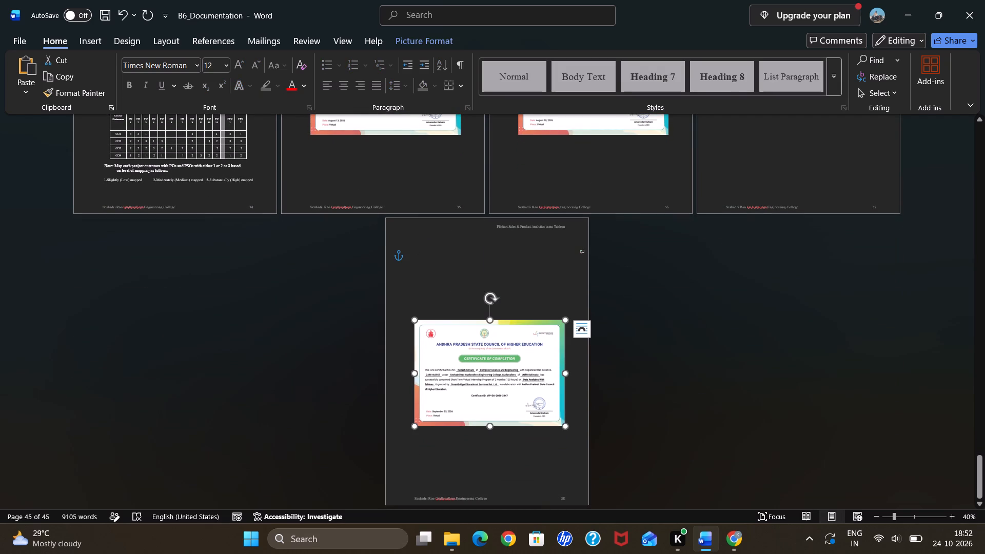
key("ctrl+x")
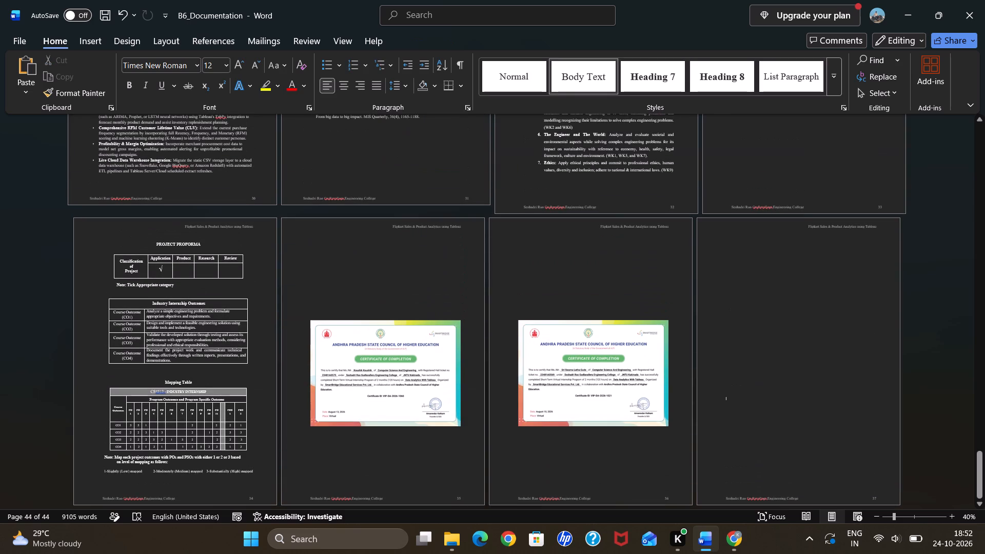
key("super+v")
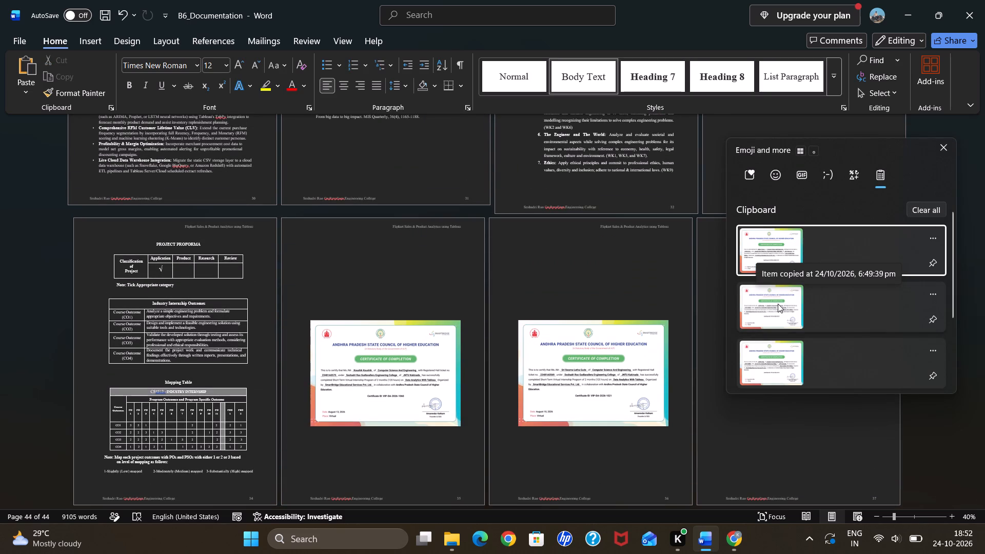
left_click(775, 259)
key("ctrl+v")
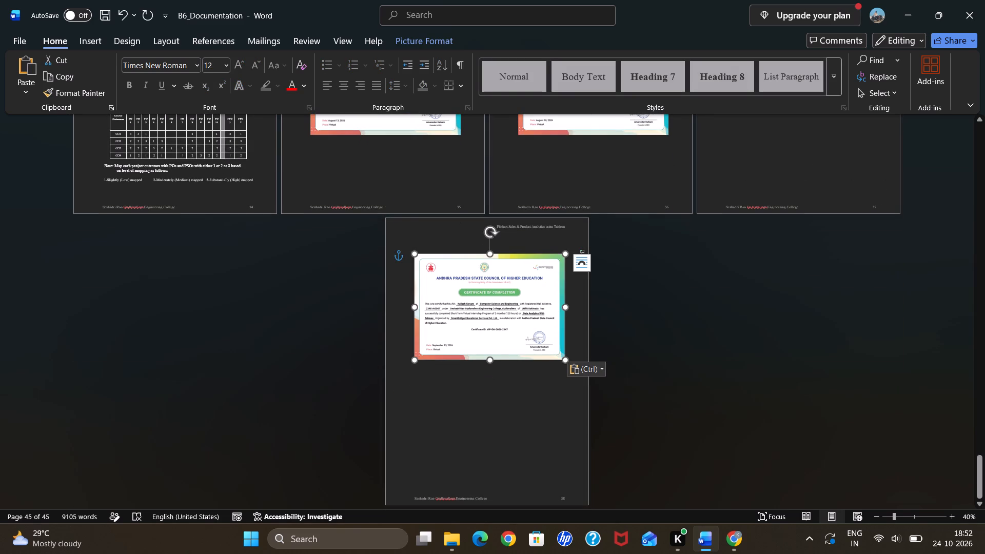
left_click_drag(518, 299, 771, 186)
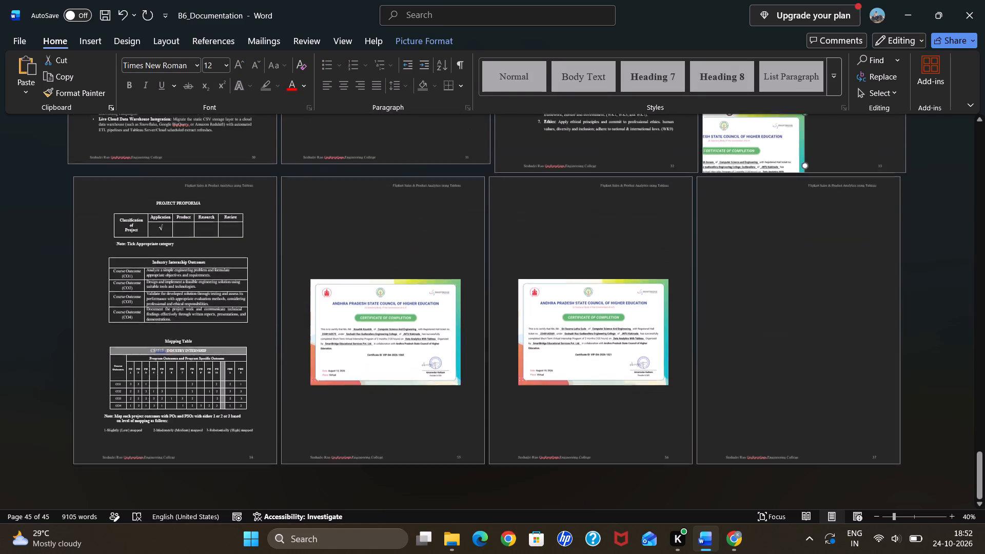
left_click_drag(771, 186, 850, 367)
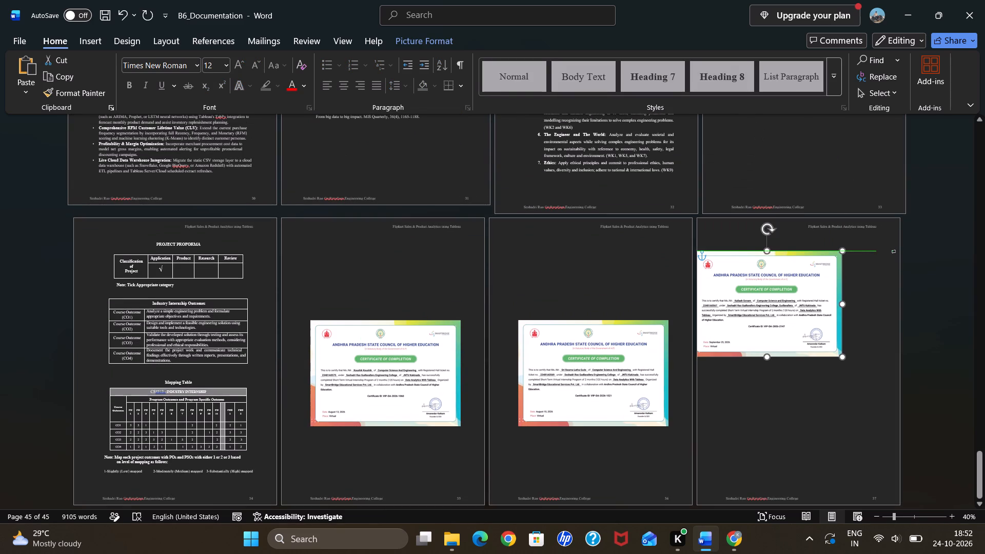
left_click_drag(850, 367, 851, 369)
Paste the second certificate in the clipboard history onto page 38, after the September certificate.
scroll(851, 369, "down", 1)
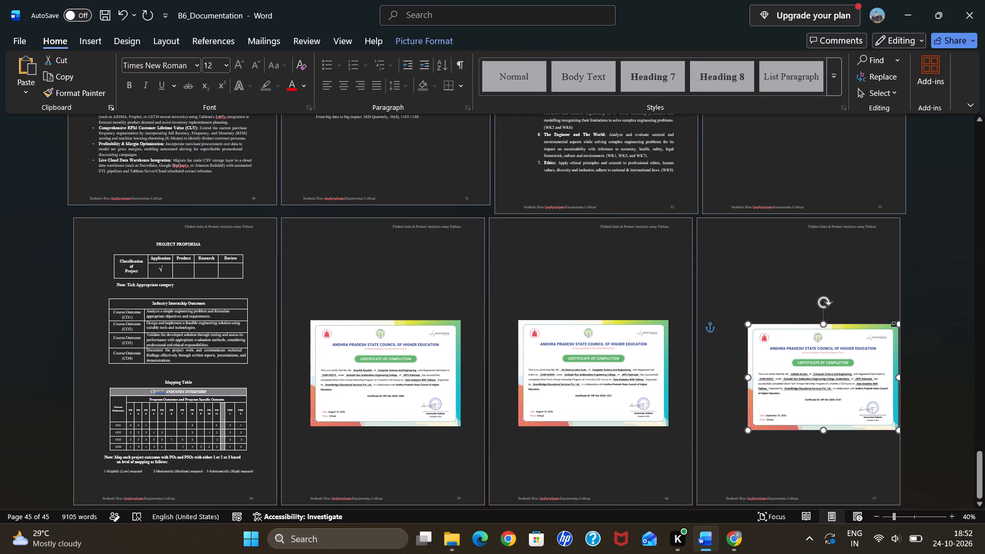
scroll(851, 369, "down", 1)
left_click(795, 456)
scroll(795, 456, "down", 1)
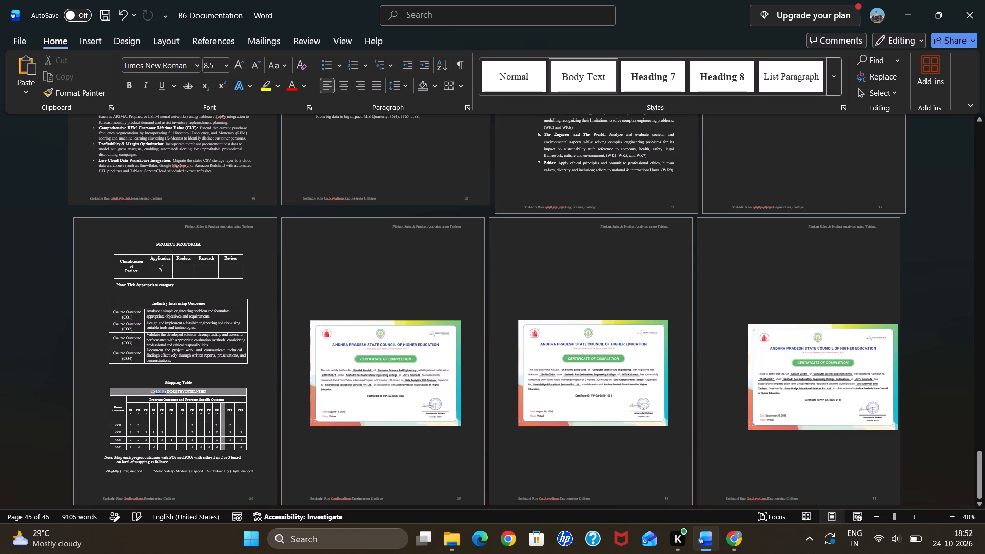
scroll(795, 456, "down", 1)
key("super+v")
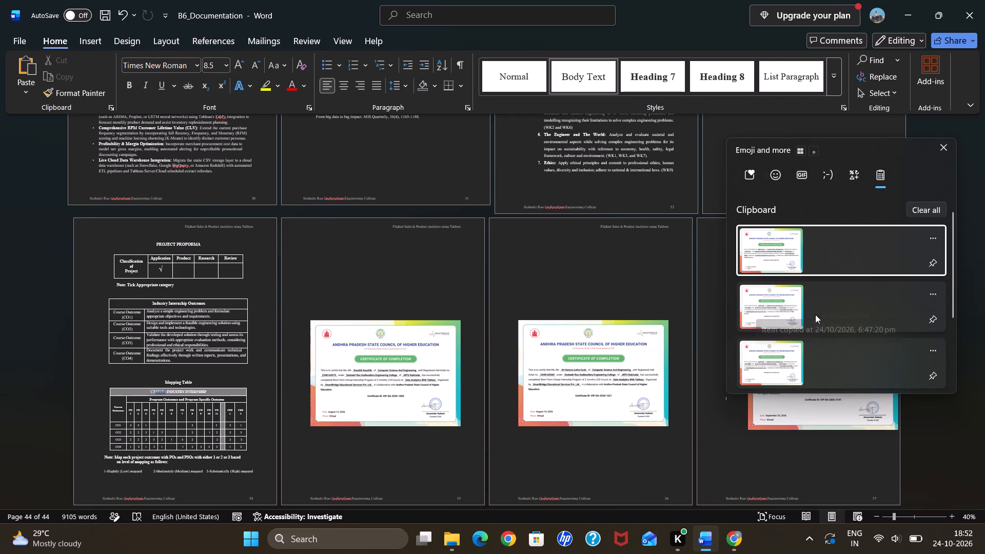
left_click(775, 297)
key("ctrl+v")
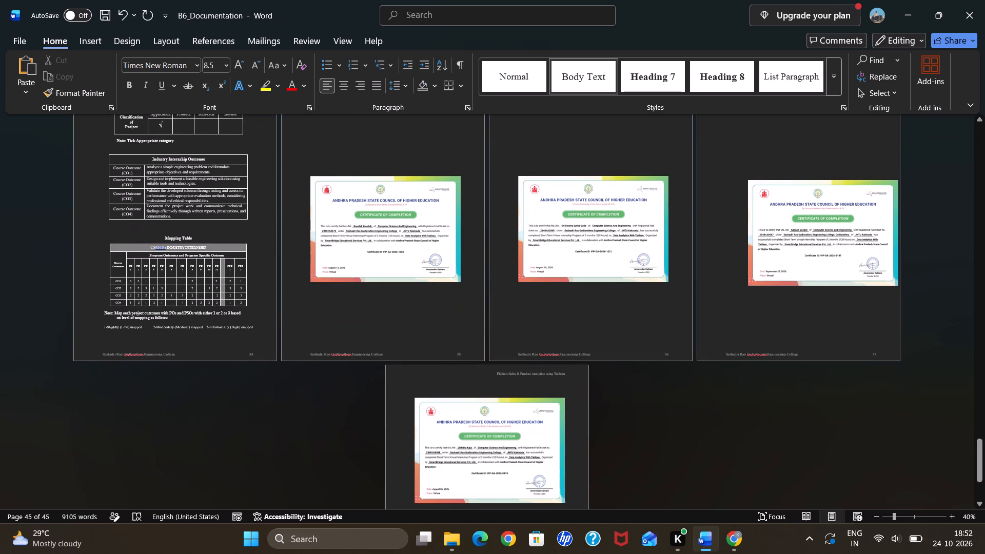
Add a long run of blank lines from below the certificate on page 36 down through page 37.
scroll(775, 297, "up", 1)
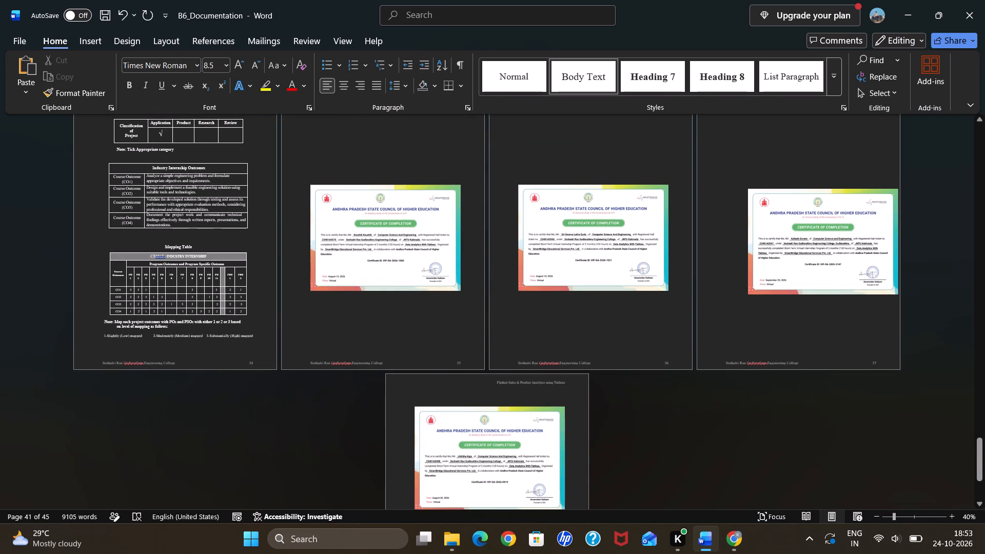
left_click(567, 335)
key("Return")
key("Return")
key("Return")
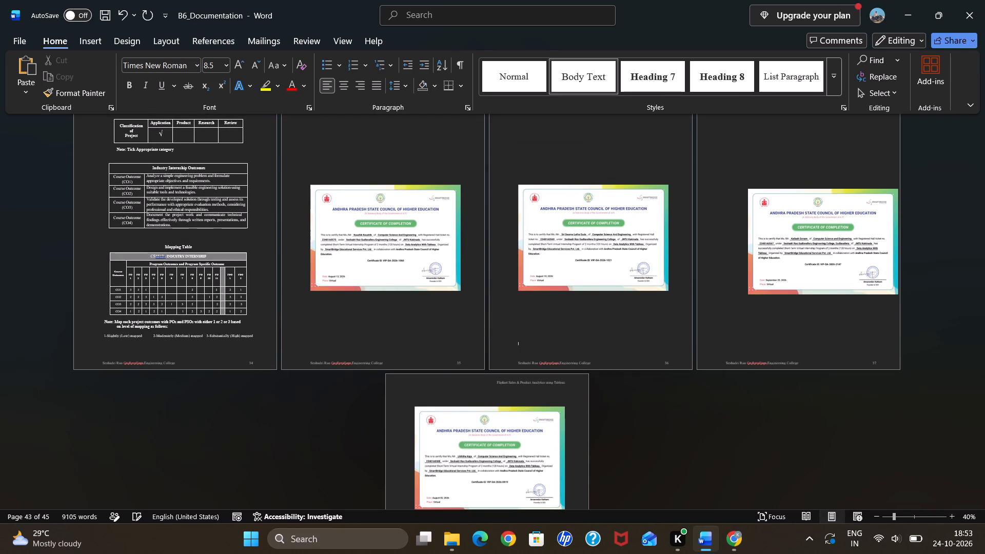
key("Return")
key("Return")
key("Return")
key("Return")
key("Return")
key("Return")
key("Return")
key("Return")
key("Return")
key("Return")
key("Return")
key("Return")
key("Return")
key("Return")
key("Return")
key("Return")
key("Return")
key("Return")
key("Return")
key("Return")
key("Return")
key("Return")
key("Return")
key("Return")
key("Return")
key("Return")
Position the September certificate in the middle centre of page 37 with square text wrapping.
left_click_drag(801, 265, 772, 267)
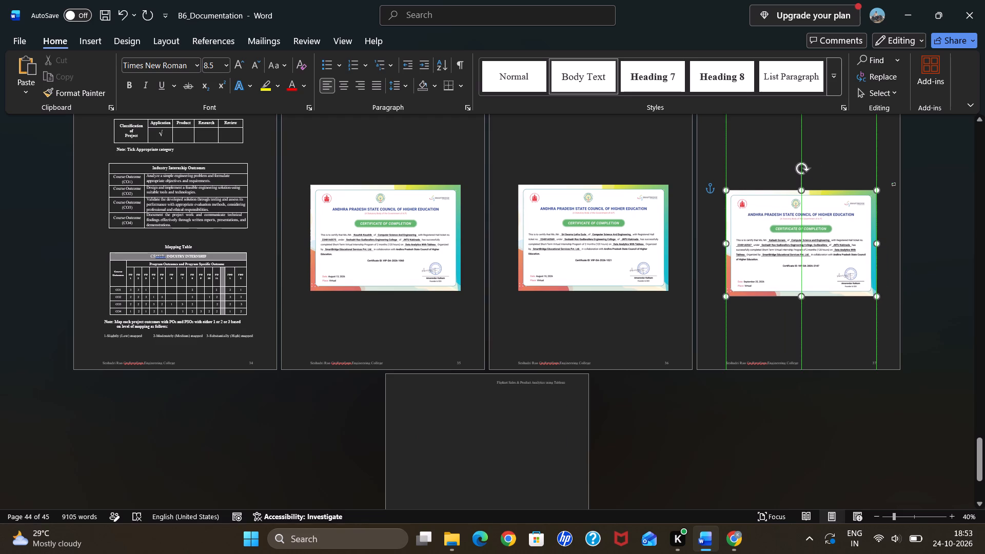
left_click_drag(772, 267, 782, 246)
scroll(782, 246, "down", 2)
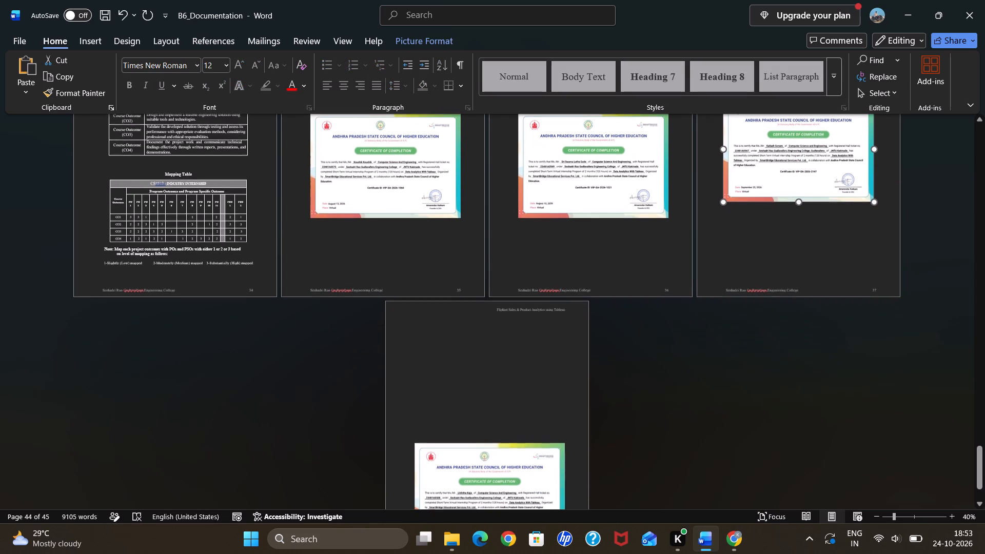
scroll(782, 246, "up", 1)
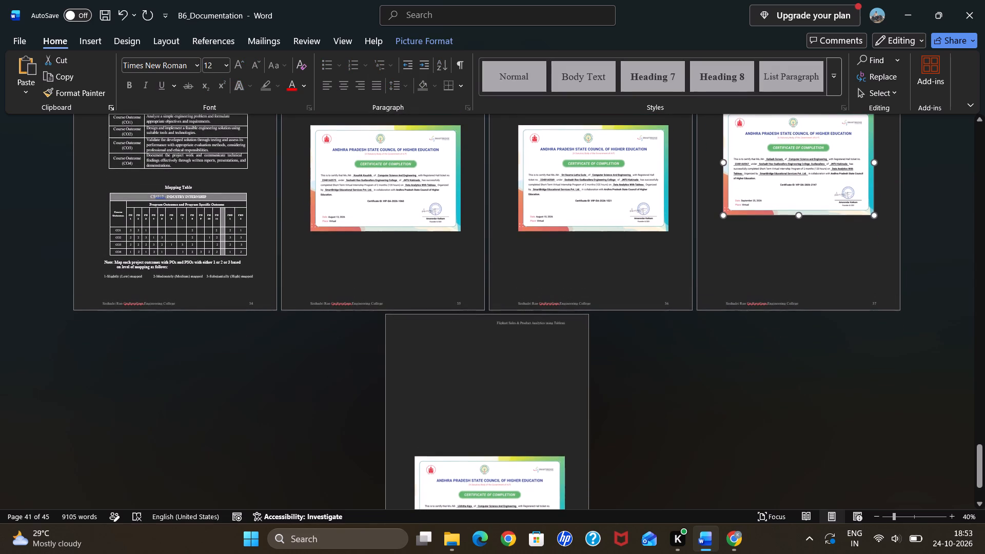
left_click(786, 187)
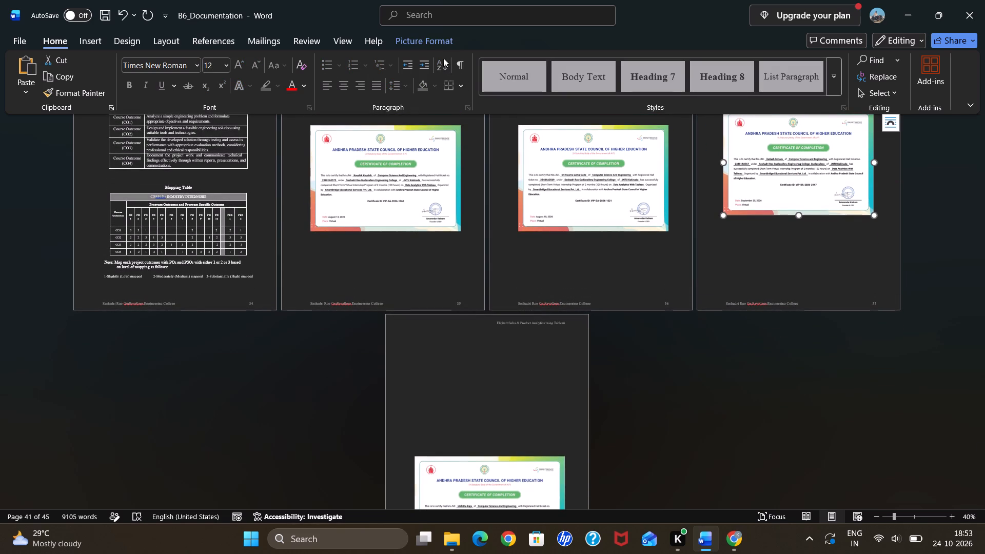
left_click(432, 45)
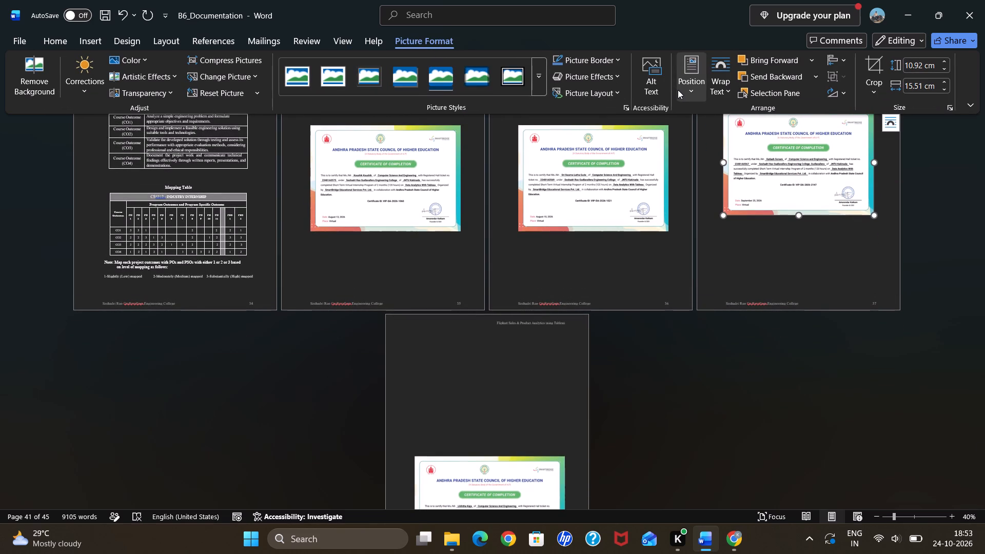
left_click(678, 90)
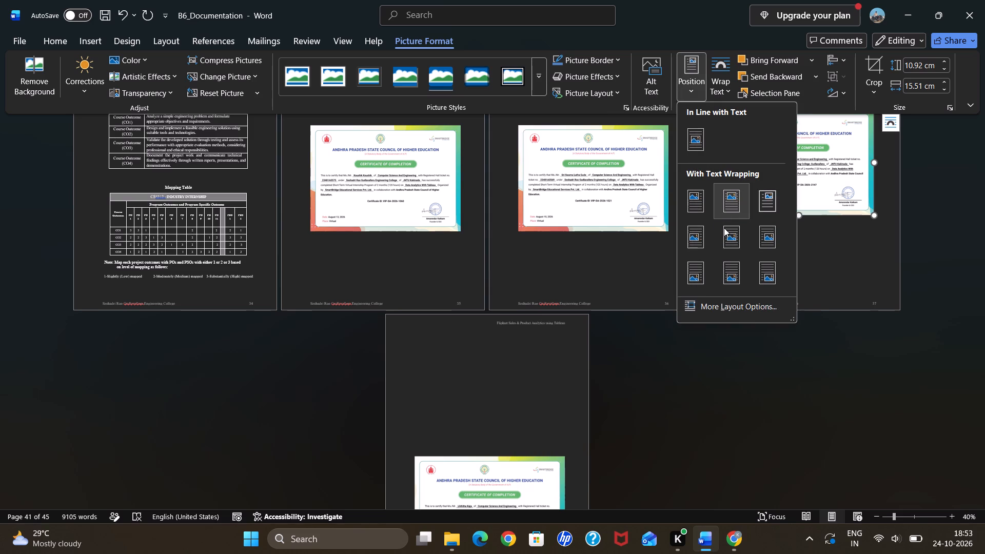
left_click(724, 228)
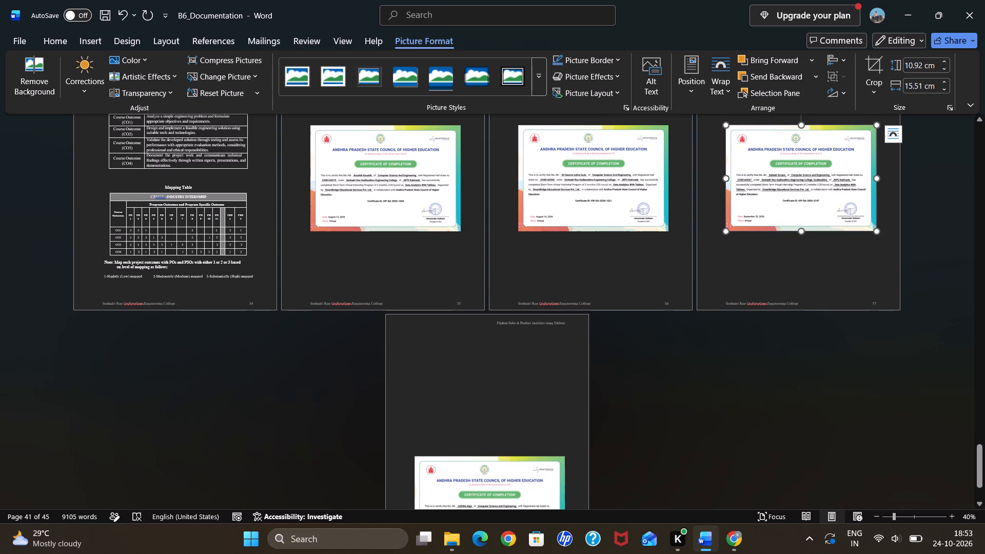
Add blank lines below the September certificate on page 37, deleting the last ones that push the following certificate onto another page.
scroll(521, 385, "down", 1)
left_click(772, 221)
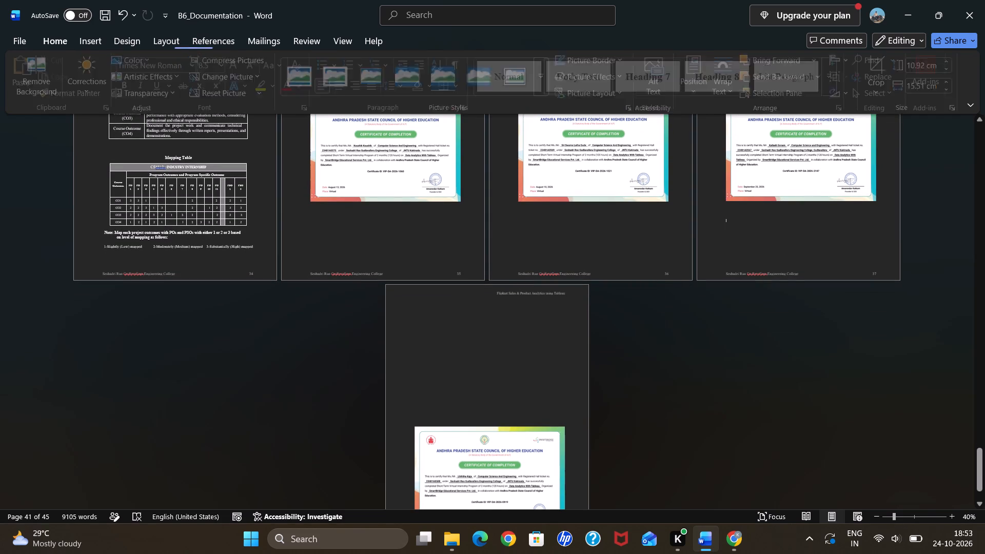
key("Return")
key("Return")
key("Return")
key("Return")
key("Return")
key("Return")
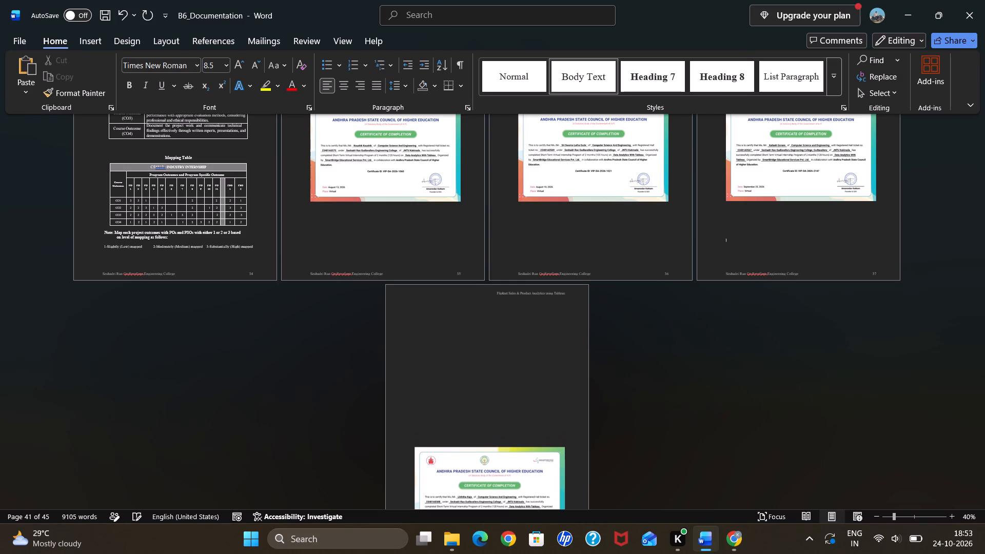
key("Return")
key("Return")
key("Return")
key("Return")
key("Return")
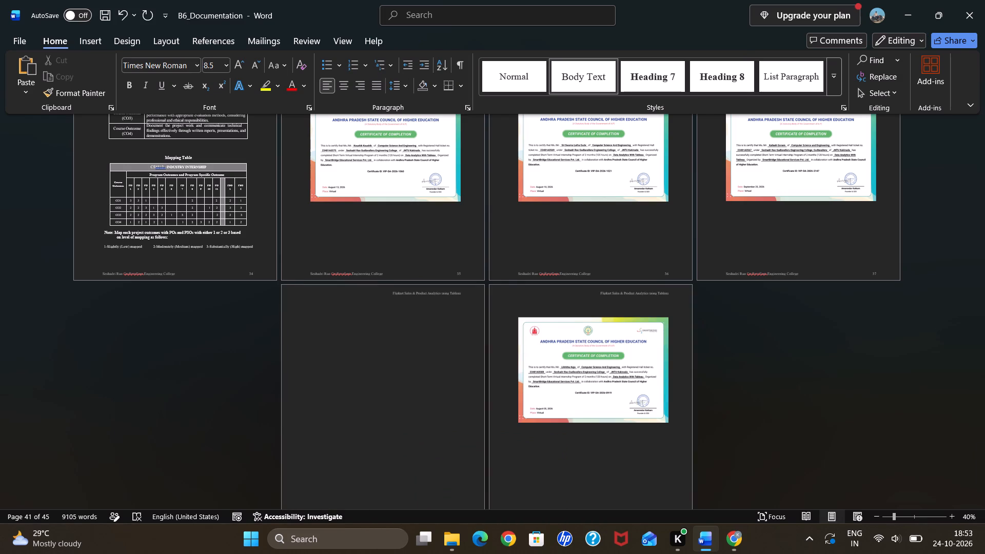
key("BackSpace")
key("BackSpace")
key("BackSpace")
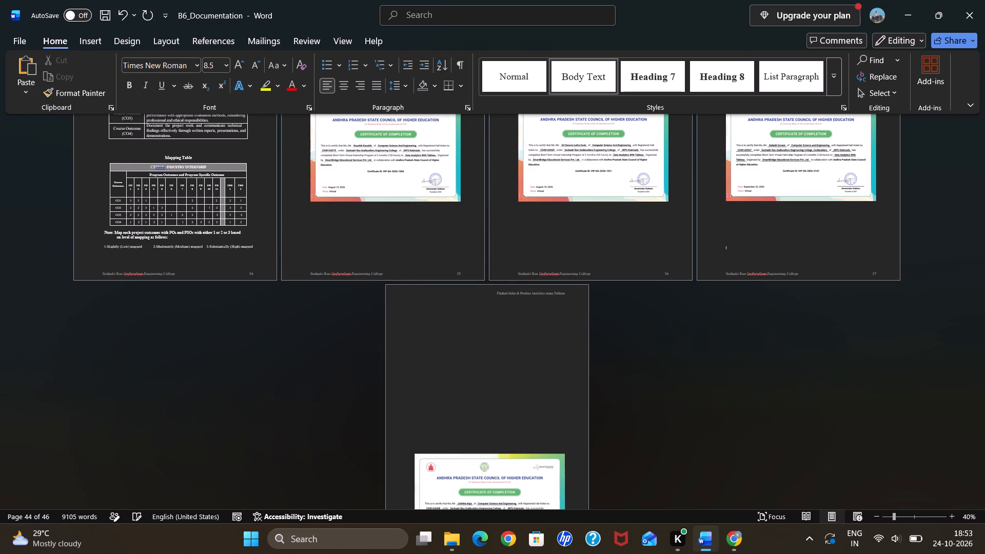
key("BackSpace")
key("BackSpace")
Delete several blank lines above the pasted certificate on page 38.
scroll(772, 221, "down", 2)
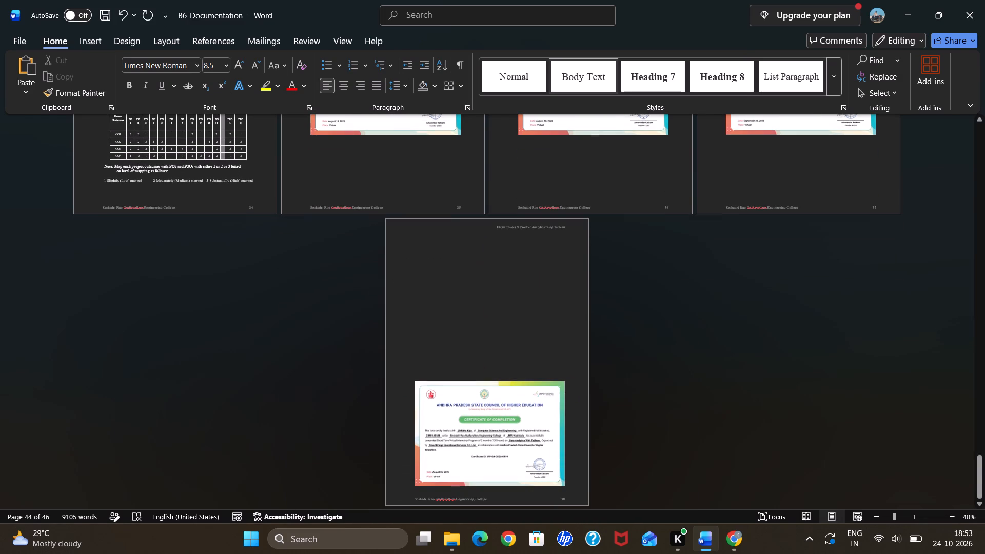
left_click(450, 276)
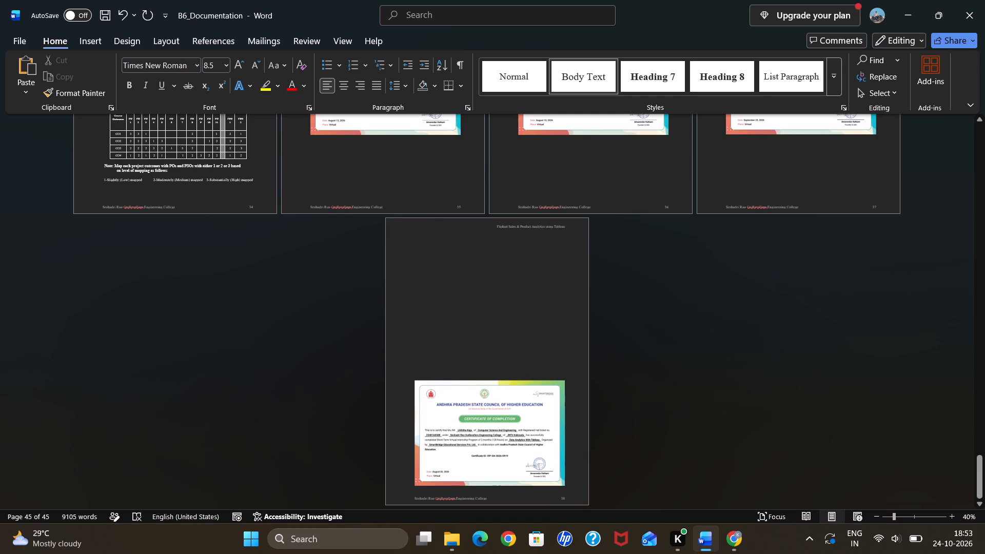
key("BackSpace")
key("BackSpace")
key("BackSpace")
key("BackSpace")
key("BackSpace")
key("BackSpace")
key("BackSpace")
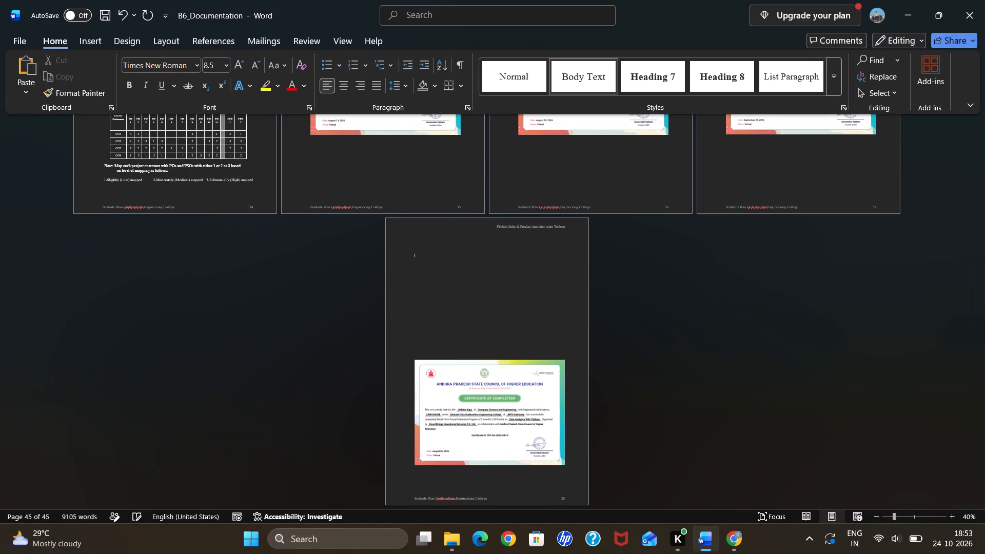
Position the August 05 certificate in the middle centre of page 38 with square text wrapping.
left_click(483, 381)
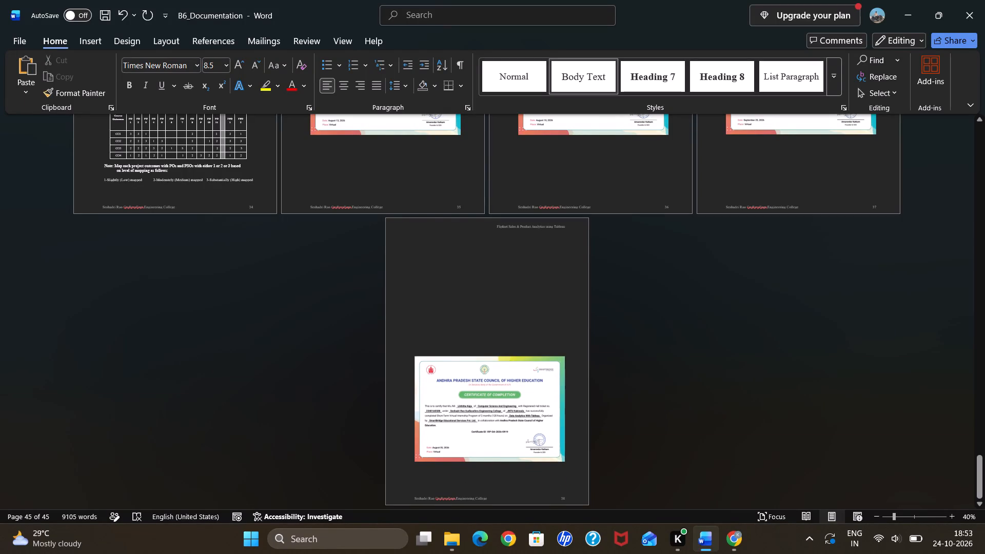
left_click(439, 43)
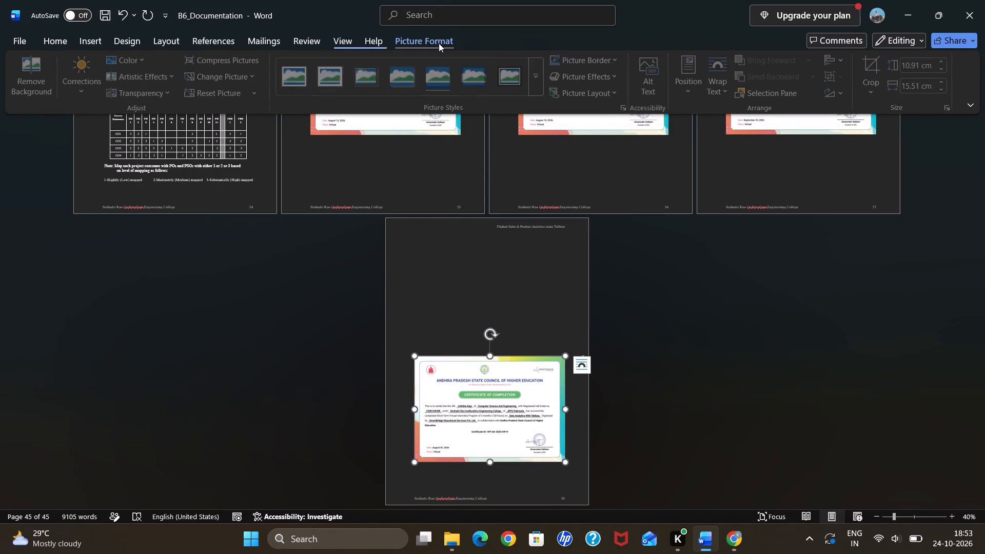
left_click(711, 89)
left_click(692, 65)
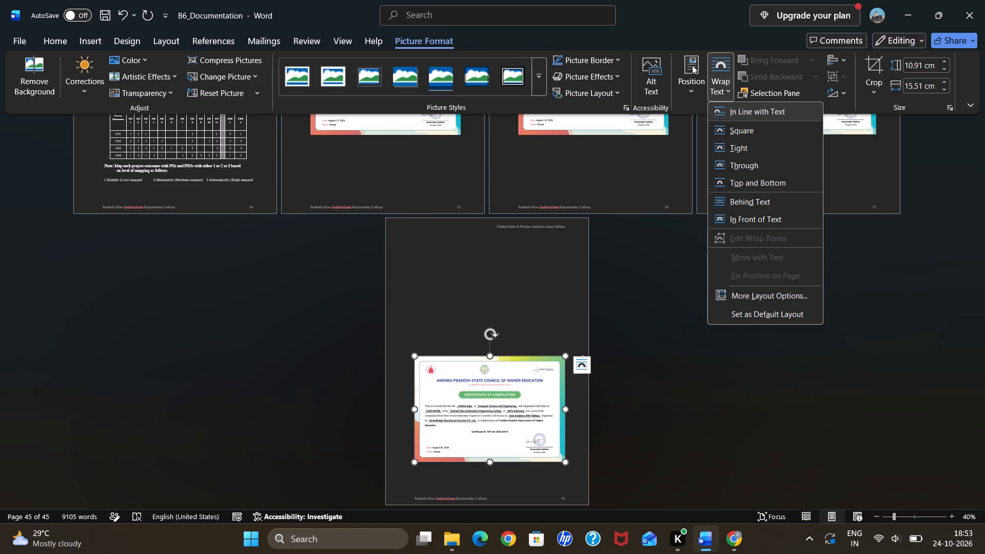
left_click(688, 91)
left_click(688, 91)
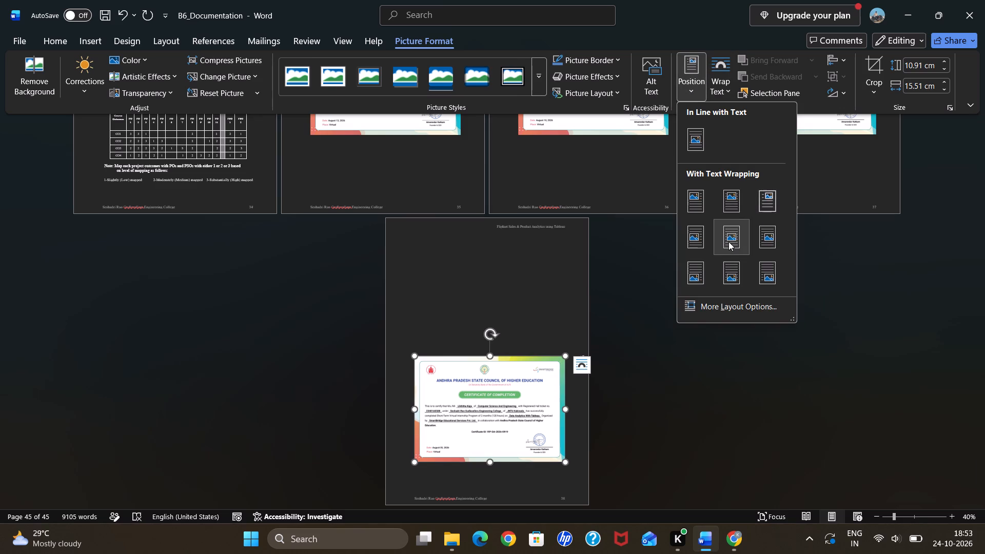
left_click(728, 242)
left_click(718, 293)
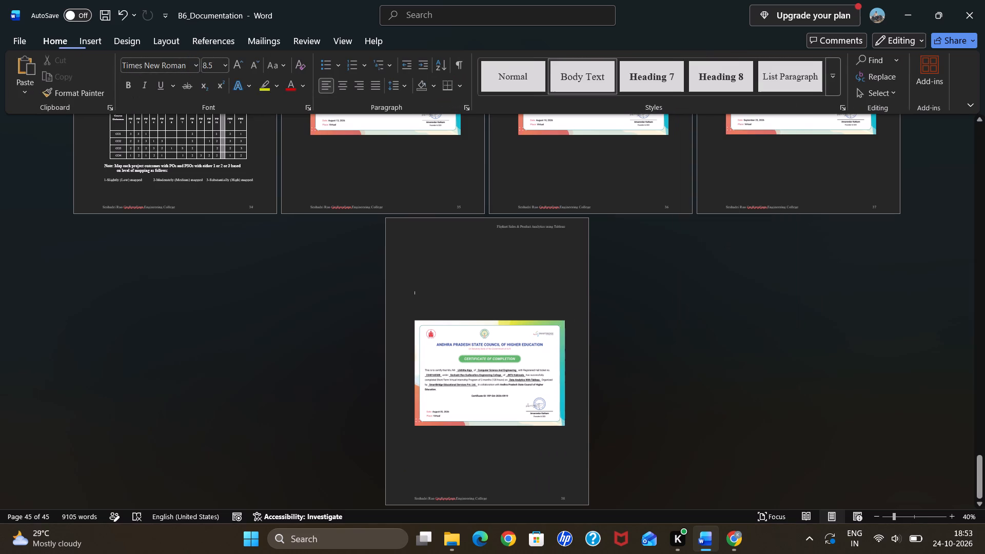
Review the placement of the four completion certificates across pages 35 to 38, and return to the report's title page.
scroll(718, 293, "up", 2, "ctrl")
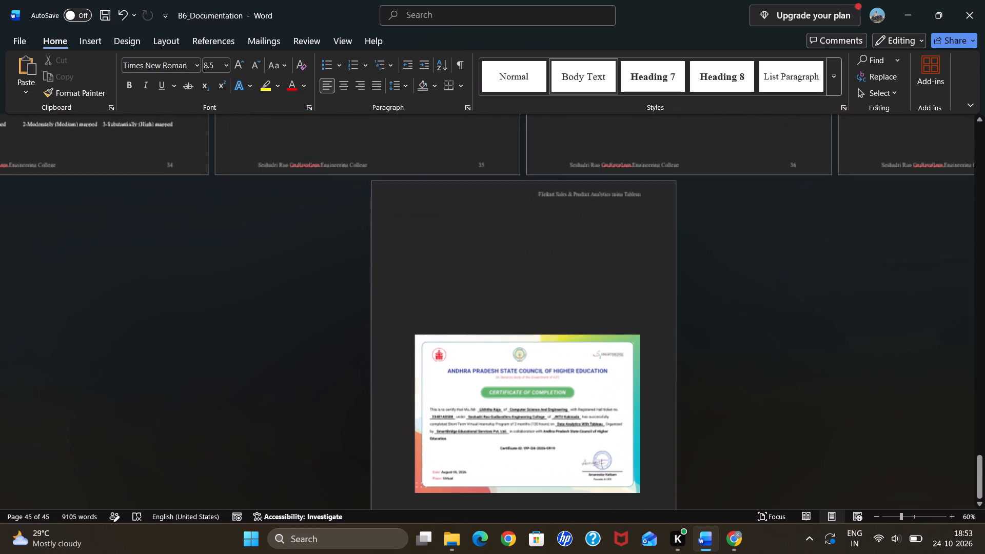
scroll(718, 293, "up", 2, "ctrl")
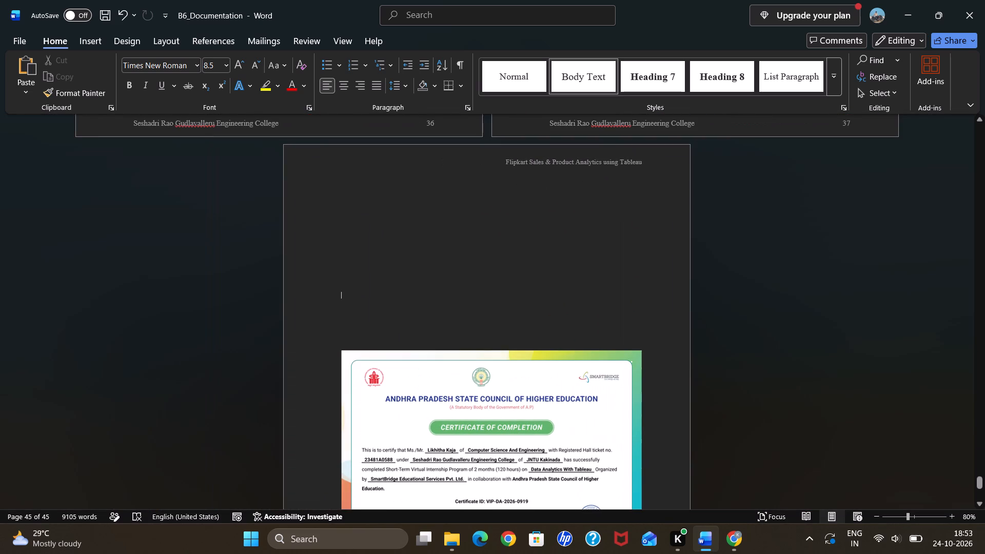
scroll(718, 293, "up", 2)
scroll(718, 293, "up", 2, "ctrl")
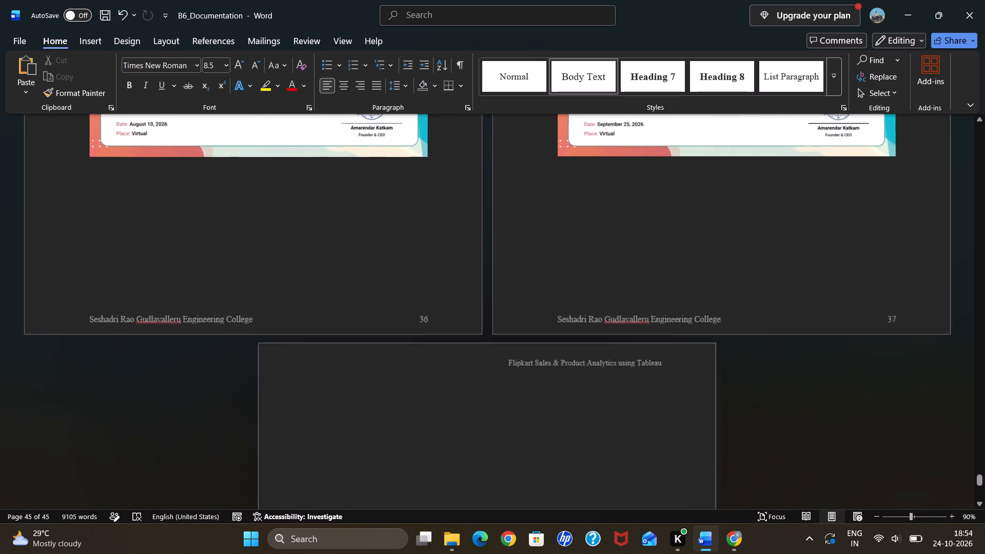
scroll(718, 293, "up", 3)
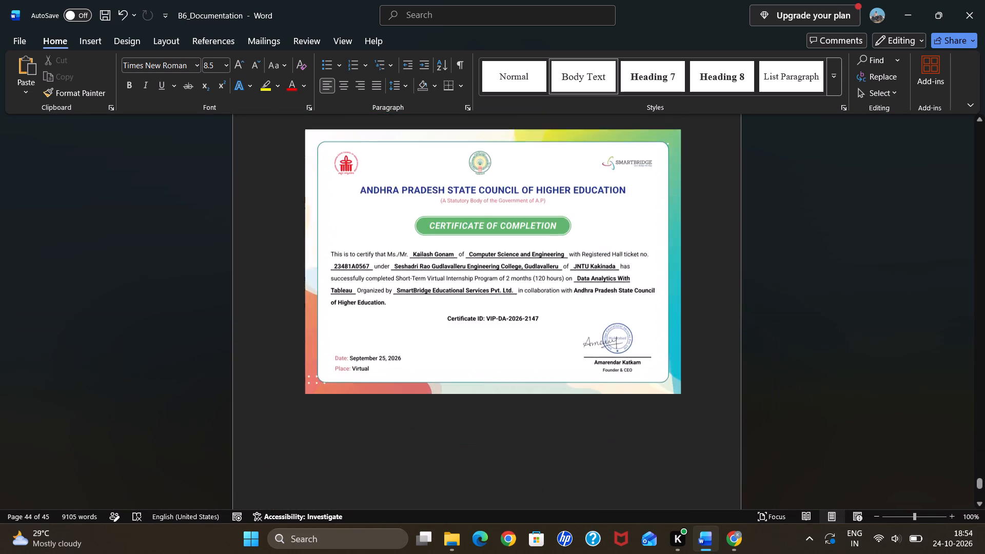
scroll(718, 293, "up", 5)
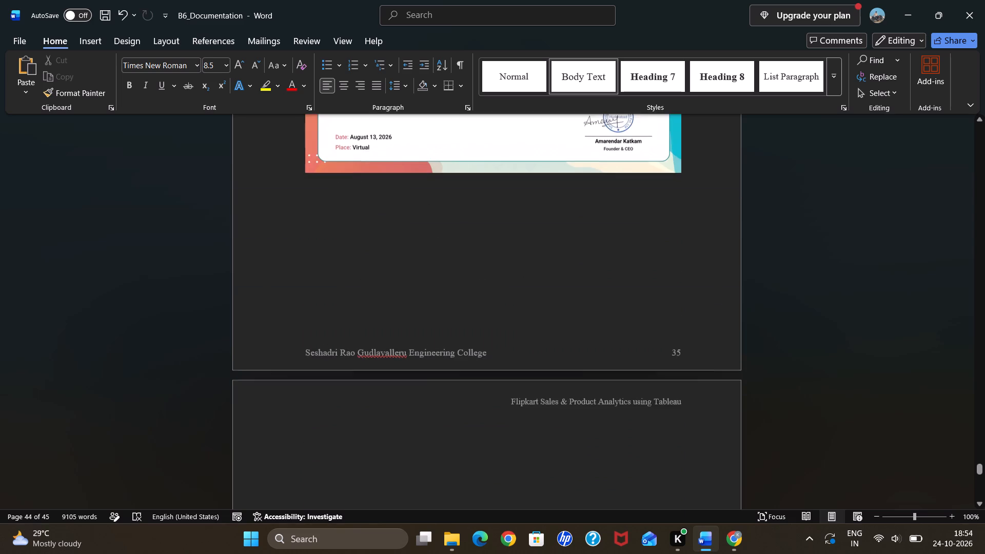
scroll(718, 293, "up", 3)
scroll(718, 293, "down", 1)
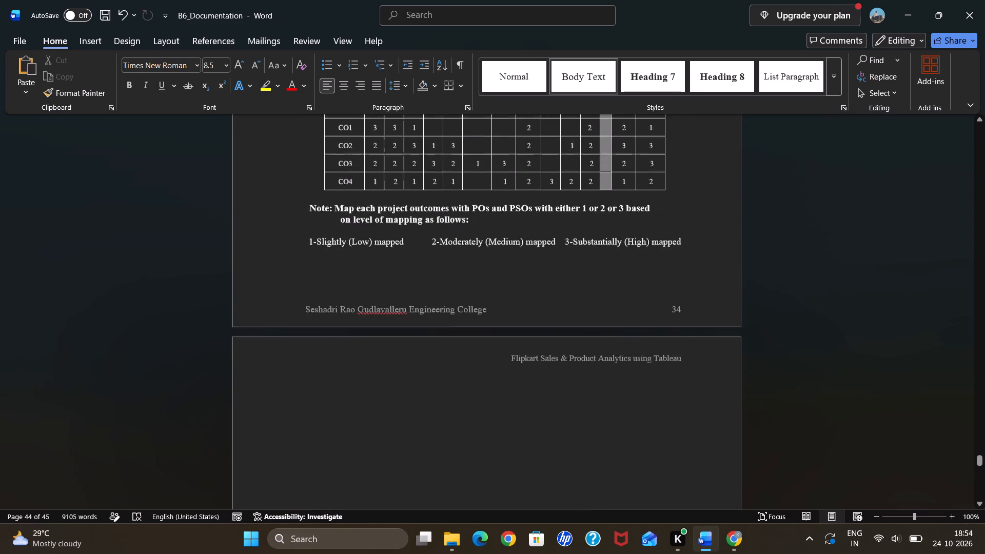
scroll(718, 293, "down", 7)
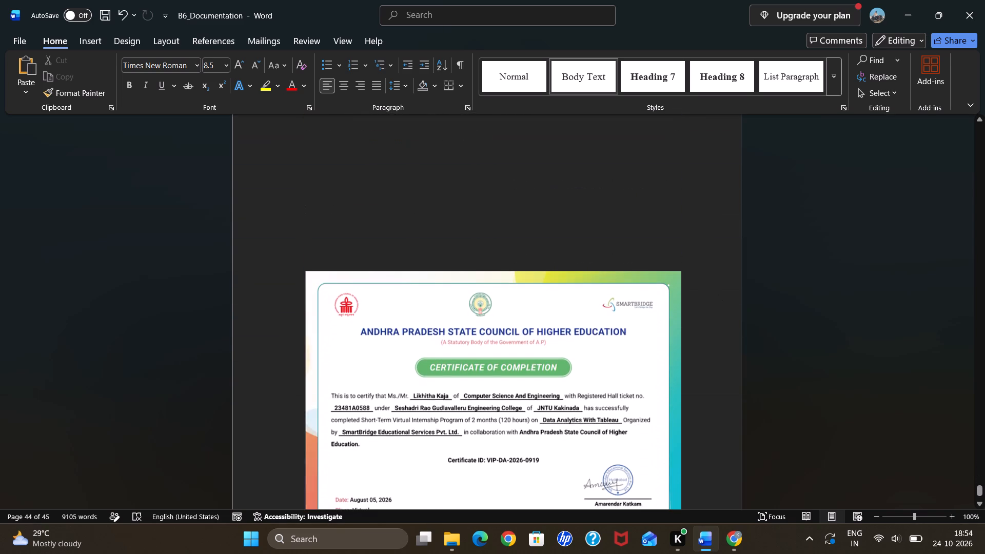
scroll(718, 293, "up", 4)
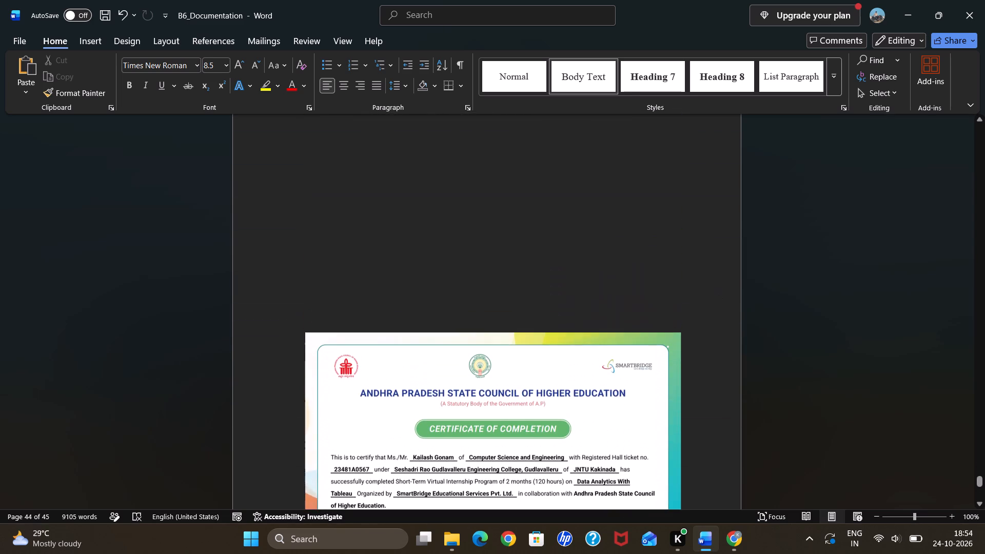
scroll(718, 293, "up", 5)
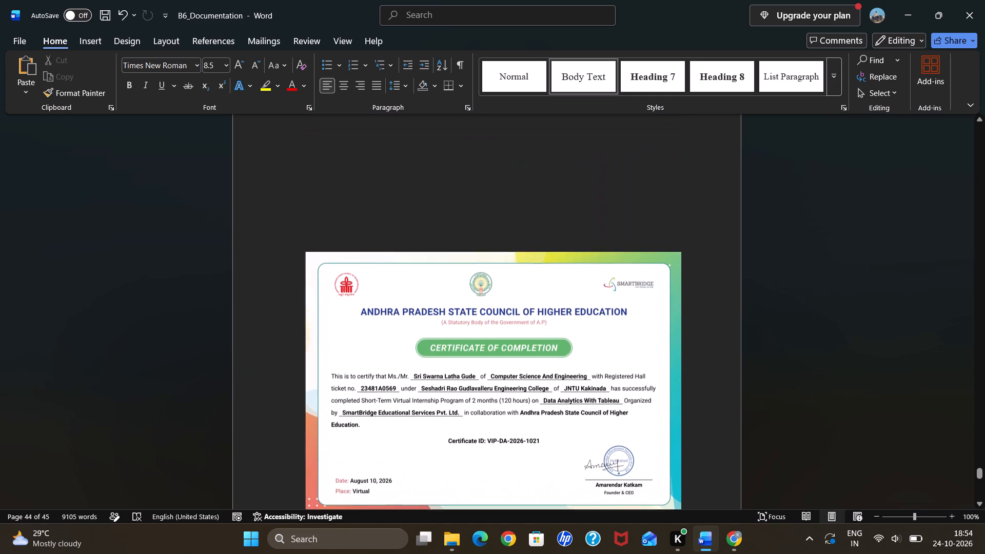
scroll(718, 293, "up", 5)
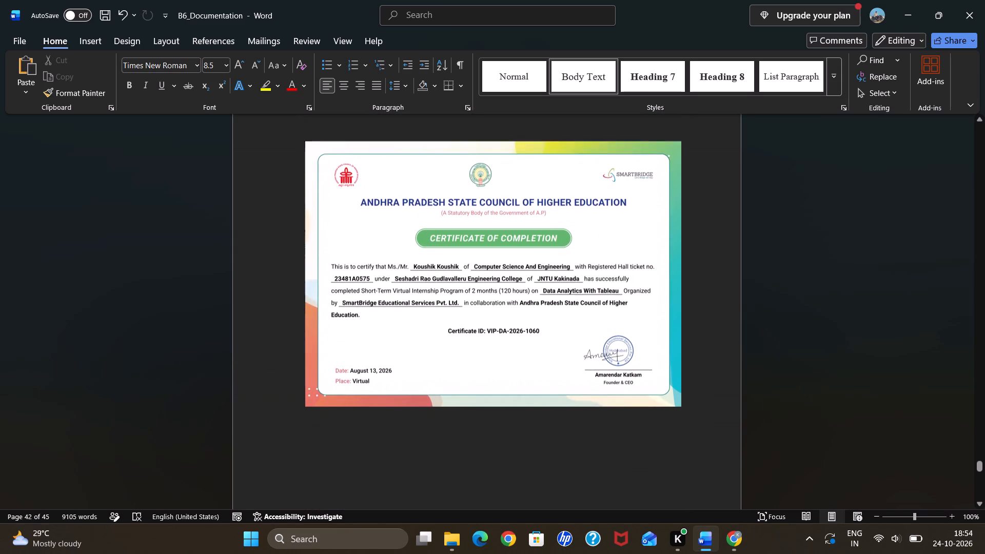
scroll(718, 293, "up", 2)
scroll(718, 293, "up", 20)
scroll(718, 293, "up", 20)
scroll(718, 293, "up", 20)
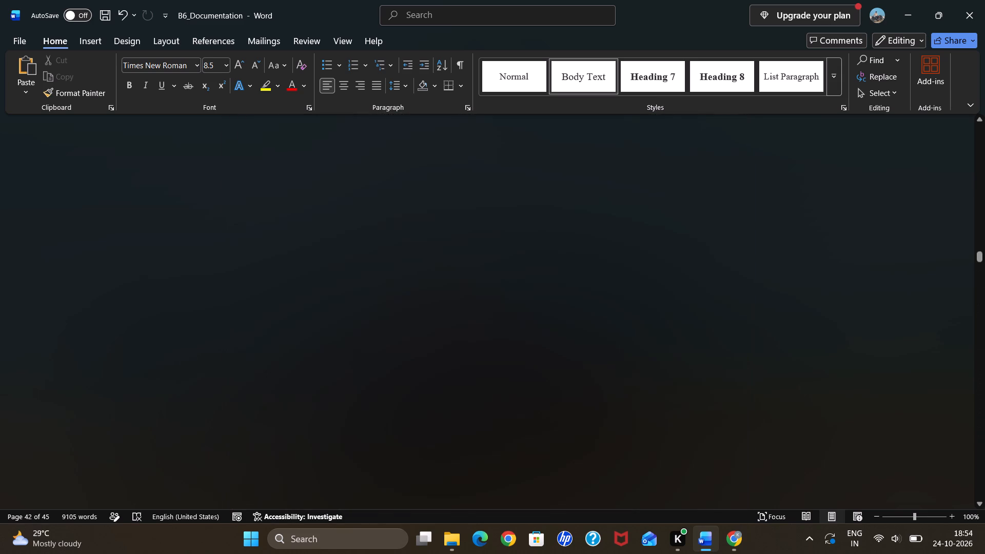
scroll(718, 293, "up", 20)
scroll(718, 293, "up", 20)
scroll(718, 293, "up", 20)
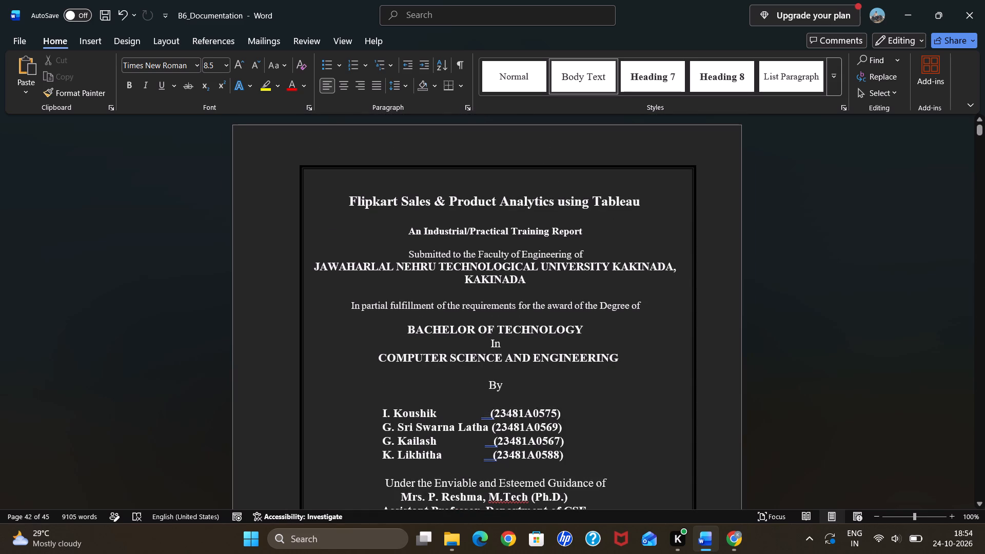
Stretch the college logo above the CERTIFICATE heading on page ii slightly taller by extending its bottom edge, and check the page's layout.
scroll(718, 293, "down", 4)
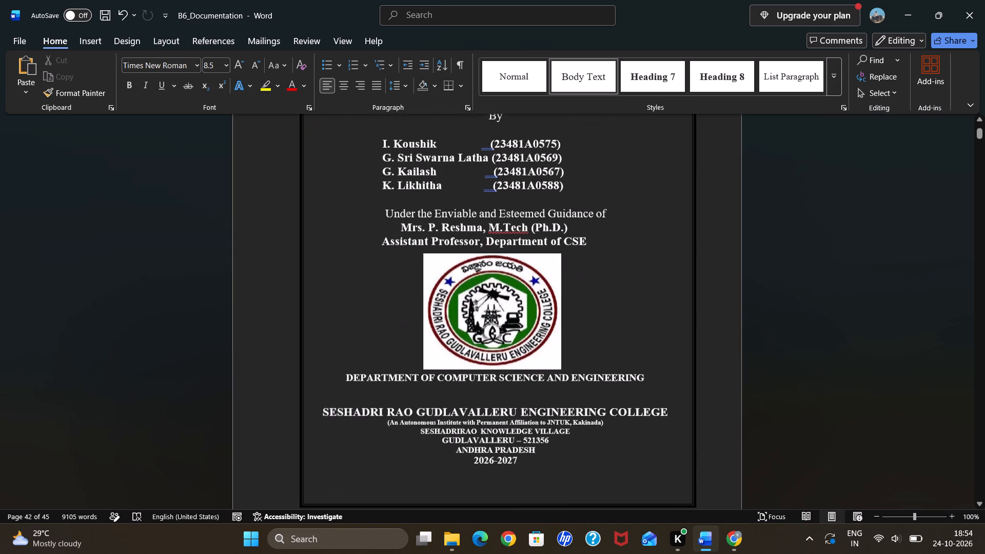
scroll(718, 293, "down", 4)
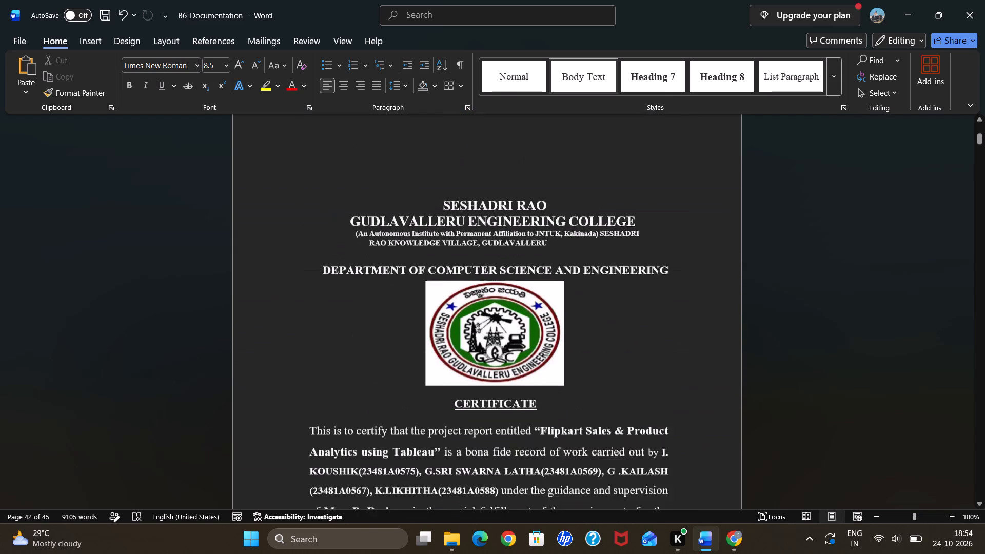
scroll(718, 293, "down", 1)
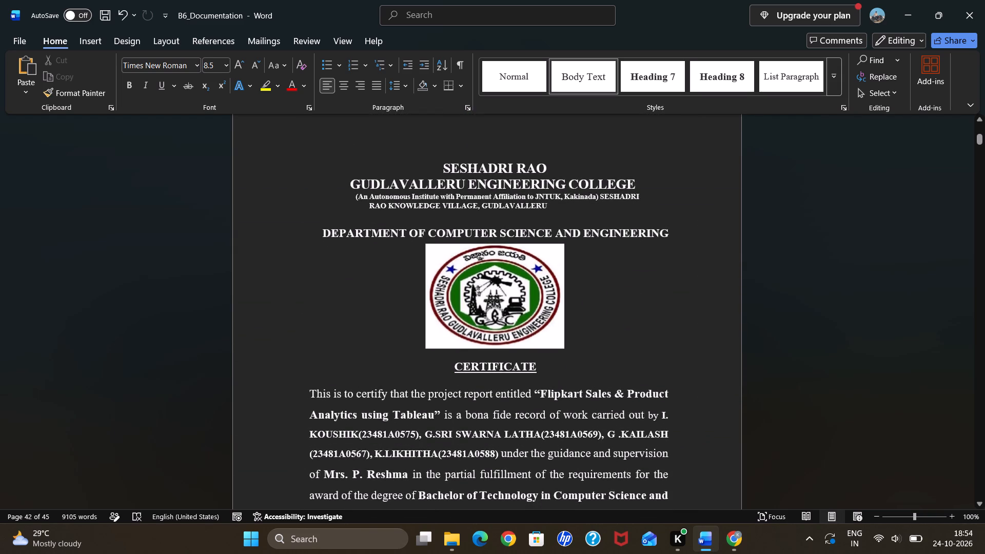
left_click(524, 304)
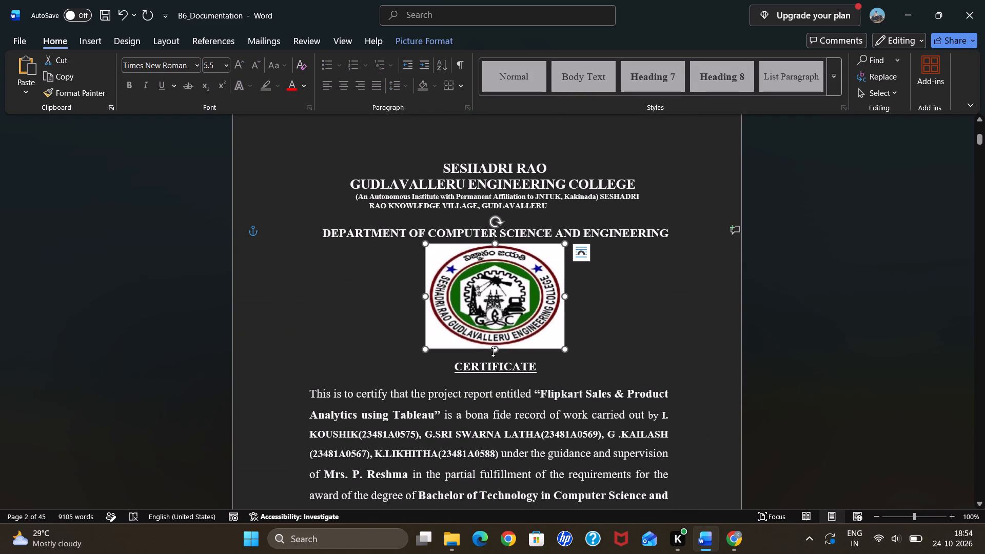
left_click_drag(494, 350, 494, 355)
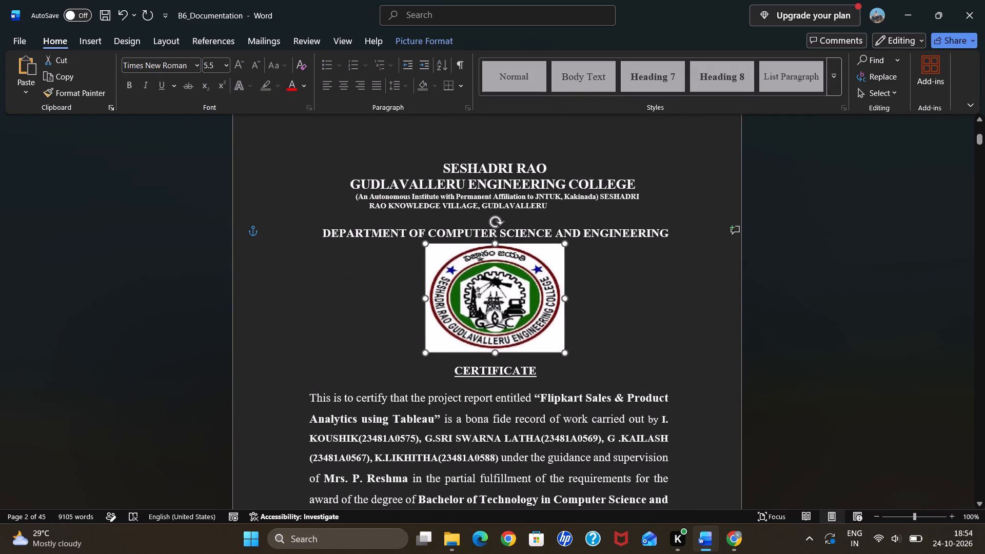
left_click_drag(494, 355, 495, 358)
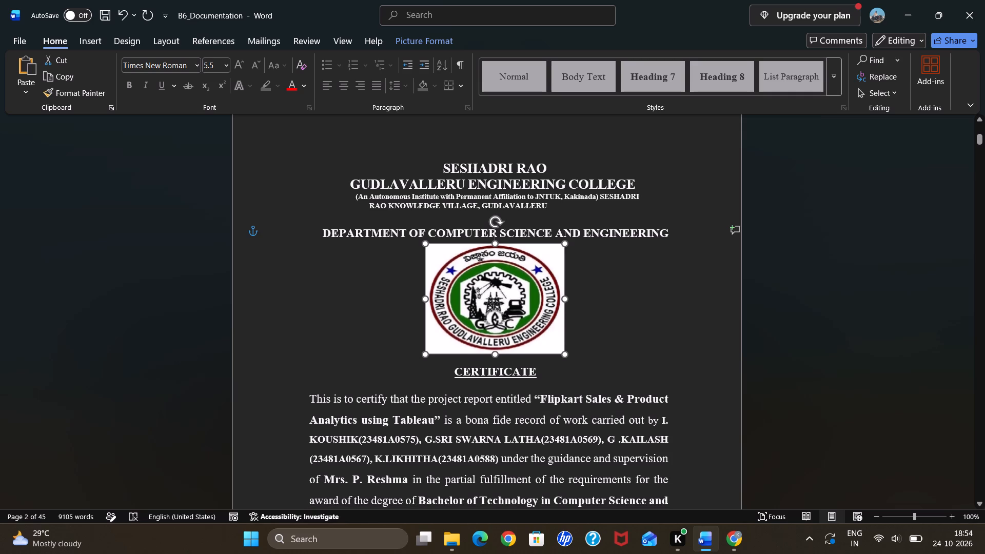
left_click_drag(495, 358, 497, 359)
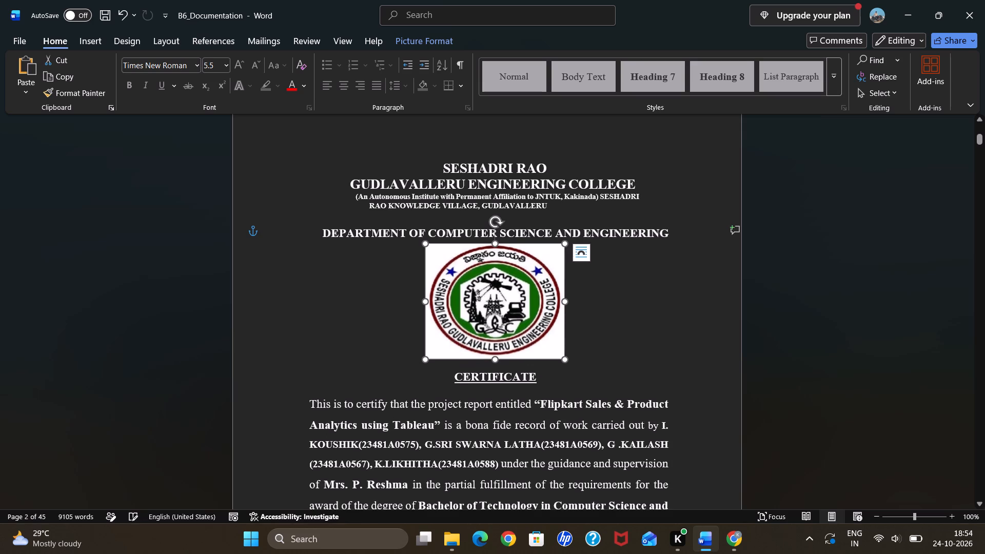
left_click(617, 335)
scroll(617, 335, "down", 3)
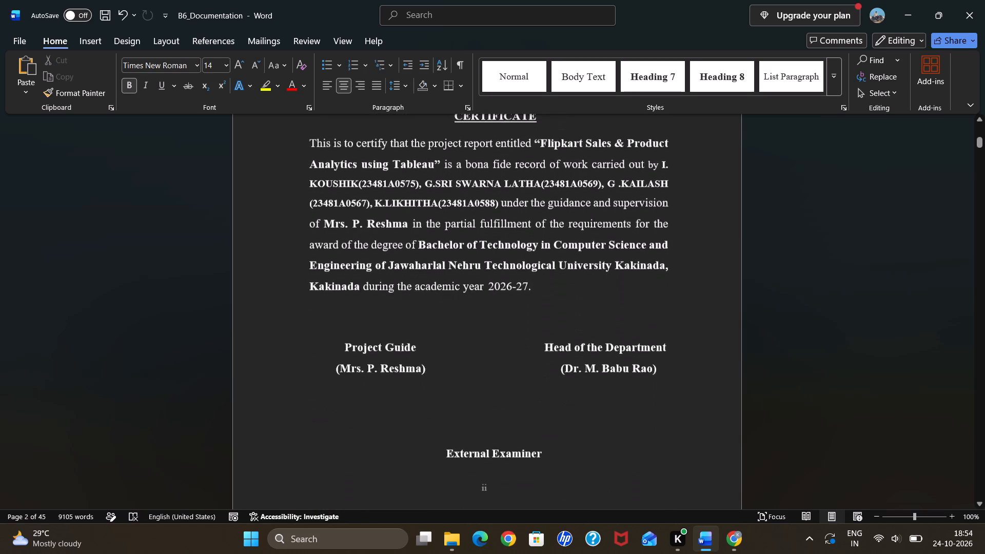
scroll(617, 335, "down", 1)
scroll(617, 335, "up", 2)
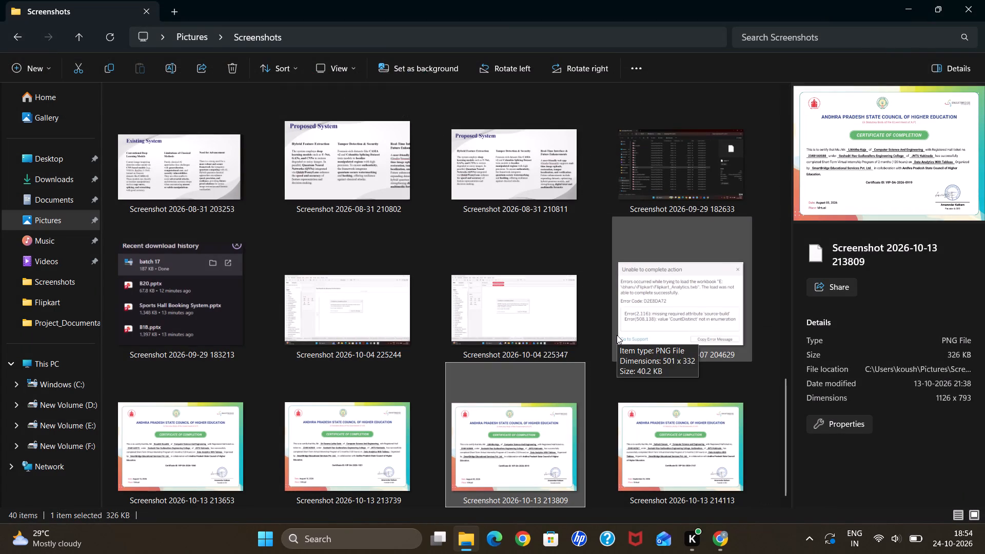
Switch to File Explorer and close the Screenshots folder window.
left_click(976, 0)
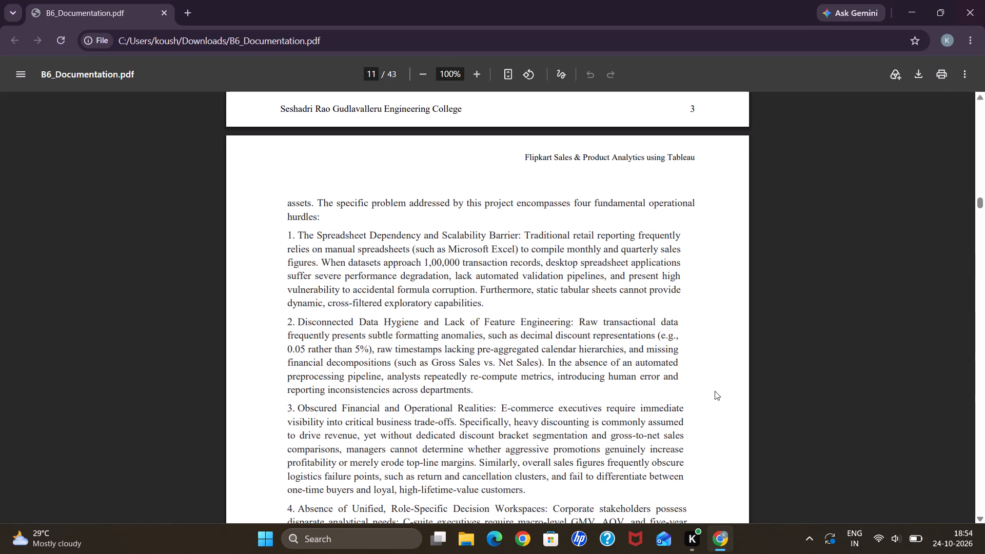
Look through B6_Documentation.pdf in Chrome from page 11 onward.
scroll(715, 391, "down", 13)
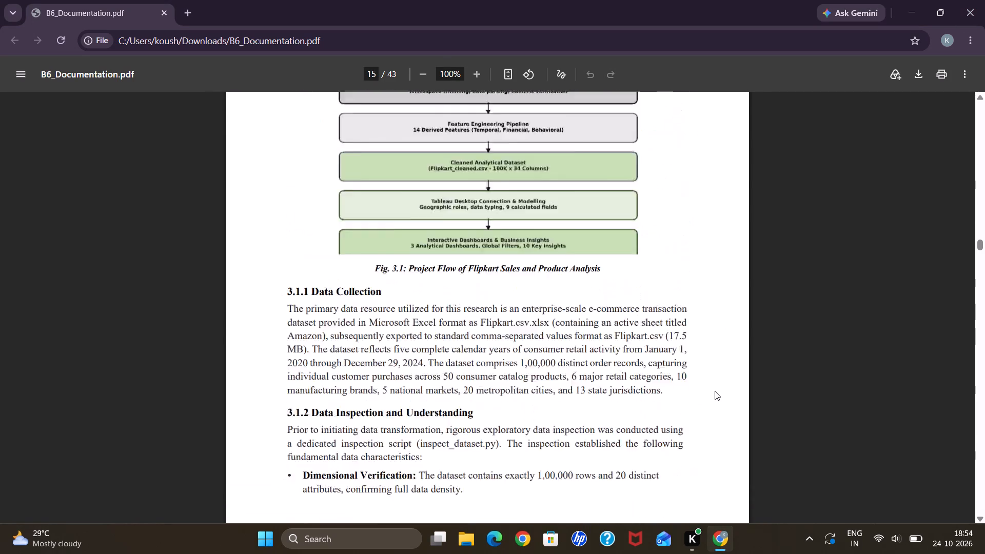
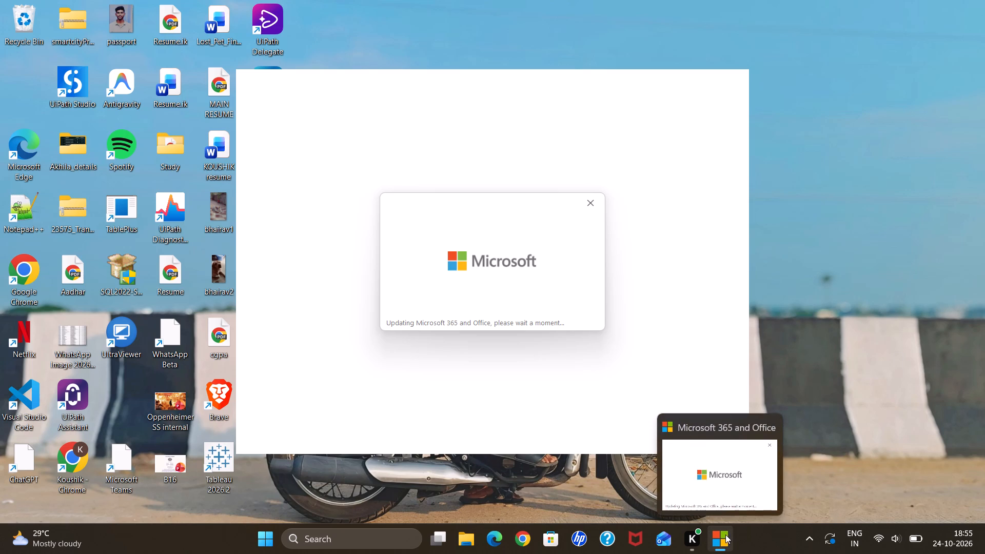
Close the Microsoft 365 and Office update window and the Kuro window to clear the desktop.
left_click(771, 424)
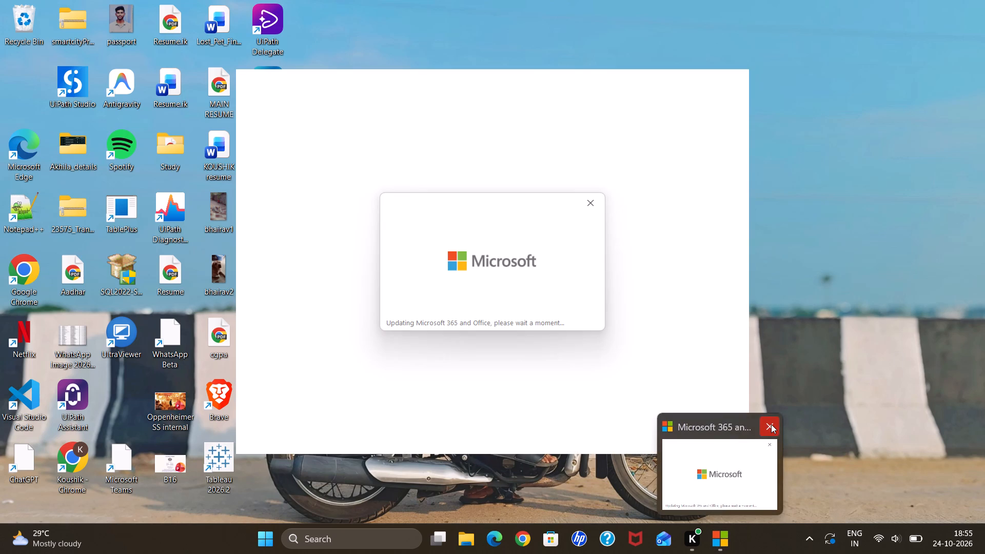
triple_click(771, 424)
triple_click(771, 424)
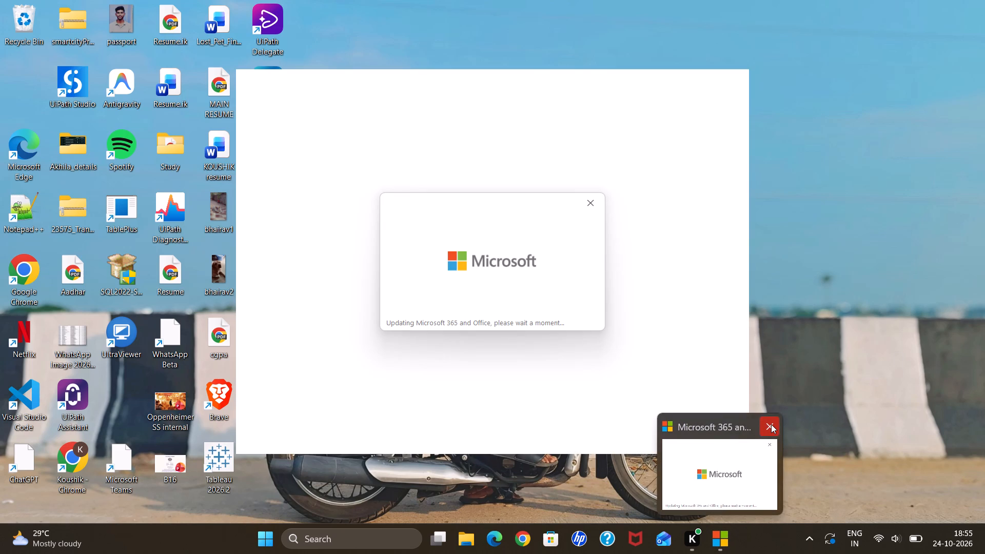
triple_click(771, 424)
double_click(771, 424)
left_click(873, 408)
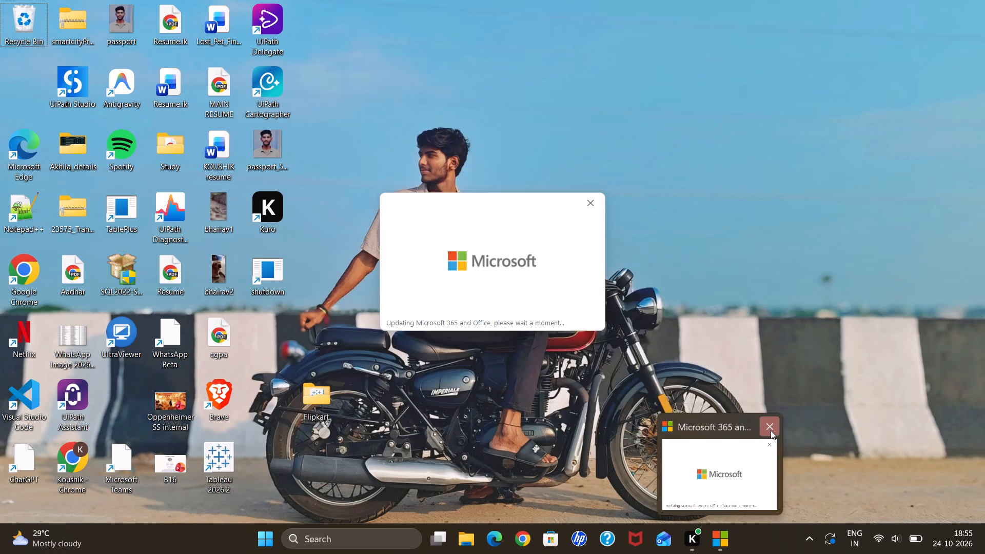
left_click(770, 429)
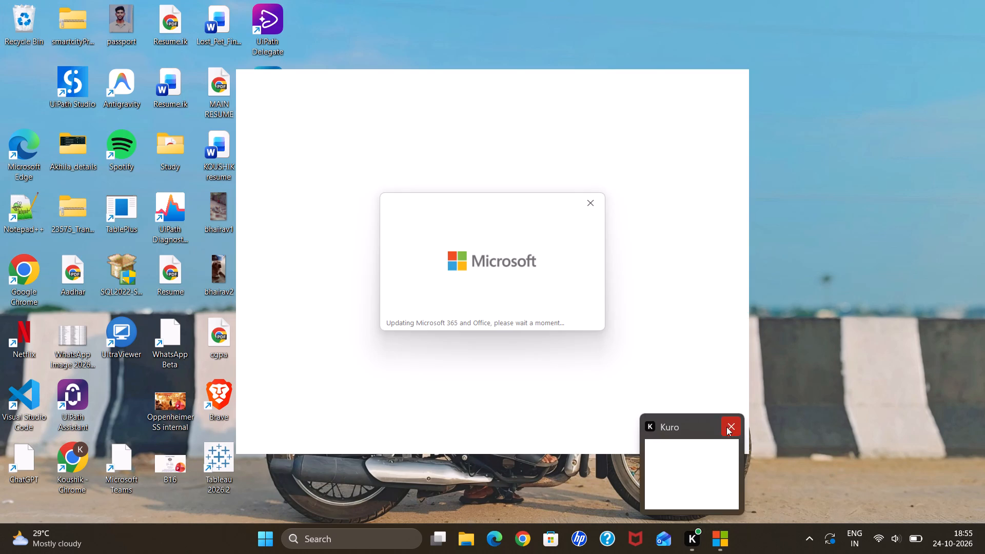
left_click(730, 422)
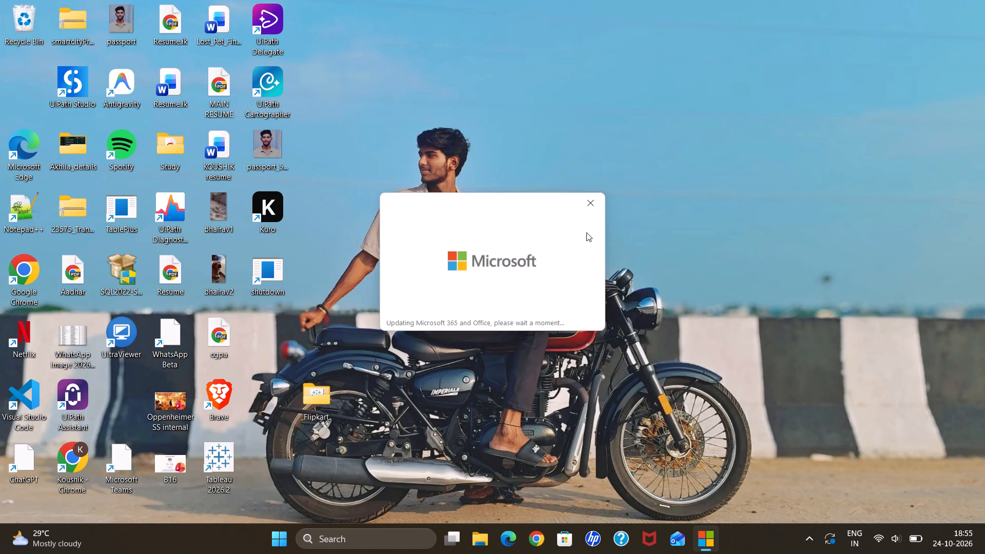
left_click(591, 202)
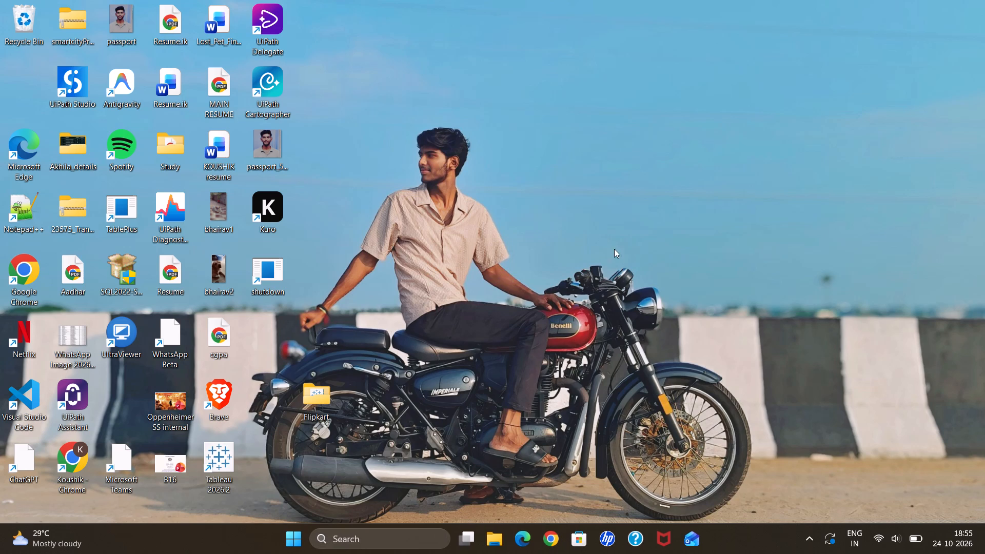
Search Windows for "word" and launch the Word app.
key("w")
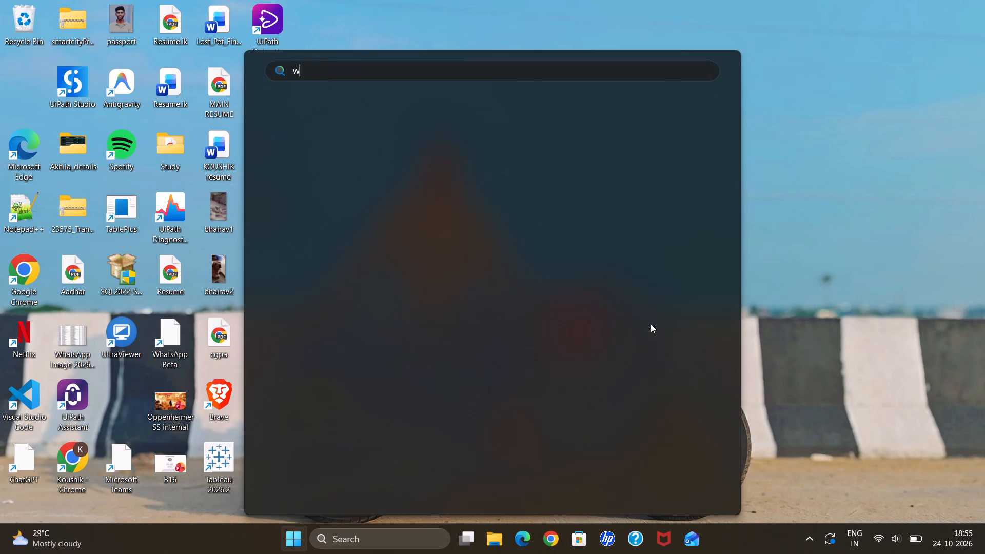
key("o")
type("rd")
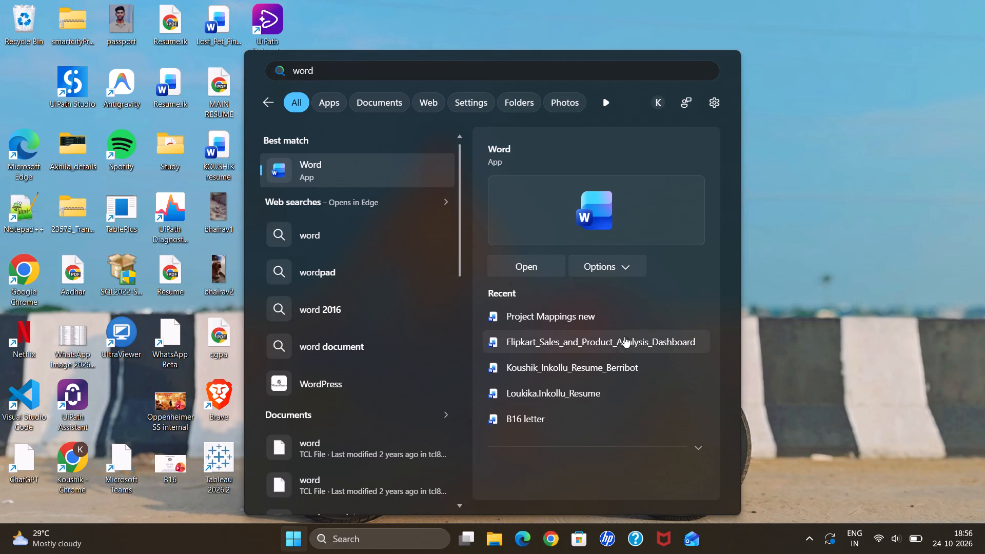
left_click(364, 174)
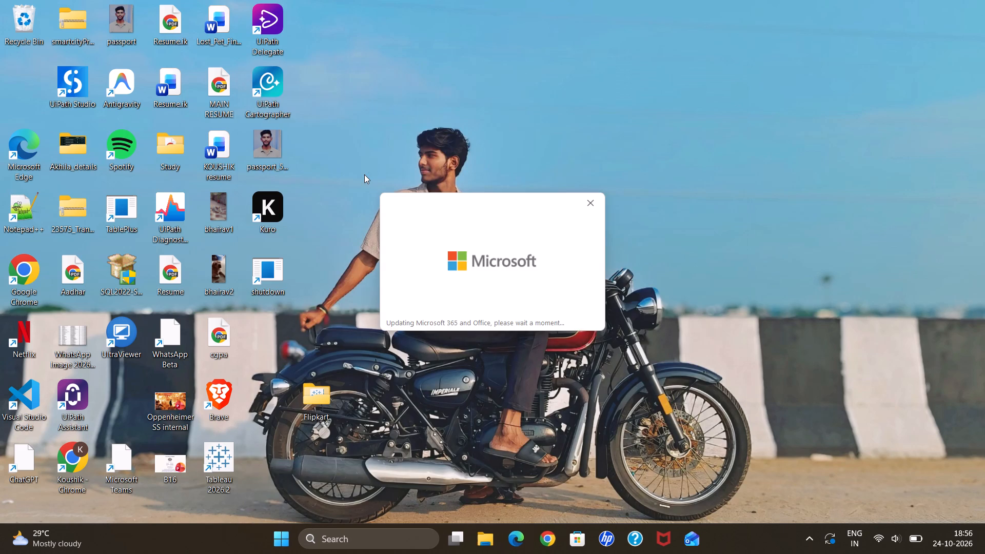
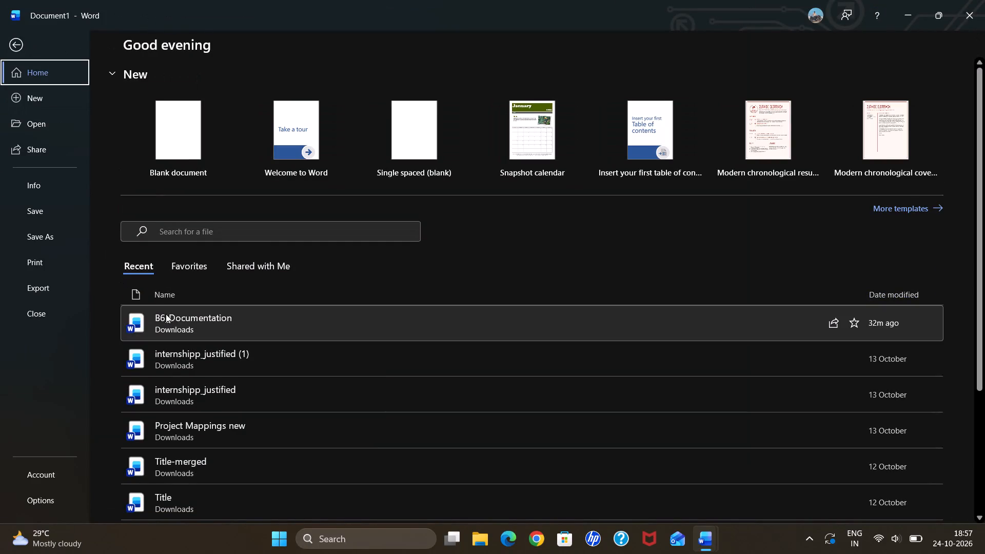
Open the B6_Documentation file from the recent documents.
left_click(179, 327)
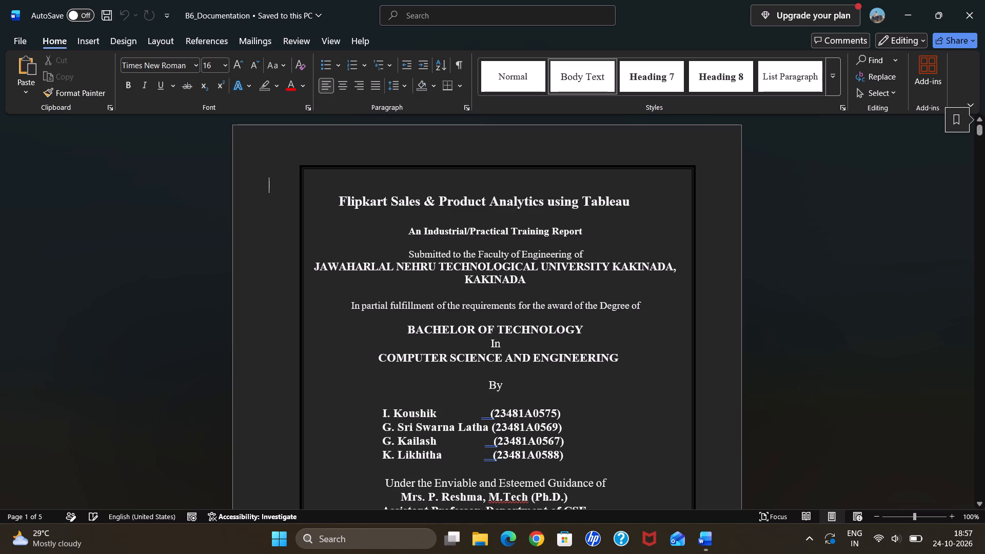
Look through the report from the cover page to the completion certificates on the last pages.
scroll(412, 387, "down", 18)
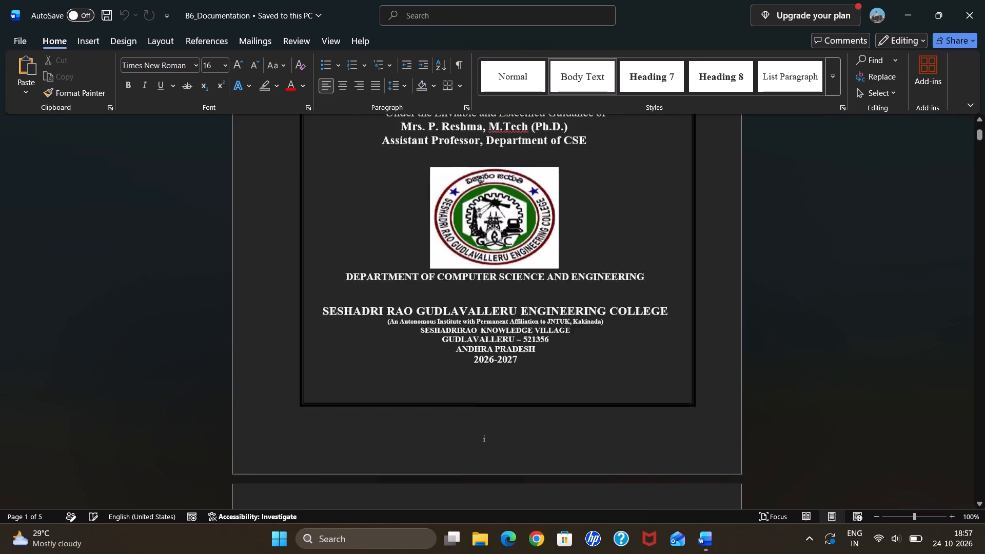
scroll(412, 387, "down", 15)
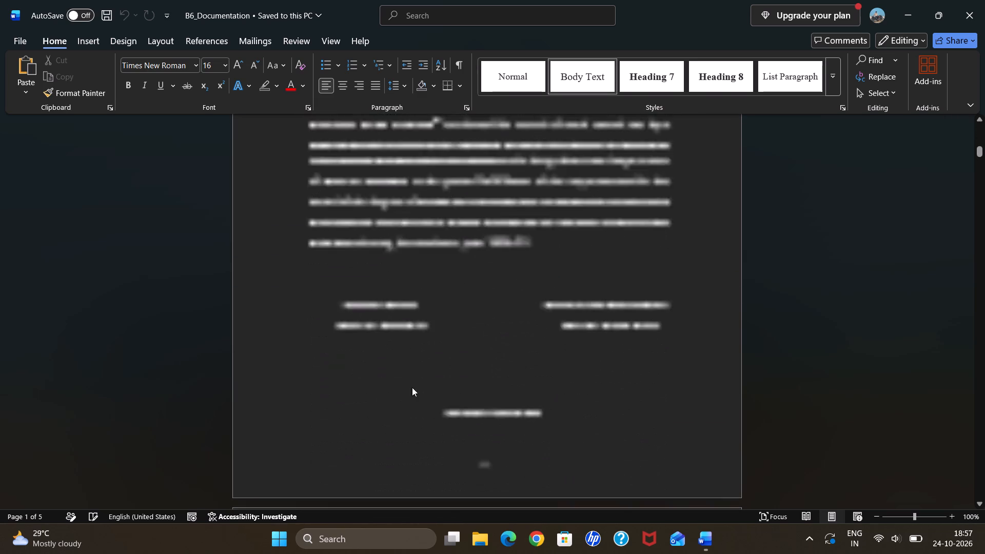
scroll(412, 387, "down", 7)
left_click(412, 387)
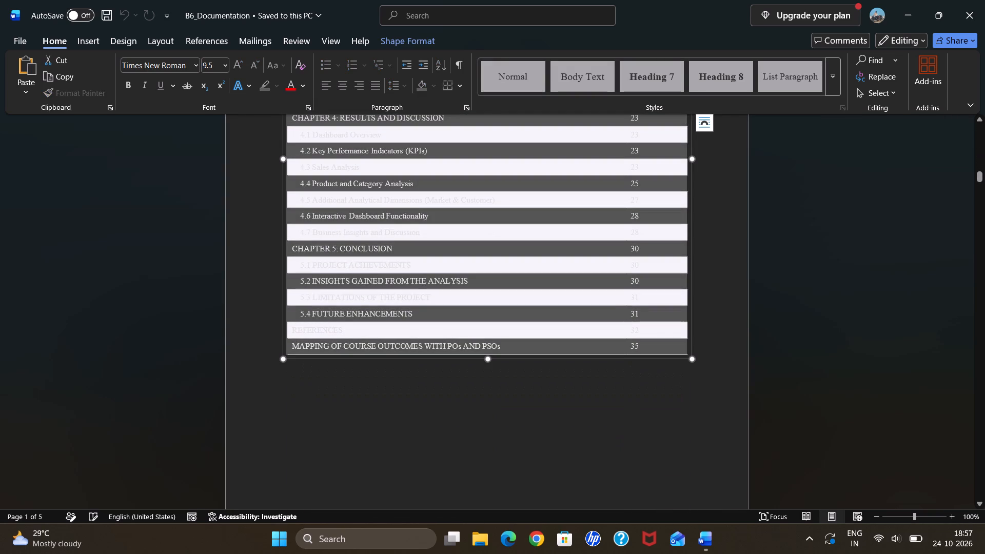
left_click(630, 446)
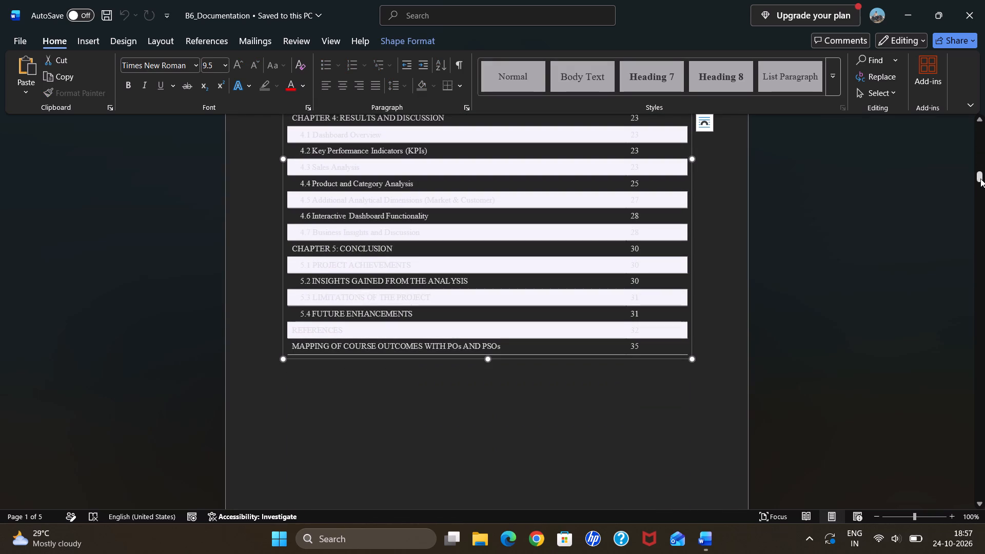
left_click_drag(980, 176, 975, 537)
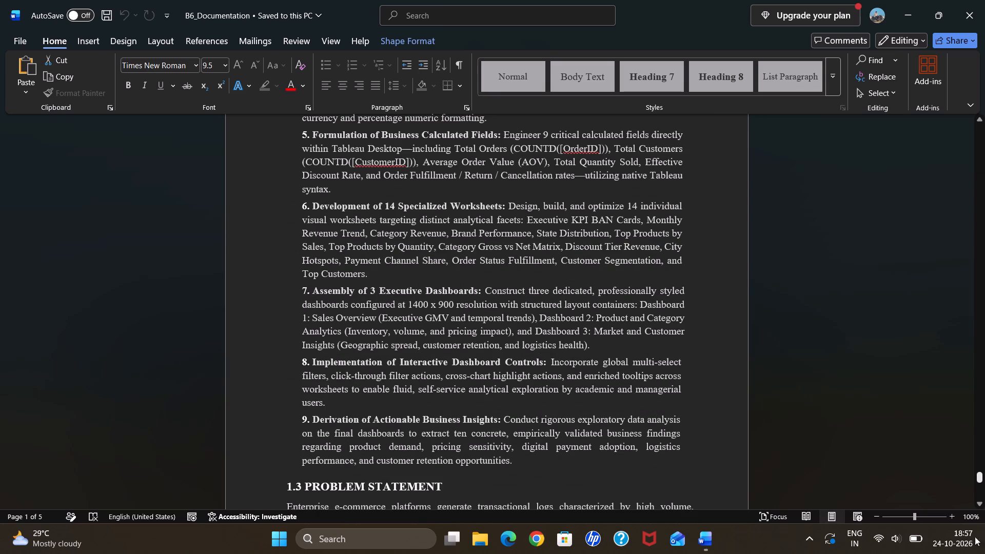
left_click_drag(975, 537, 984, 451)
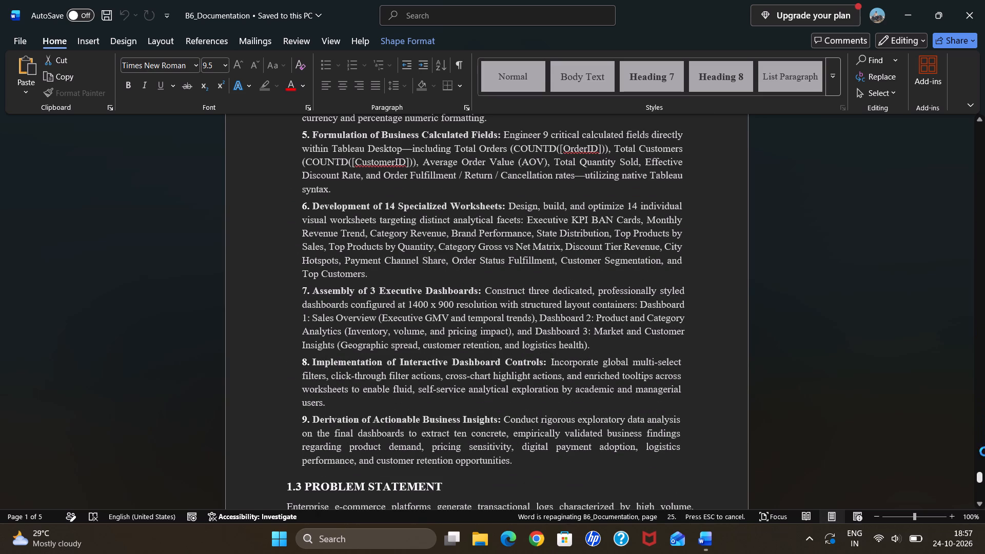
left_click_drag(984, 451, 884, 404)
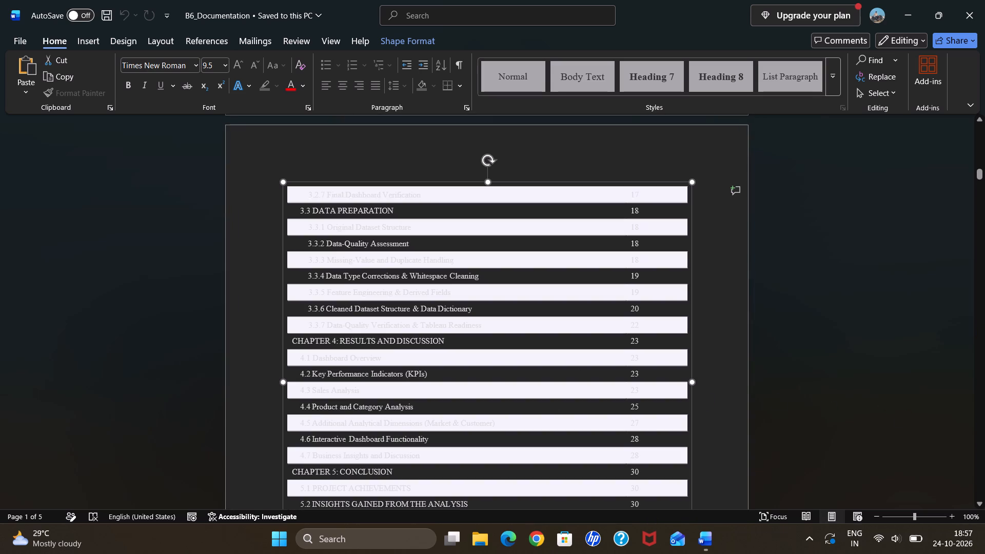
scroll(837, 415, "down", 4)
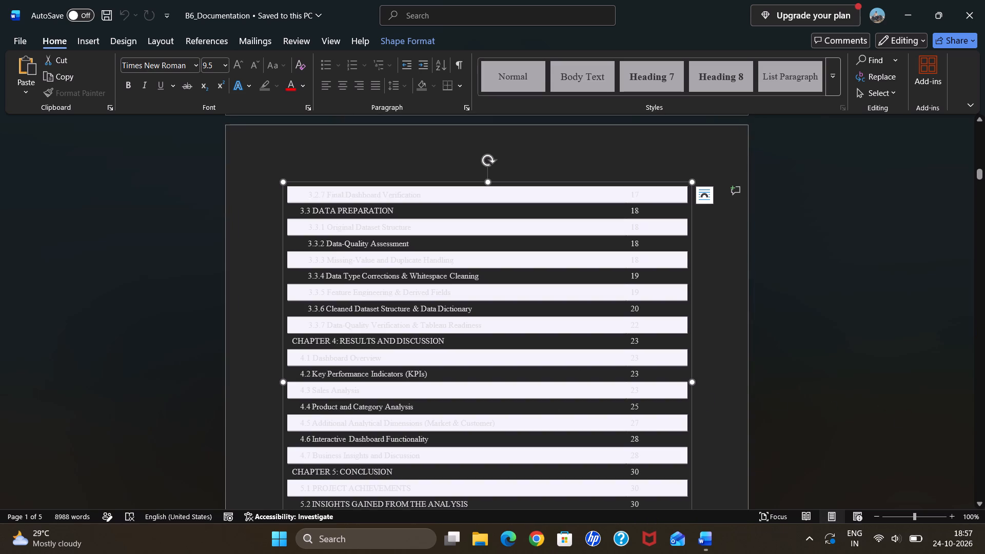
scroll(837, 415, "down", 20)
scroll(837, 415, "down", 20)
scroll(837, 415, "down", 20)
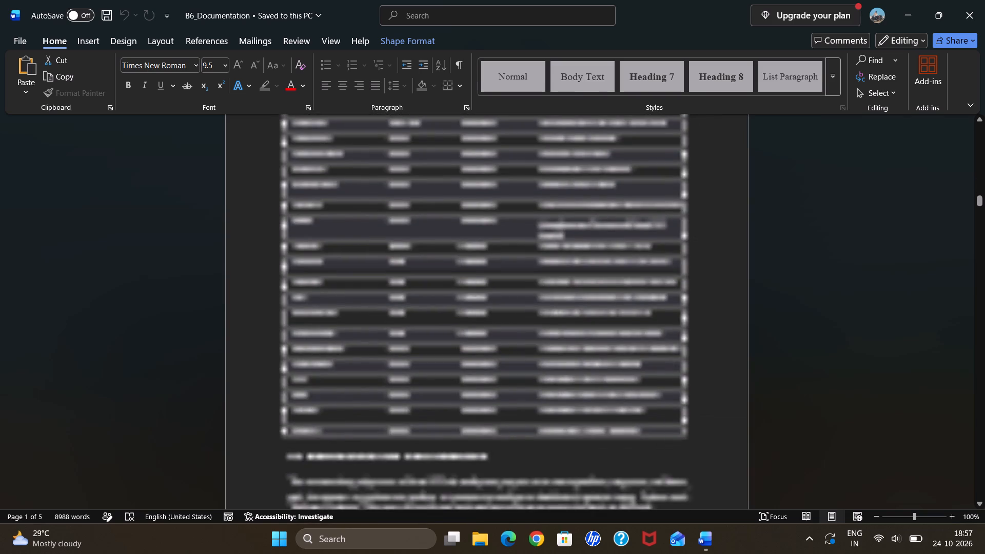
scroll(837, 415, "down", 20)
scroll(837, 415, "down", 20)
scroll(837, 415, "down", 20)
scroll(837, 415, "down", 20)
scroll(837, 415, "down", 20)
scroll(837, 415, "down", 20)
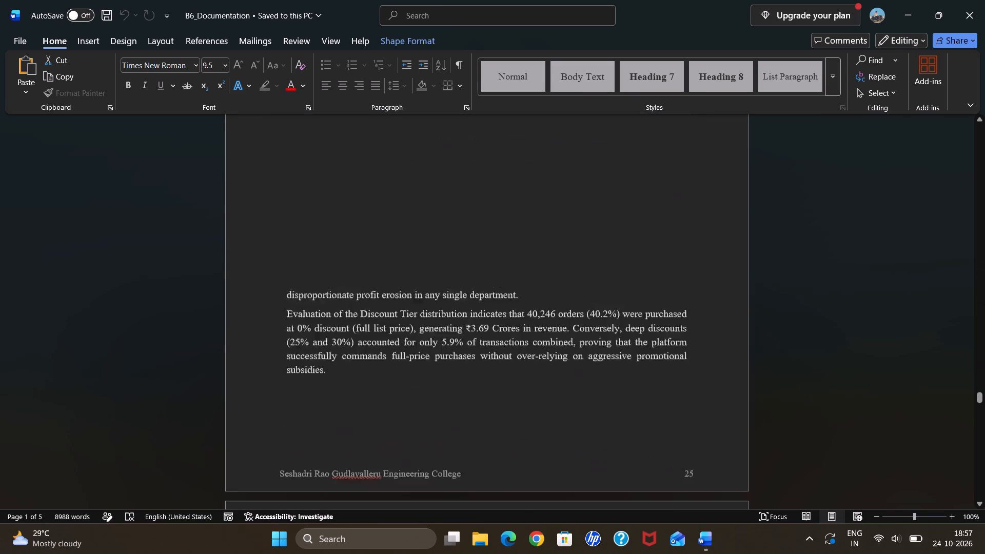
scroll(837, 415, "up", 8)
scroll(837, 415, "down", 4)
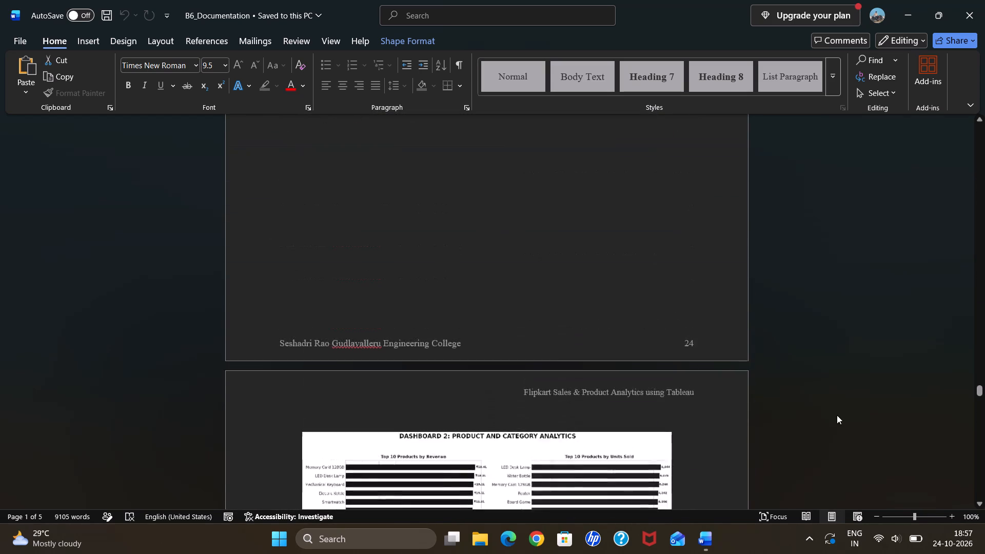
scroll(837, 415, "down", 5)
scroll(837, 415, "down", 20)
scroll(837, 415, "down", 20)
scroll(837, 415, "down", 20)
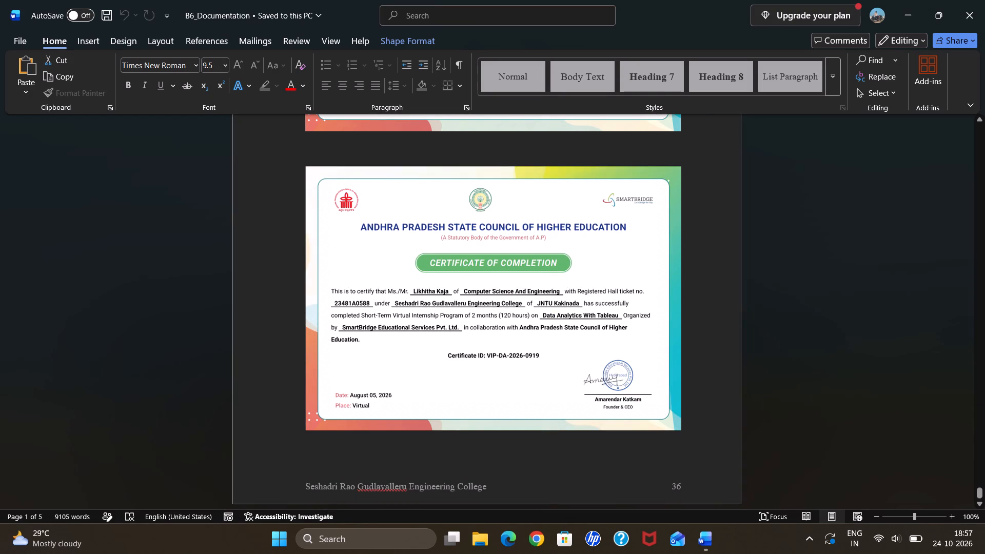
scroll(831, 412, "up", 1)
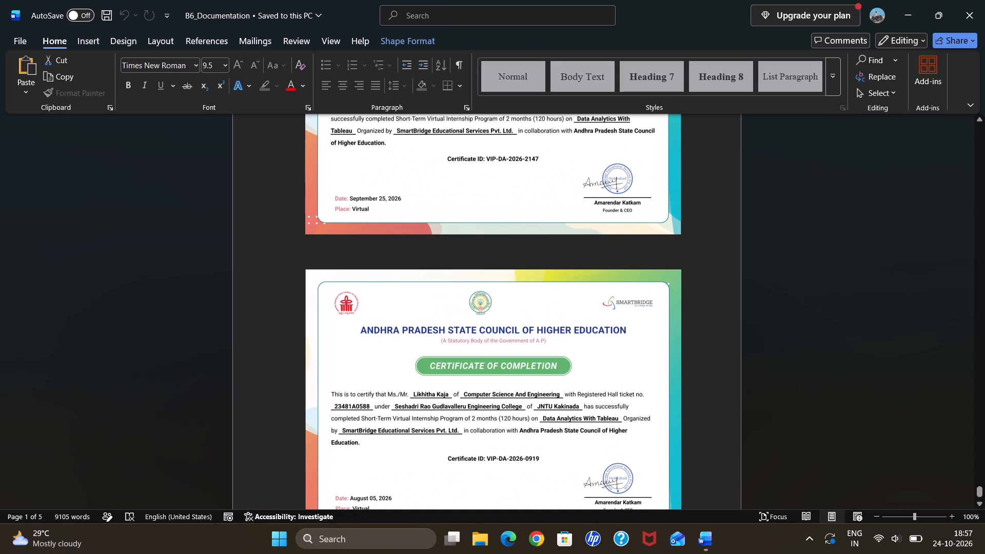
left_click(623, 425)
left_click_drag(623, 425, 631, 475)
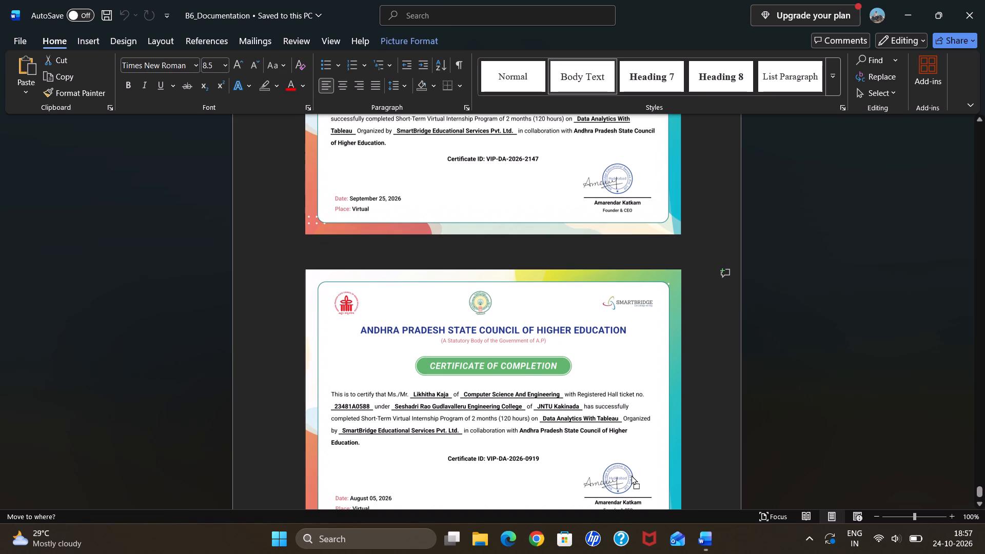
left_click_drag(631, 475, 631, 476)
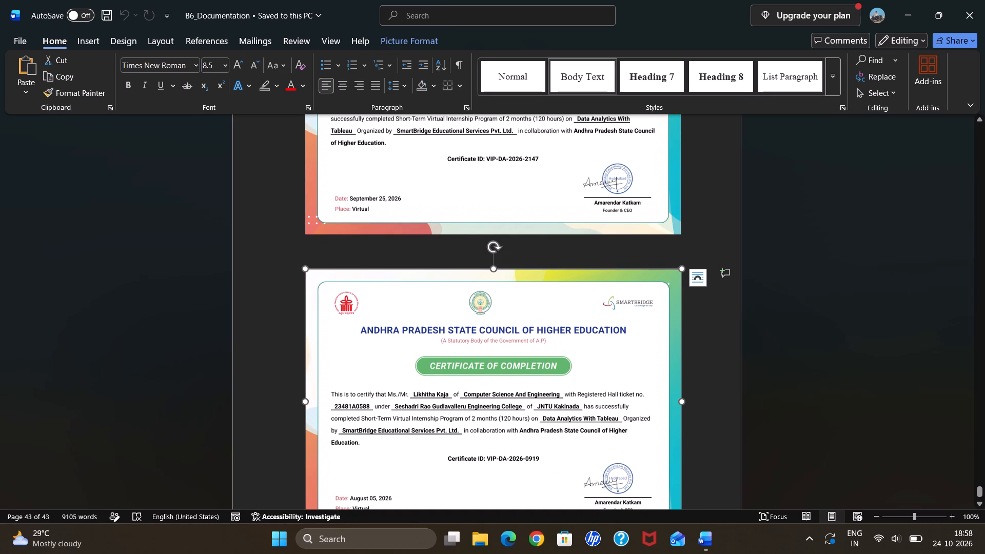
scroll(590, 256, "up", 1)
Save the B6_Documentation report.
key("ctrl+s")
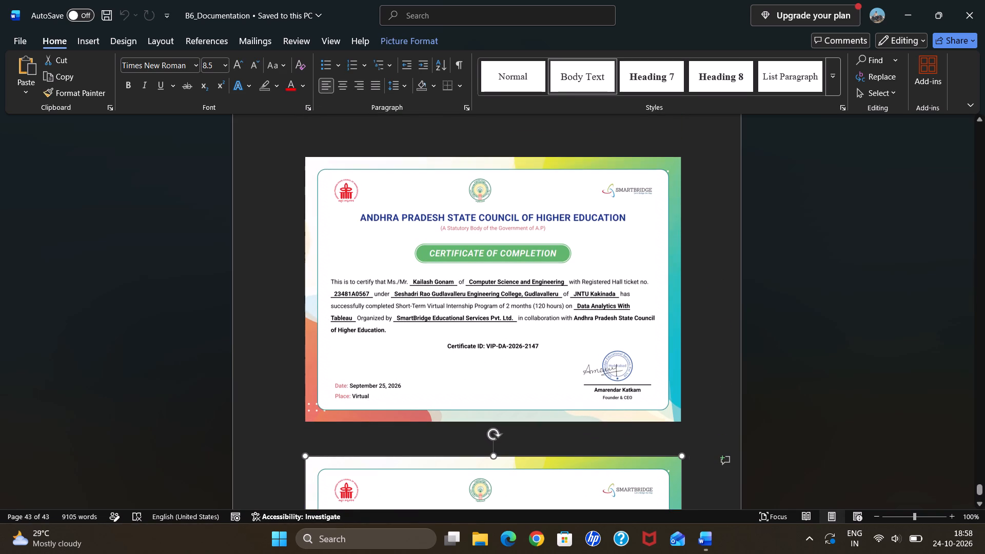
key("ctrl+s")
Insert seven spaces before the cover page title "Flipkart Sales & Product Analytics using Tableau" to shift it toward the centre.
scroll(590, 256, "up", 8)
scroll(590, 256, "down", 1)
scroll(590, 256, "up", 20)
scroll(590, 256, "up", 6)
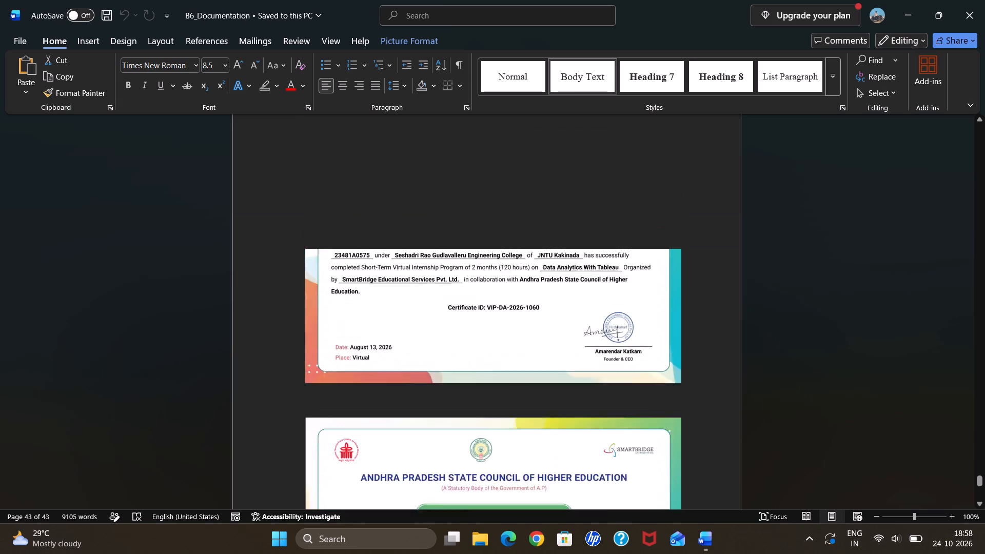
scroll(590, 256, "up", 20)
scroll(590, 256, "up", 15)
scroll(590, 256, "down", 1)
scroll(590, 256, "up", 20)
scroll(590, 256, "up", 20)
scroll(590, 256, "up", 20)
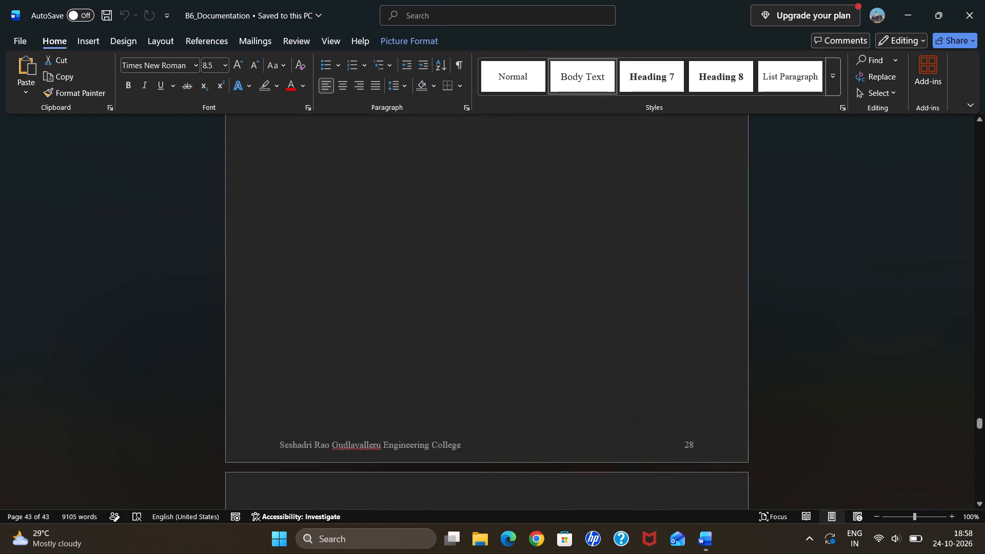
scroll(590, 256, "up", 20)
scroll(590, 256, "up", 20)
scroll(590, 256, "up", 20)
scroll(590, 256, "up", 20)
scroll(590, 256, "up", 20)
scroll(590, 256, "up", 20)
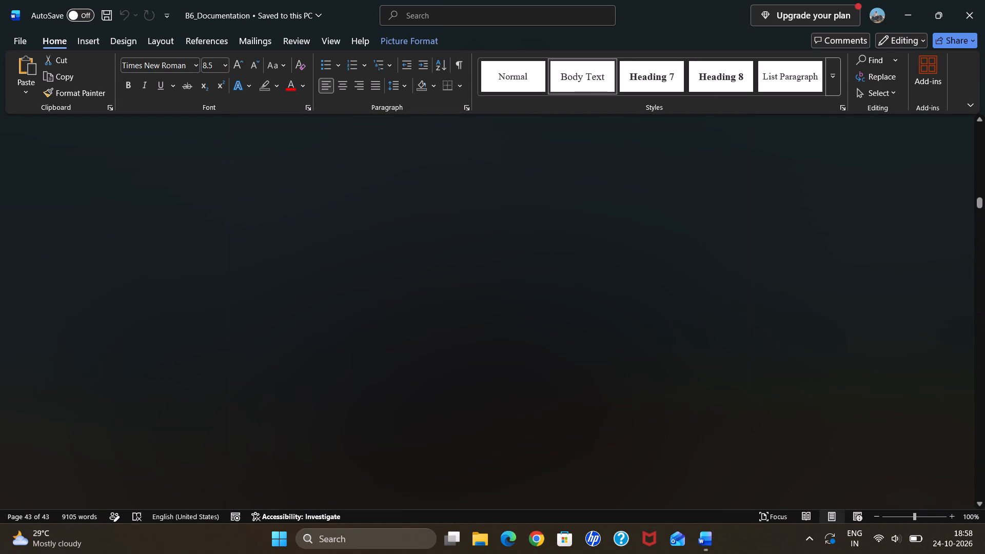
scroll(590, 256, "up", 20)
scroll(590, 256, "up", 20)
scroll(590, 256, "up", 20)
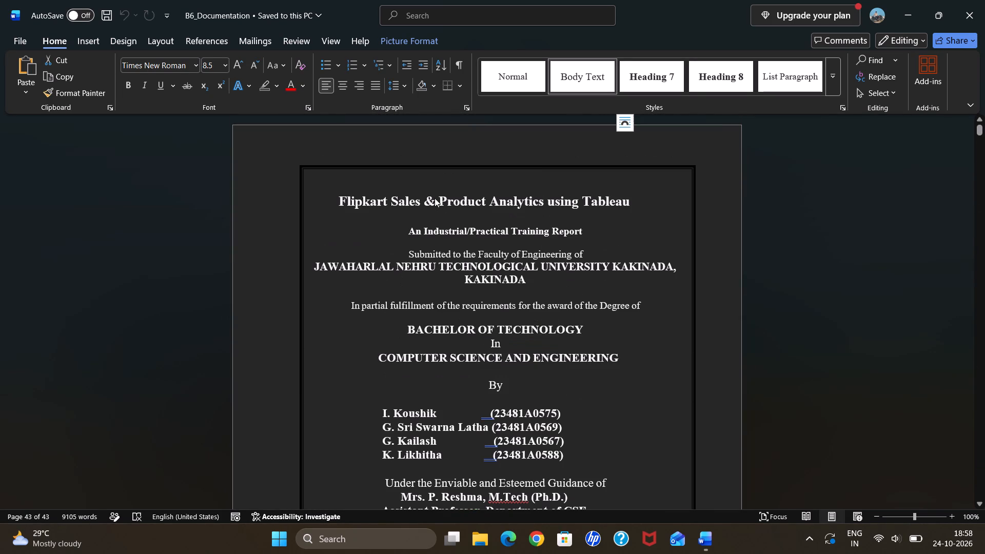
left_click(337, 201)
key("space")
key("space")
key("space")
key("space")
key("space")
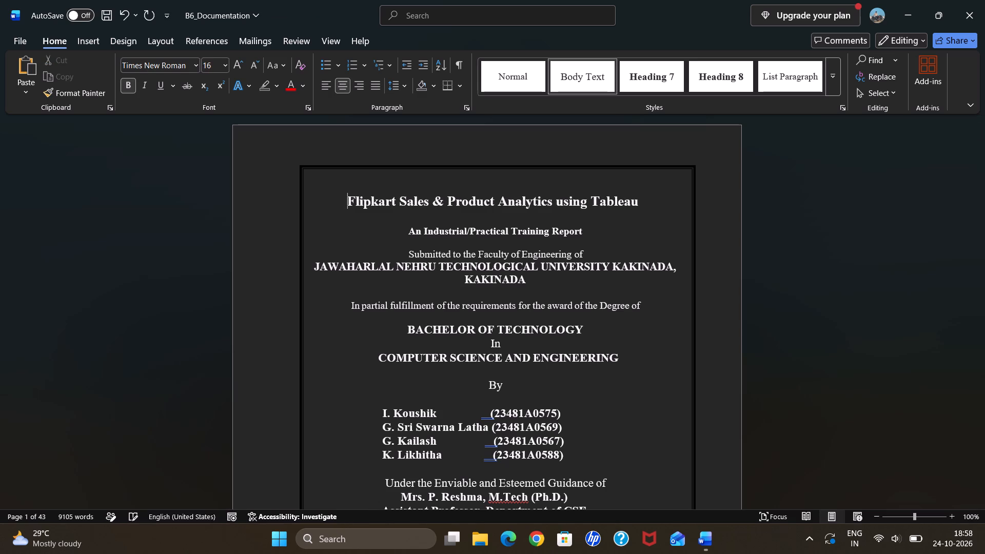
key("space")
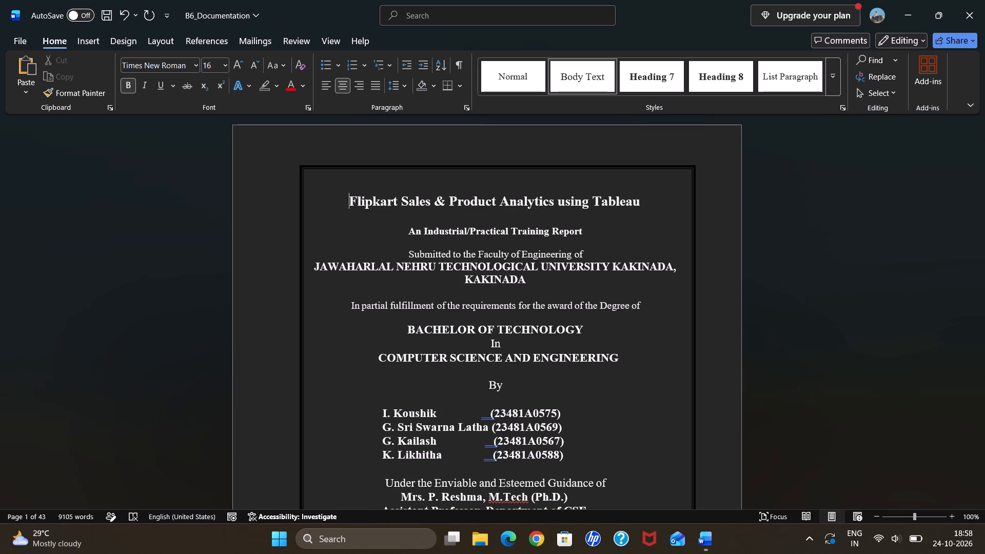
key("space")
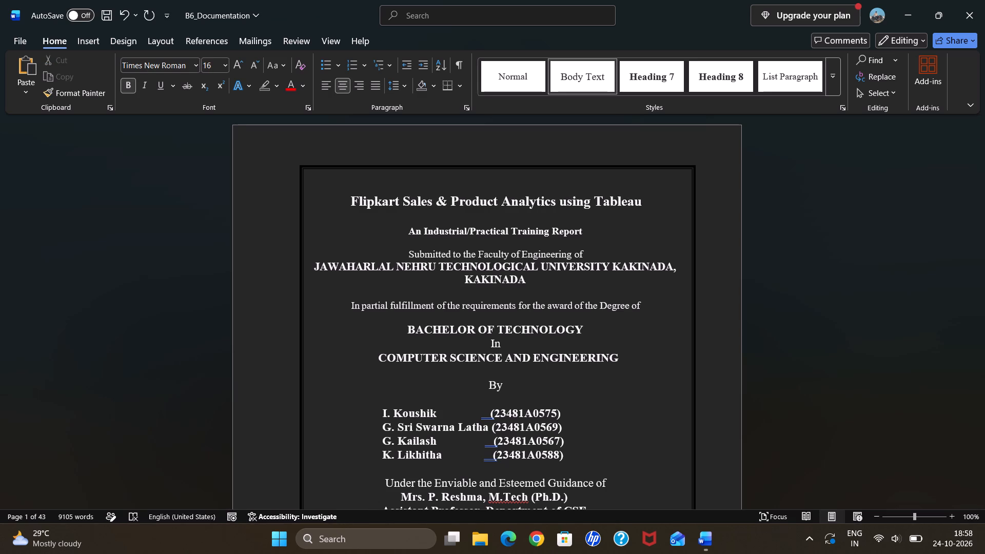
Stretch the college logo on the cover page upward until its top edge sits just below the "Assistant Professor, Department of CSE" line.
scroll(391, 312, "down", 5)
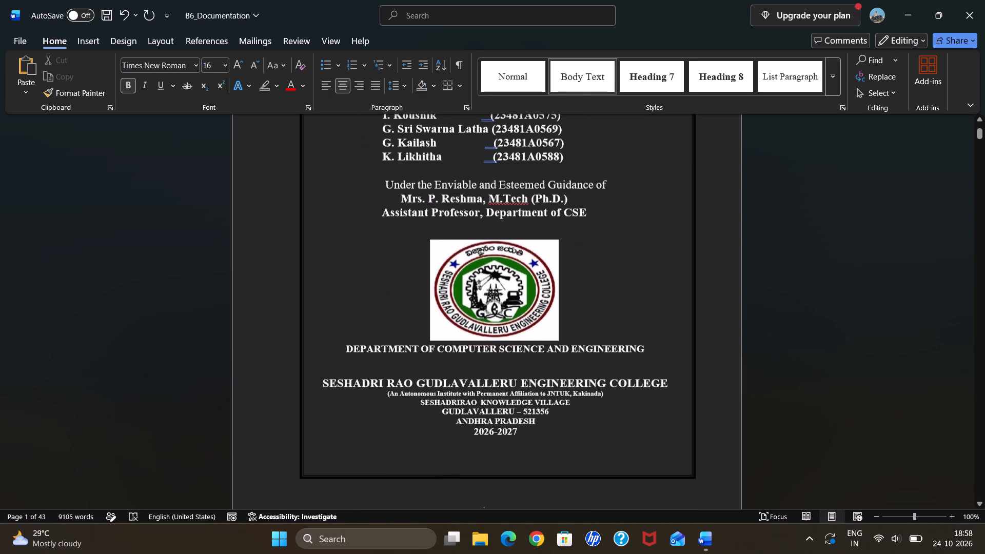
left_click(459, 293)
left_click(495, 273)
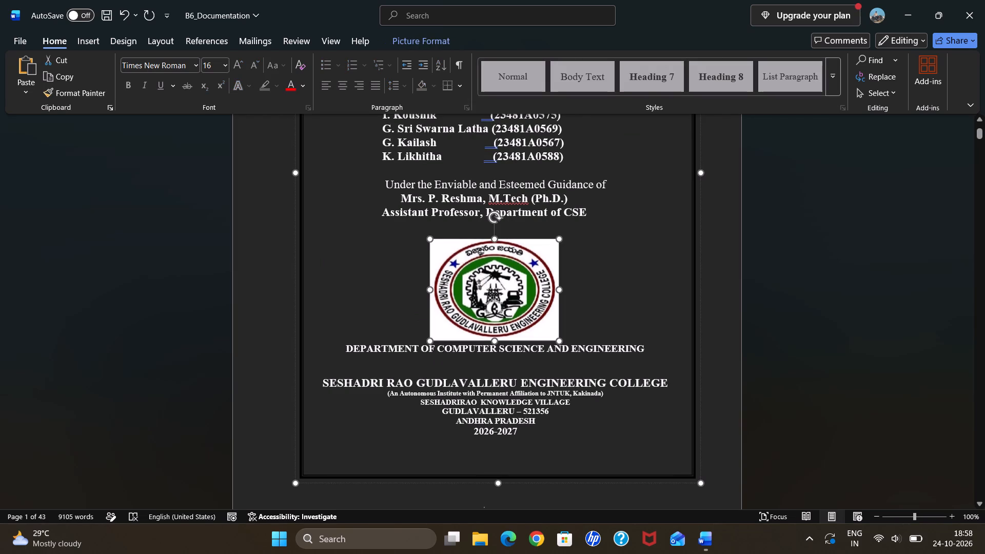
left_click_drag(494, 236, 492, 228)
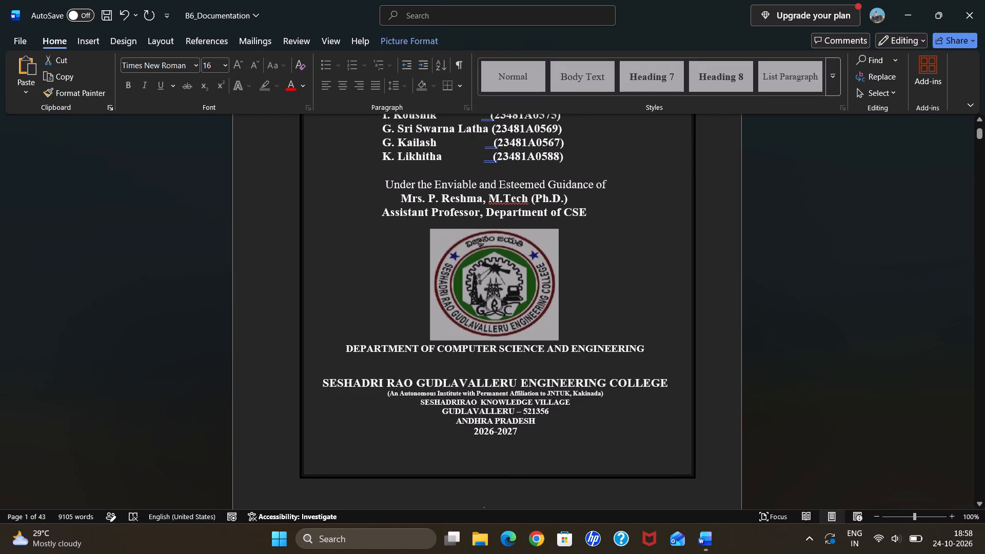
left_click_drag(492, 228, 492, 222)
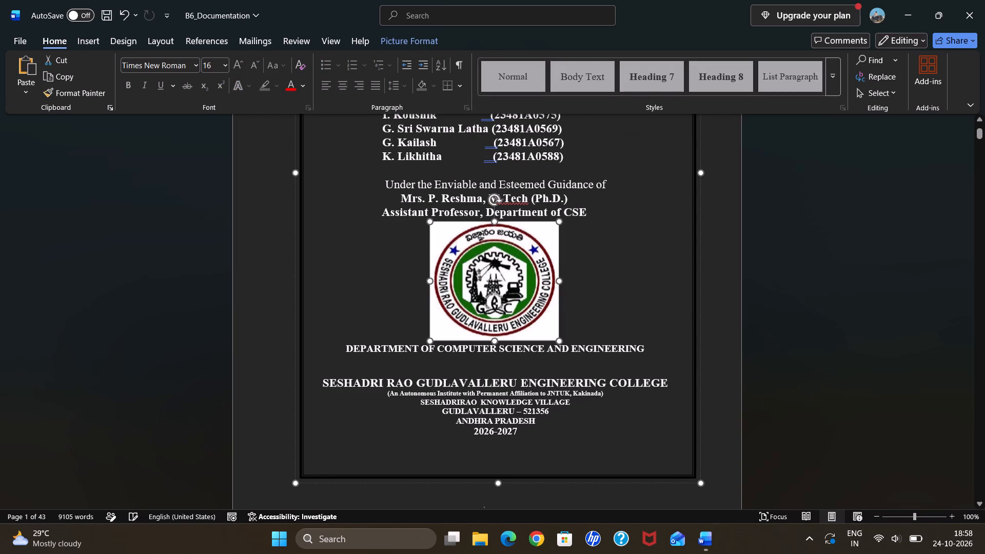
Stretch the college logo on the CERTIFICATE page upward to just below the college address line, above the department heading.
scroll(611, 387, "down", 3)
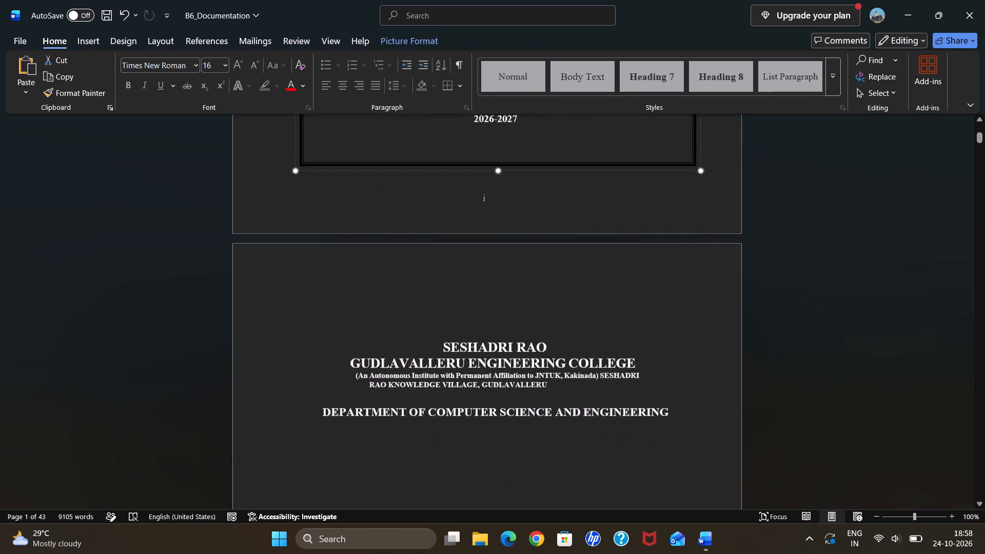
scroll(611, 387, "down", 3)
left_click(509, 275)
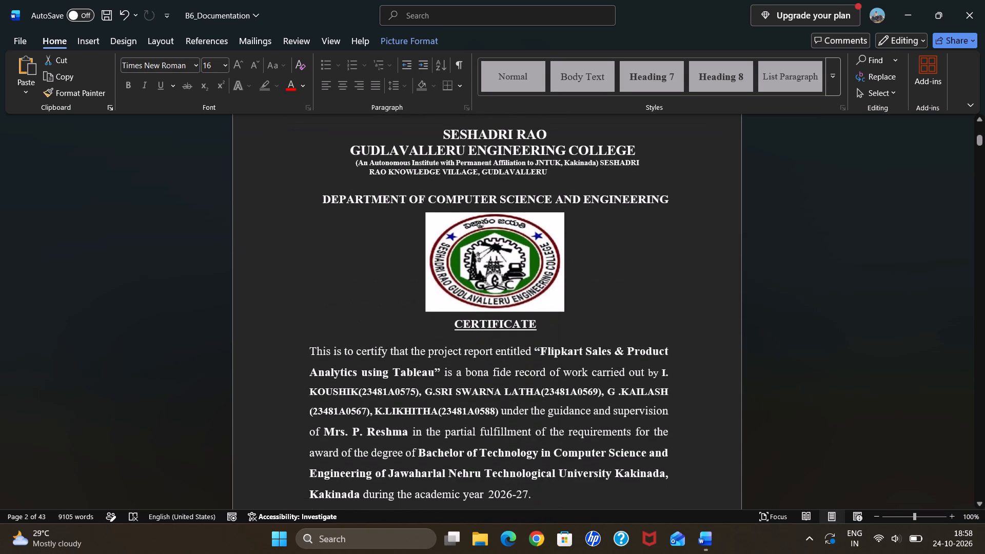
left_click_drag(494, 214, 495, 197)
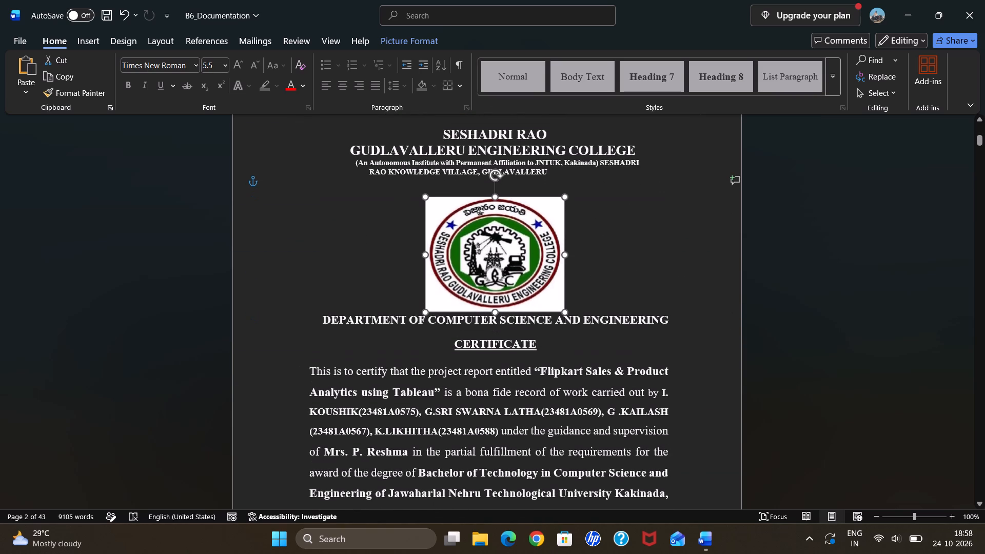
left_click_drag(495, 197, 495, 192)
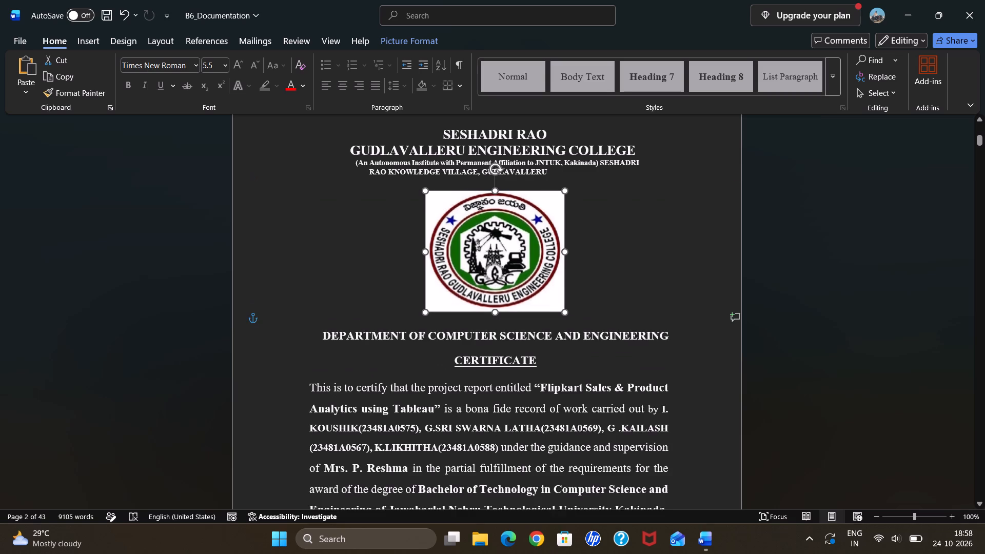
left_click_drag(495, 192, 496, 225)
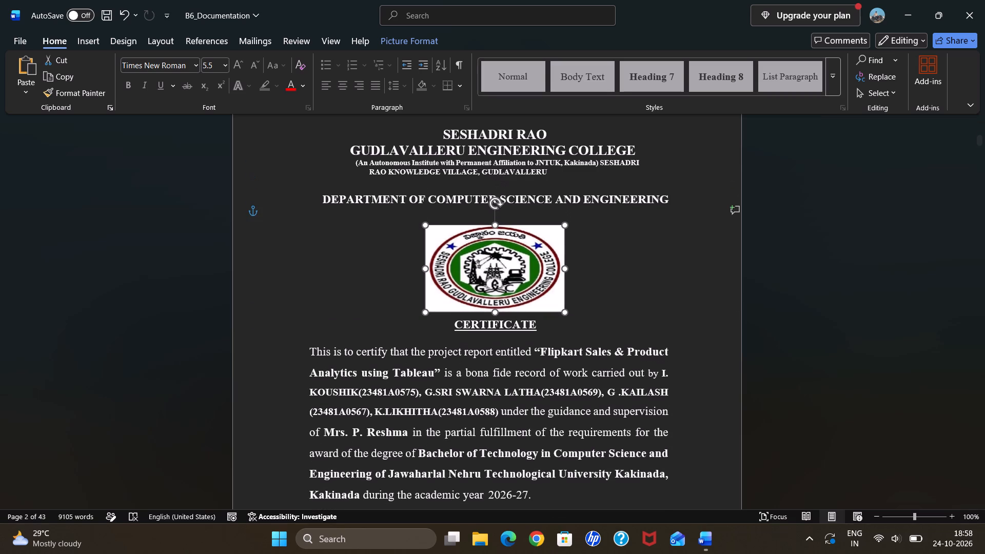
left_click_drag(496, 225, 496, 209)
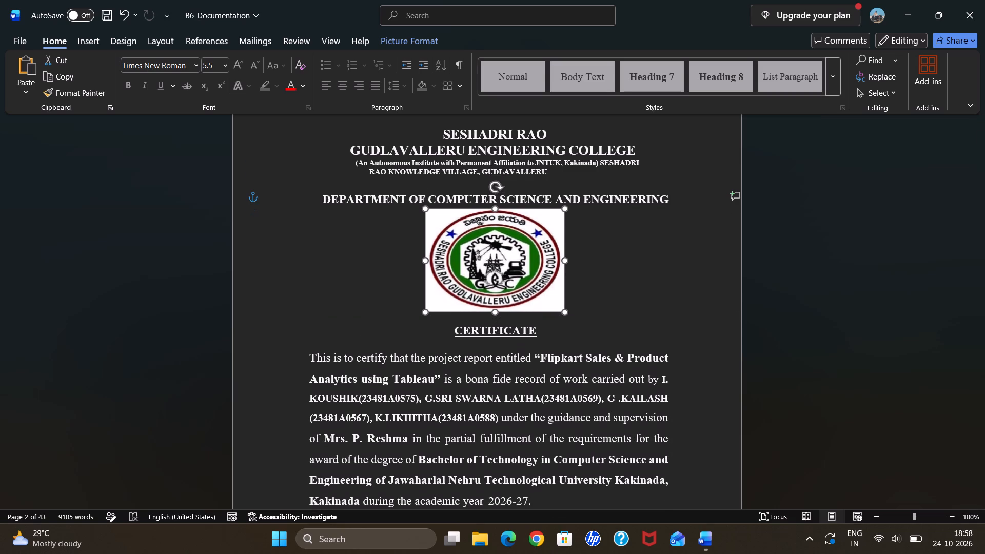
left_click_drag(496, 209, 495, 180)
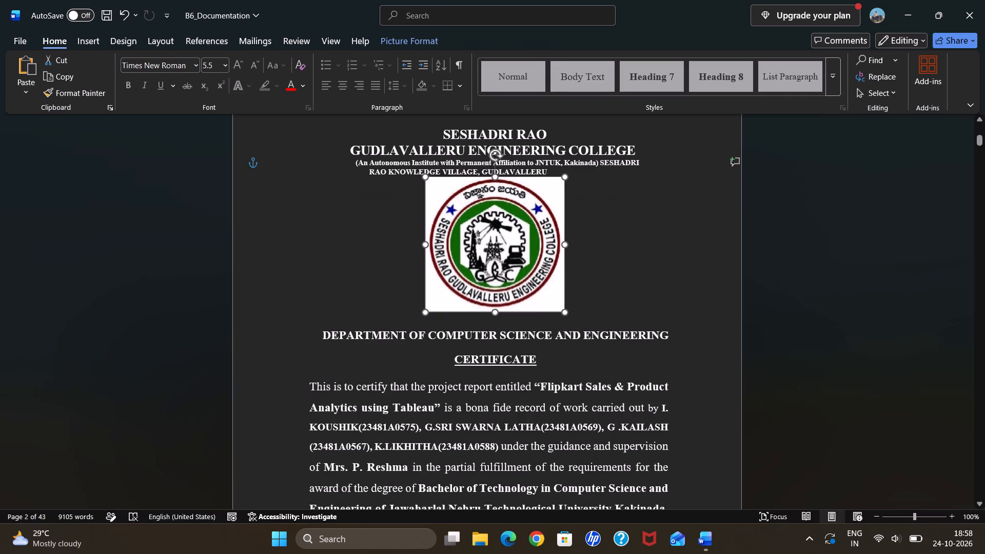
Resize the CERTIFICATE page's college logo vertically so it fits between the department heading and the CERTIFICATE title.
left_click_drag(495, 180, 498, 201)
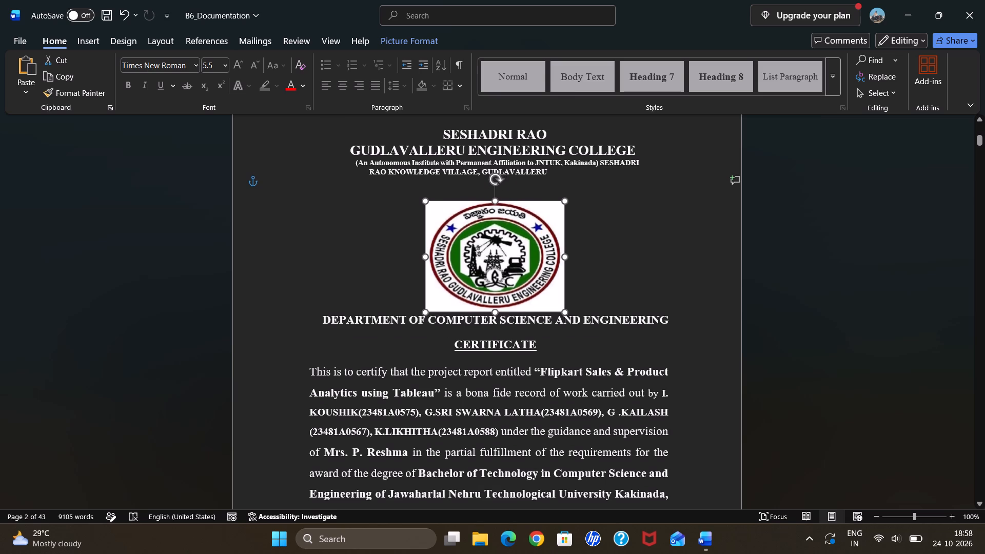
left_click_drag(498, 201, 499, 209)
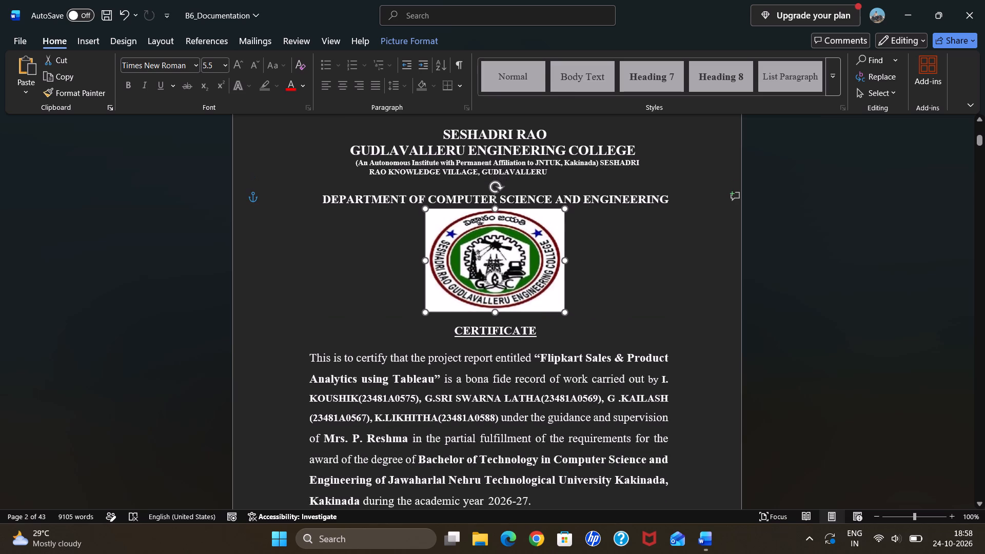
left_click_drag(499, 209, 499, 207)
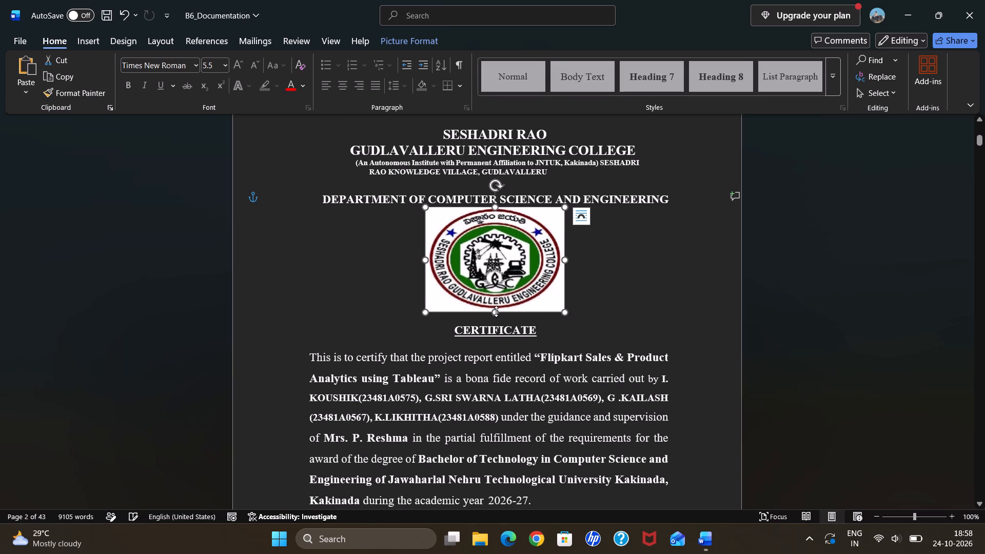
left_click_drag(495, 310, 493, 327)
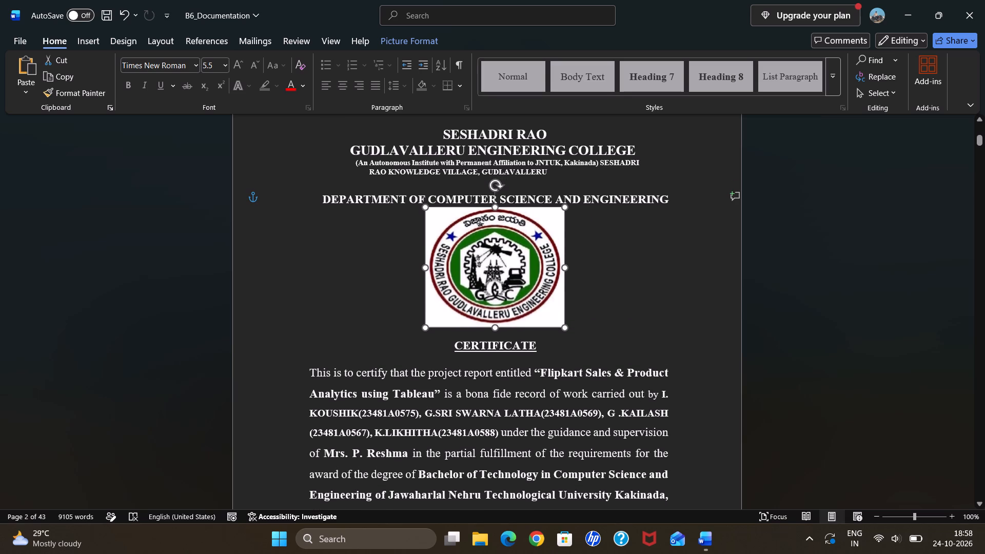
left_click_drag(493, 327, 495, 331)
left_click(669, 296)
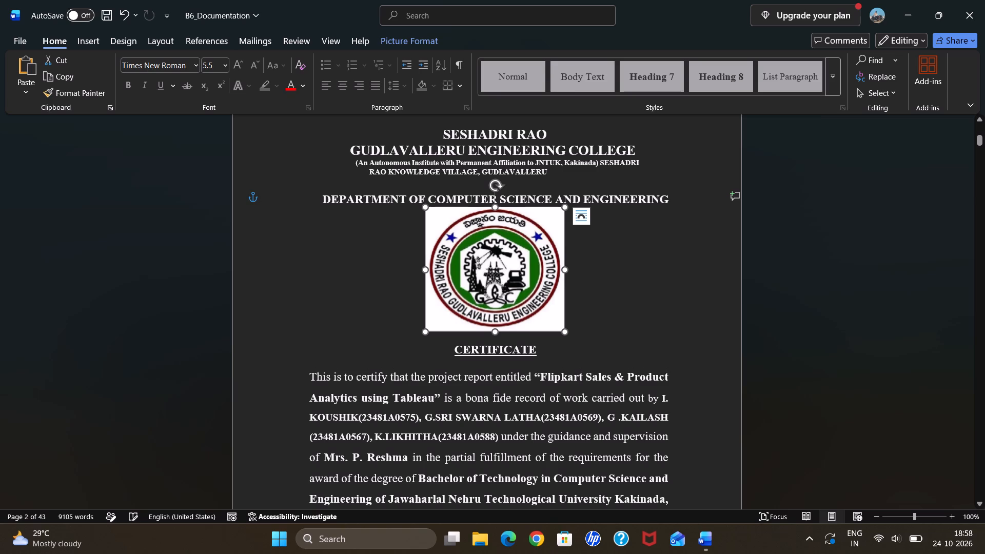
Move the CERTIFICATE page's college logo slightly down, leaving a small gap beneath the department heading.
scroll(669, 296, "down", 4)
scroll(669, 296, "up", 1)
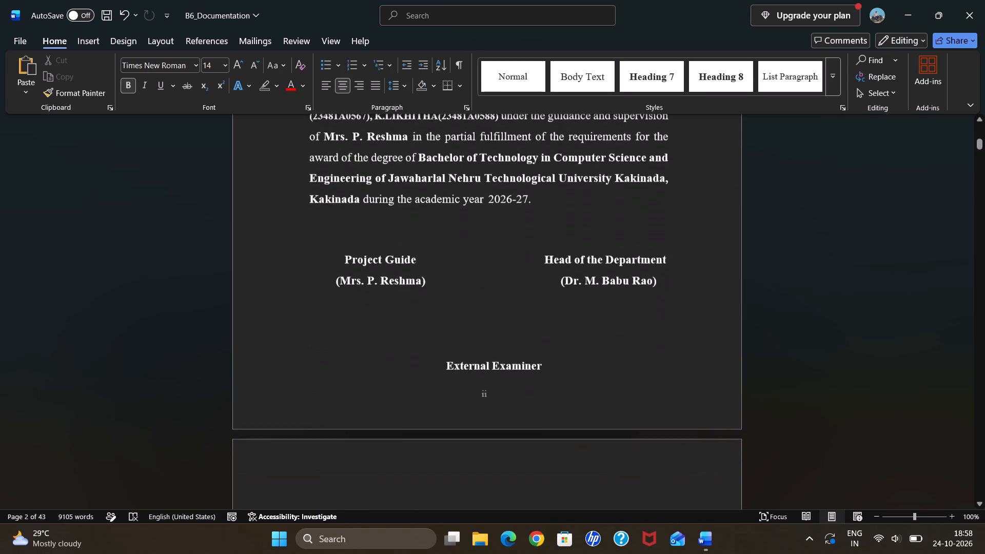
scroll(669, 296, "up", 1)
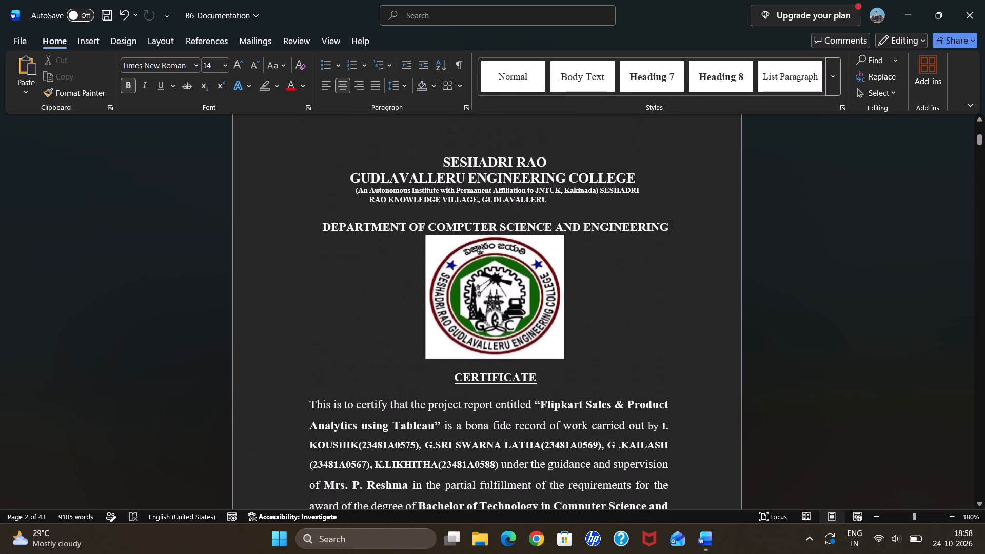
scroll(669, 296, "up", 2)
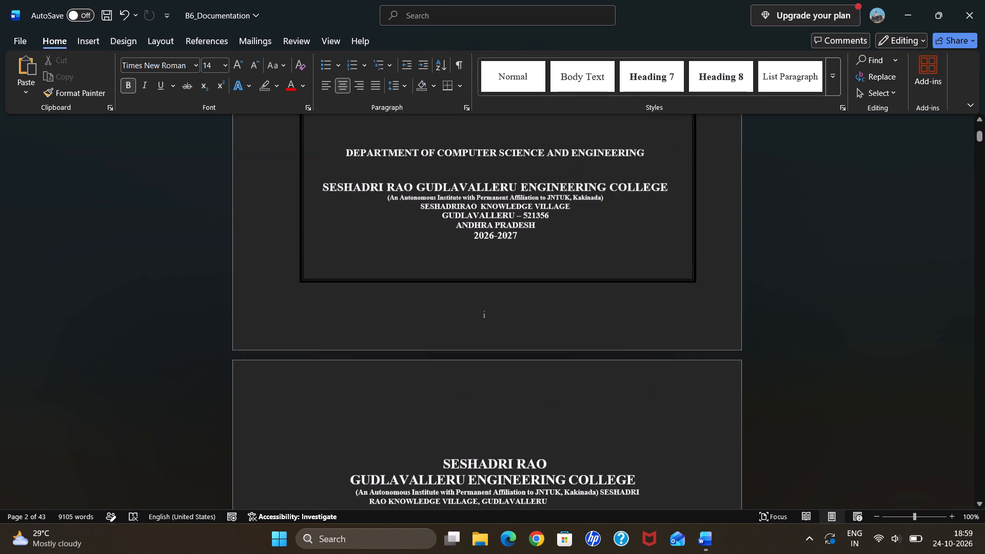
scroll(669, 296, "up", 1)
scroll(669, 296, "down", 3)
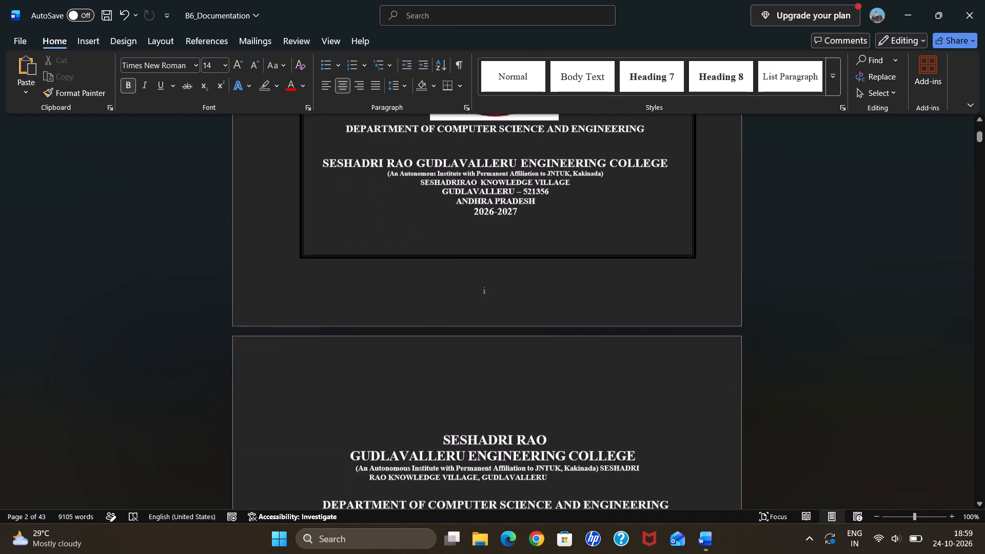
scroll(669, 296, "down", 1)
left_click(525, 276)
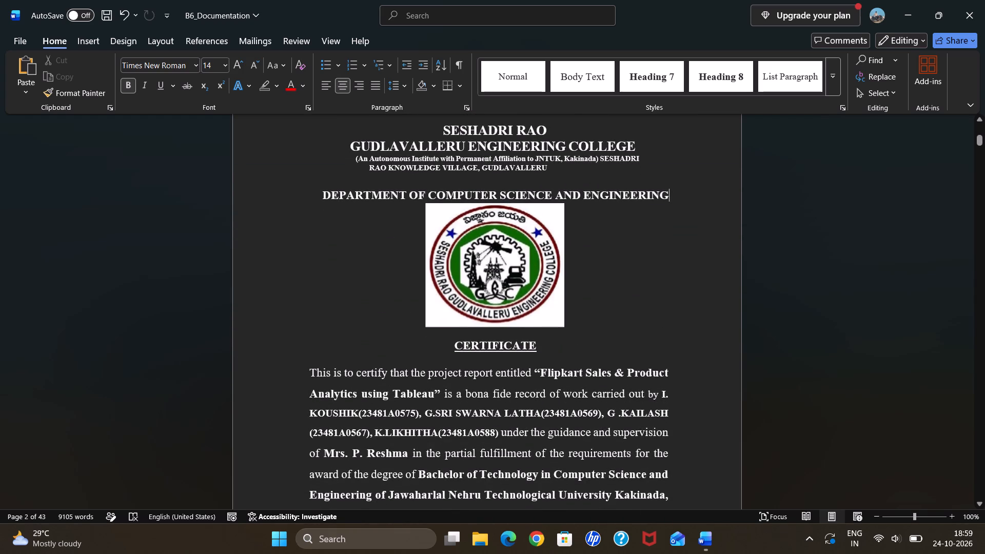
left_click_drag(525, 276, 525, 283)
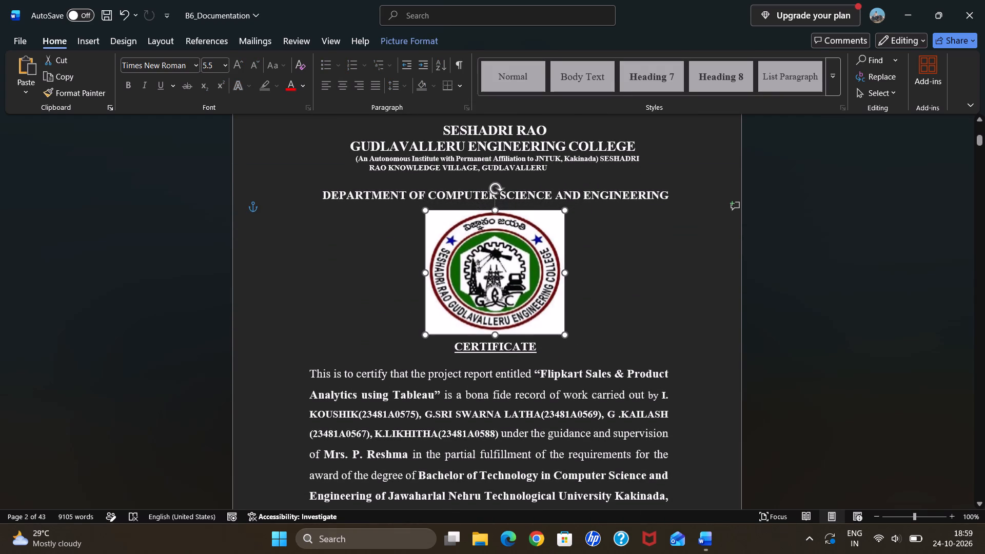
left_click_drag(525, 283, 525, 284)
left_click(599, 284)
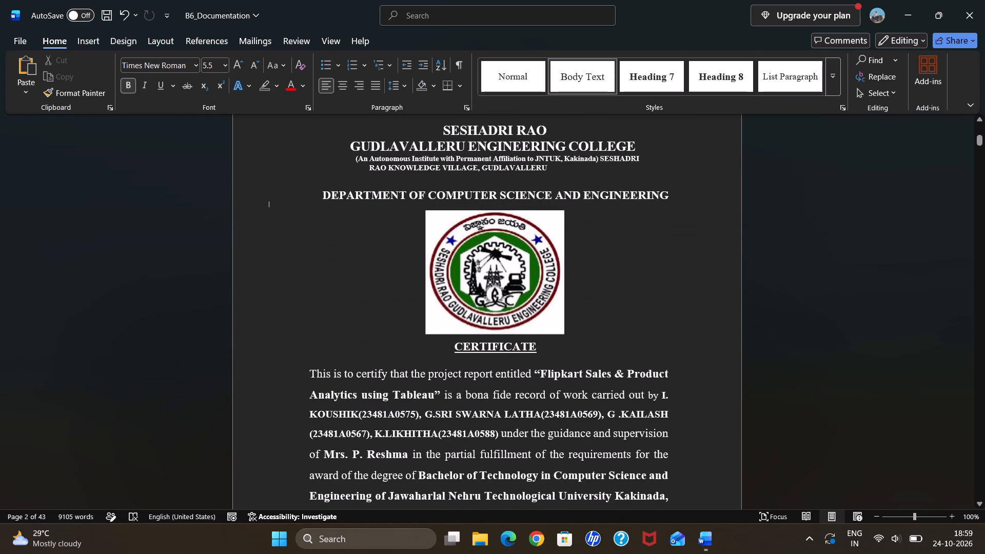
Review the front matter from the Acknowledgement through the Abstract and Table of Contents to the lists of figures and tables.
scroll(599, 284, "down", 5)
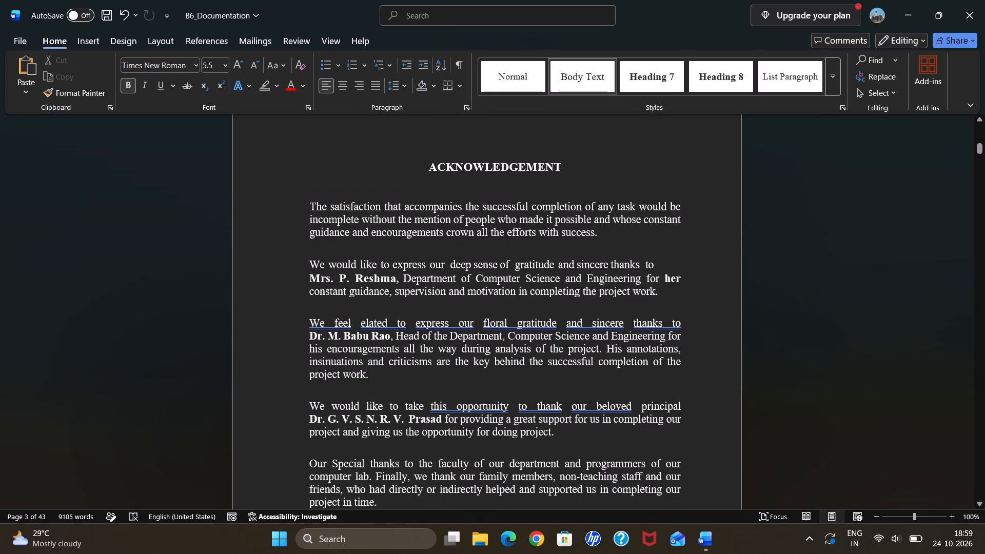
scroll(599, 284, "down", 4)
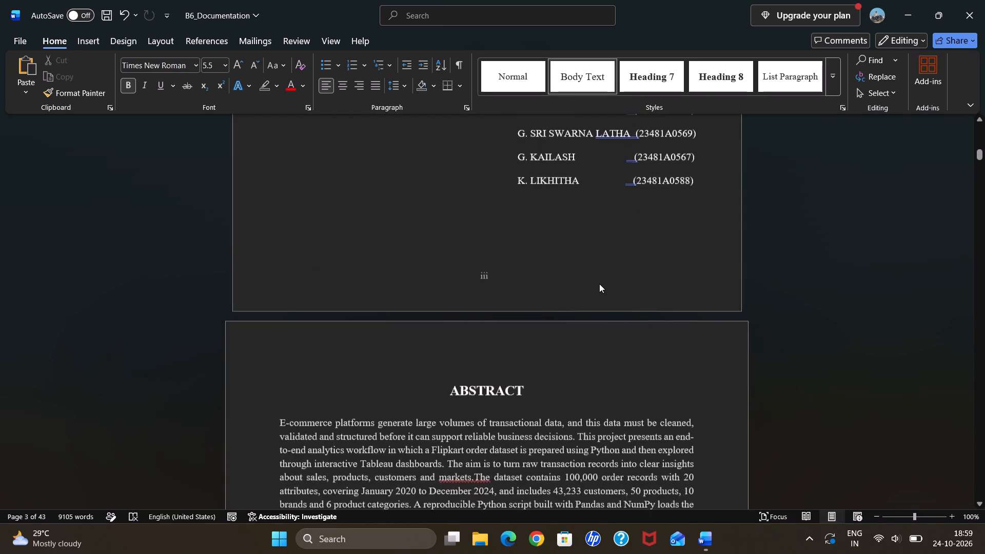
scroll(599, 284, "down", 4)
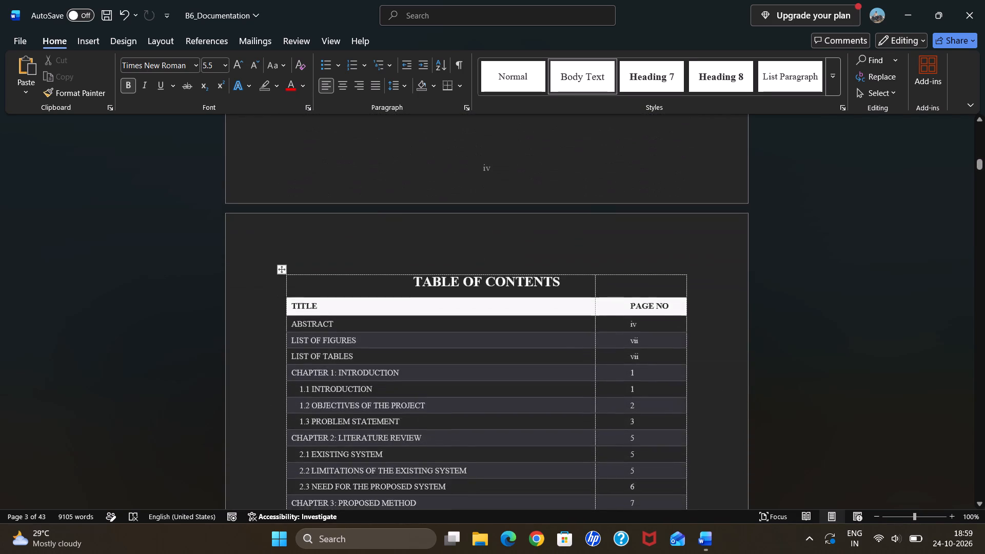
scroll(599, 284, "down", 3)
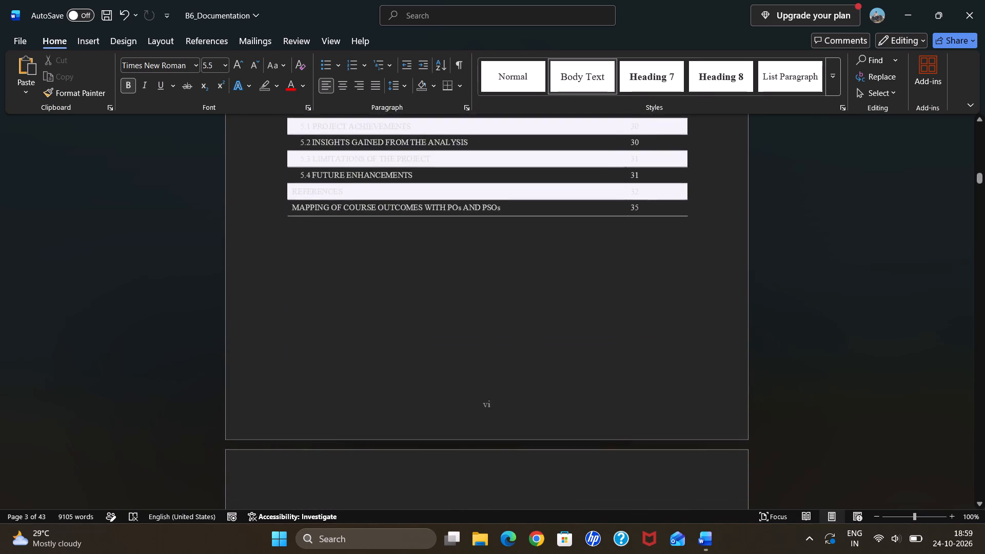
scroll(599, 284, "down", 2)
left_click(599, 284)
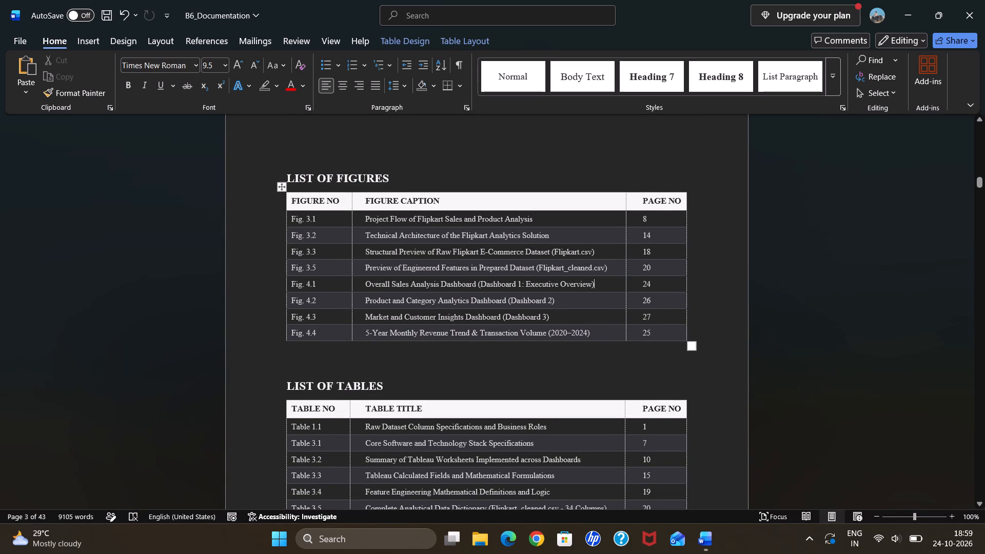
scroll(599, 284, "down", 1)
scroll(599, 284, "up", 2)
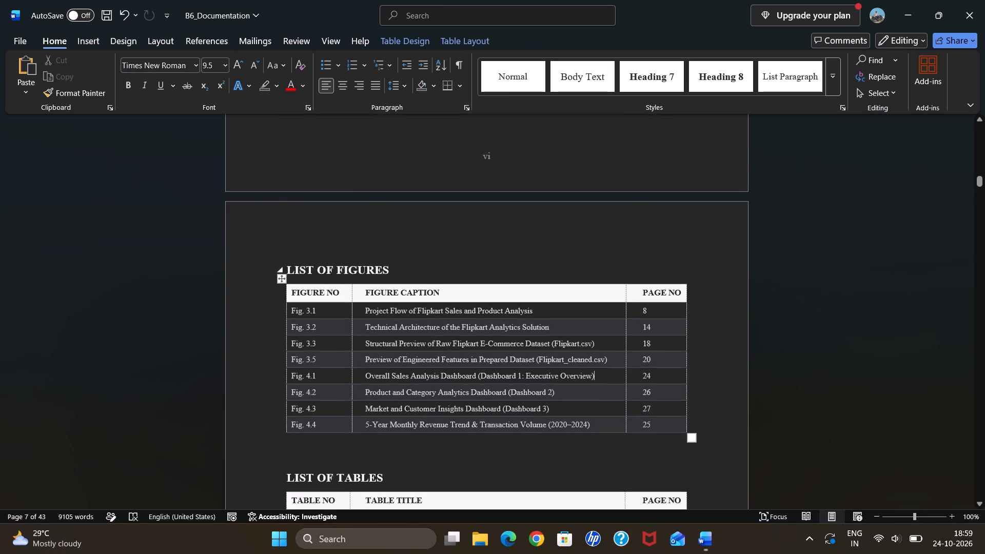
scroll(493, 255, "up", 4)
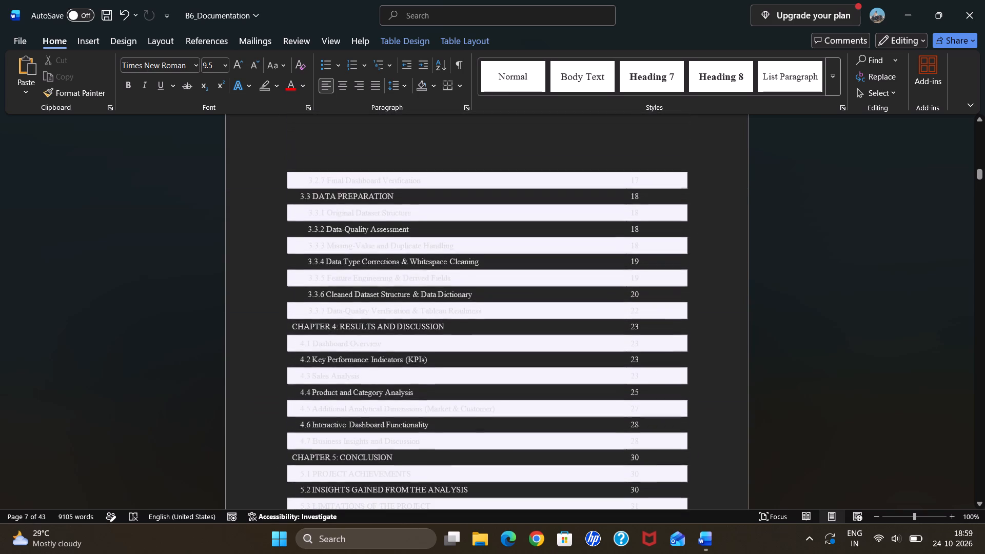
scroll(493, 255, "up", 5)
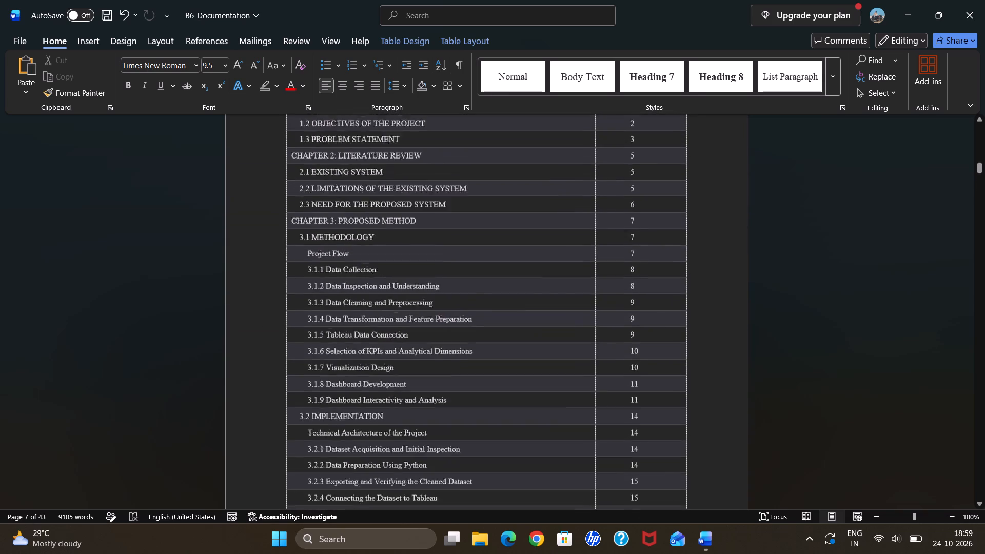
scroll(493, 255, "up", 1)
scroll(493, 255, "down", 5)
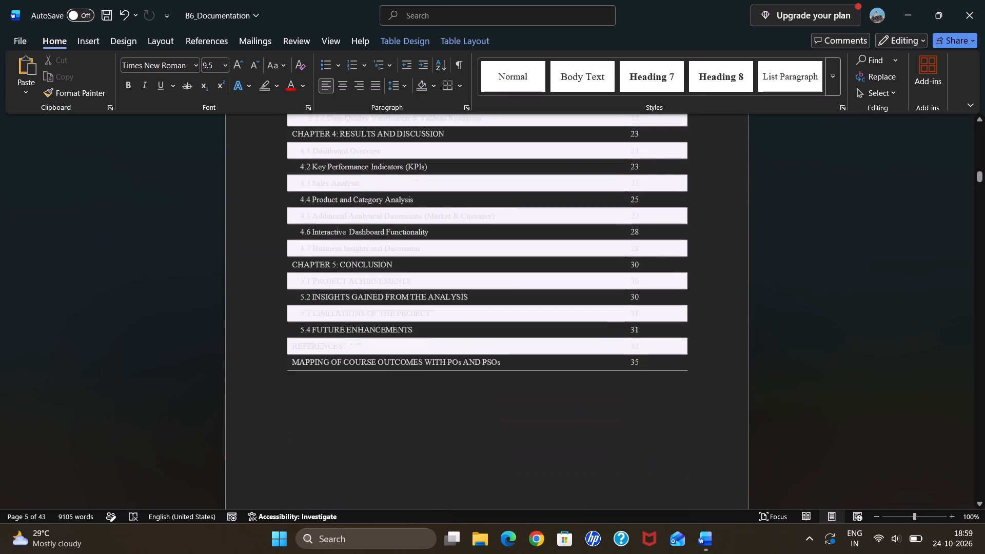
scroll(493, 255, "down", 2)
Centre the "LIST OF FIGURES" and "LIST OF TABLES" headings above their tables.
scroll(493, 255, "up", 1)
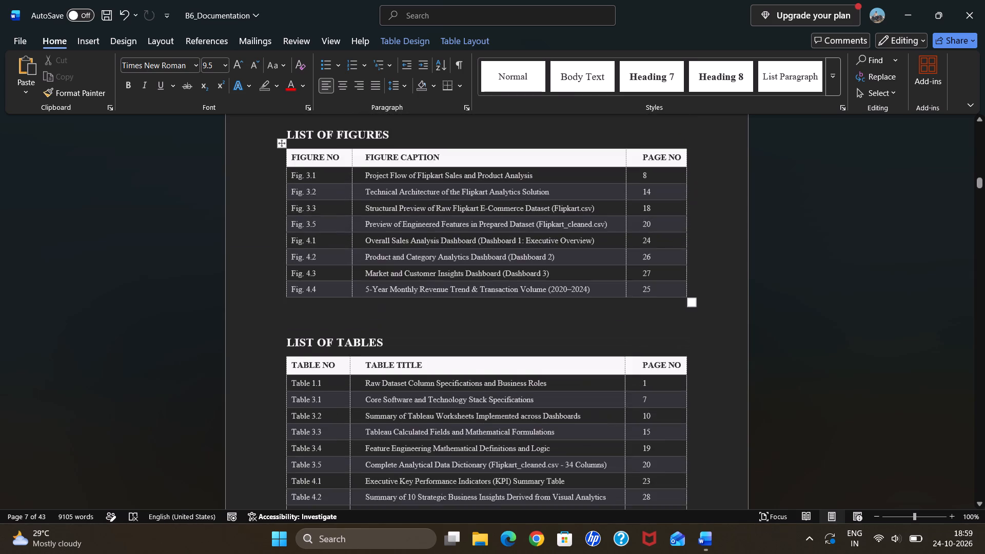
scroll(493, 255, "up", 1)
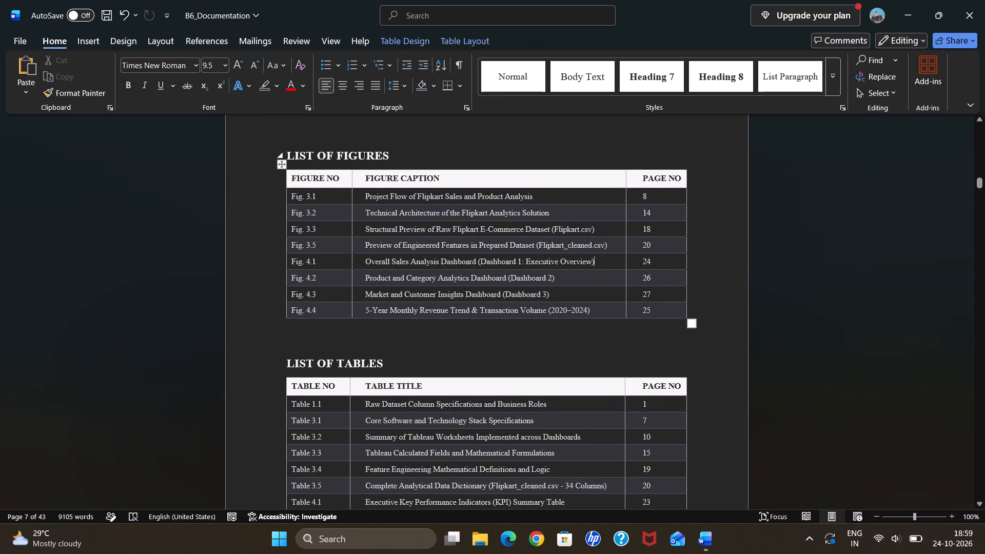
left_click_drag(387, 156, 293, 156)
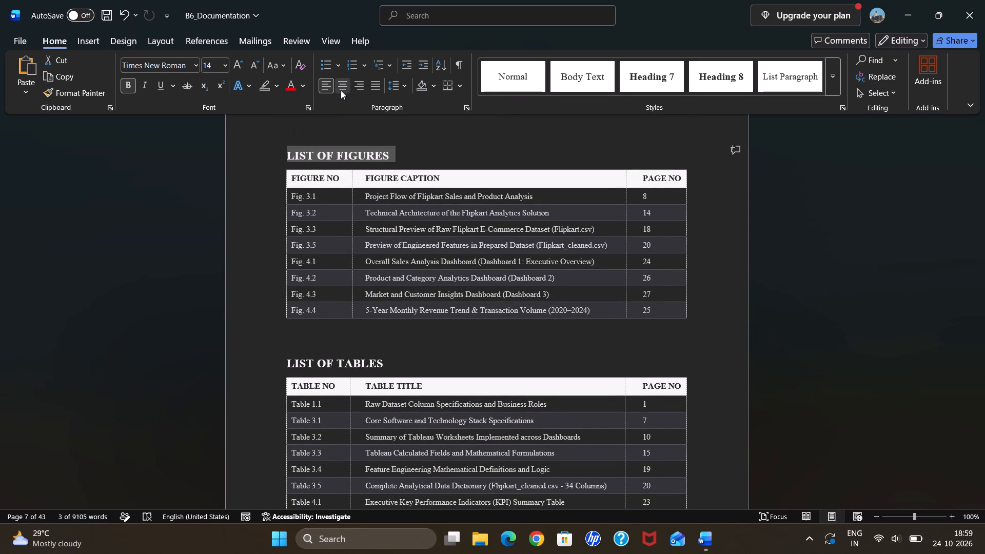
left_click(341, 89)
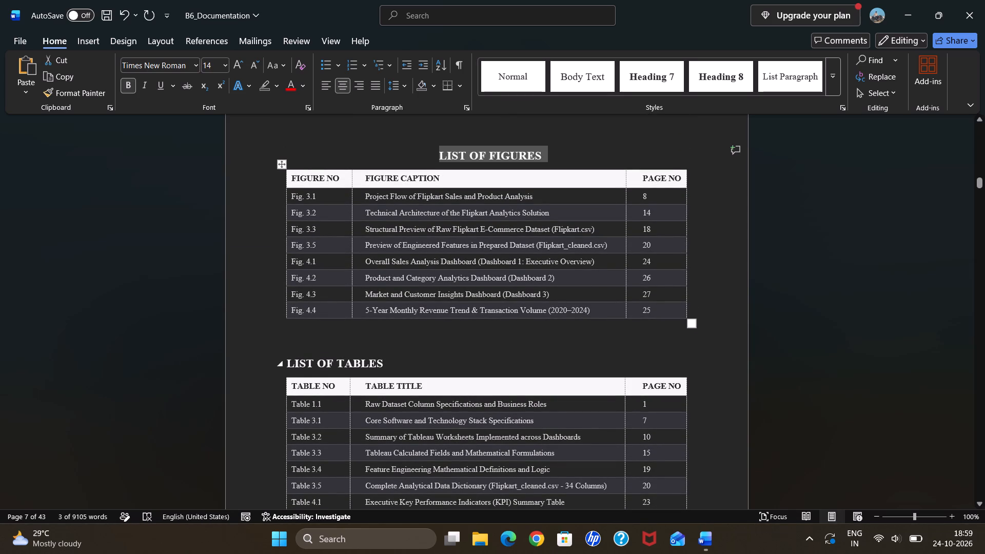
left_click_drag(387, 365, 274, 367)
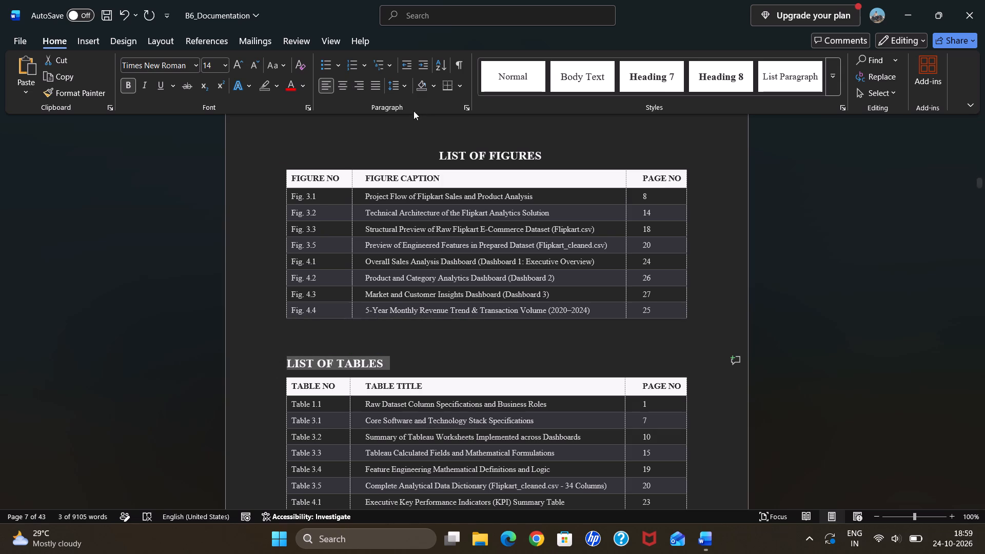
left_click(340, 86)
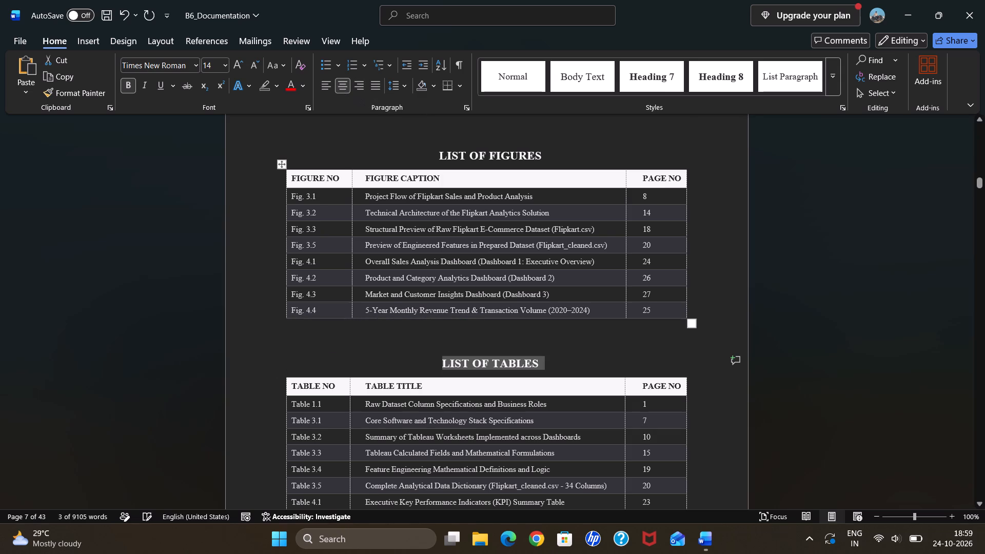
Centre the "CHAPTER 1: INTRODUCTION" heading.
scroll(459, 351, "down", 5)
scroll(459, 351, "up", 1)
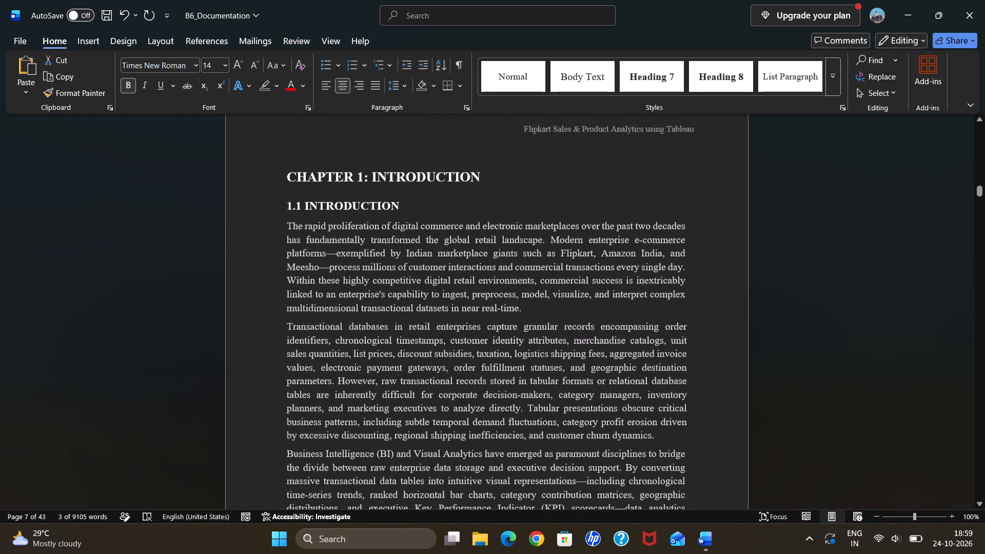
left_click_drag(490, 173, 296, 178)
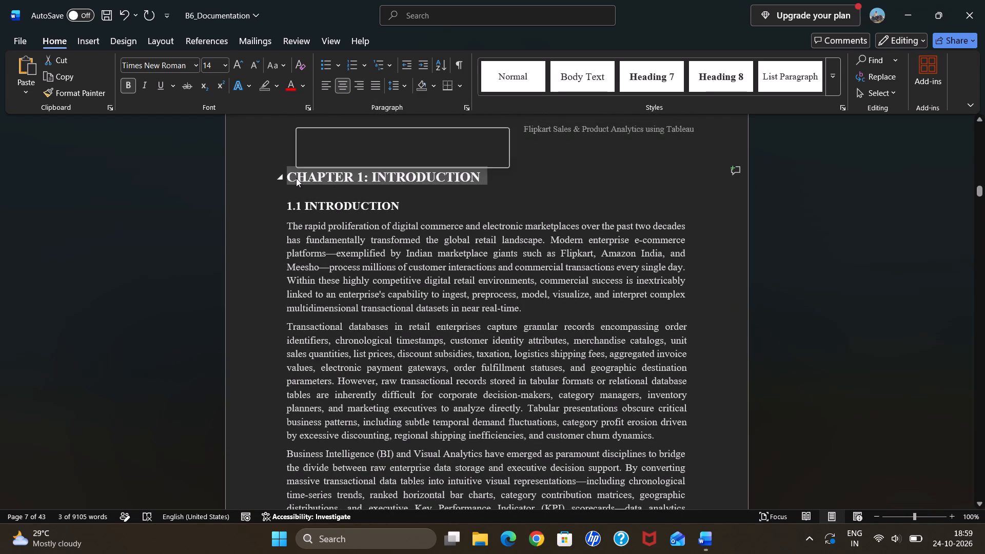
left_click(342, 84)
Centre the "CHAPTER 2: LITERATURE REVIEW" heading.
scroll(420, 283, "down", 4)
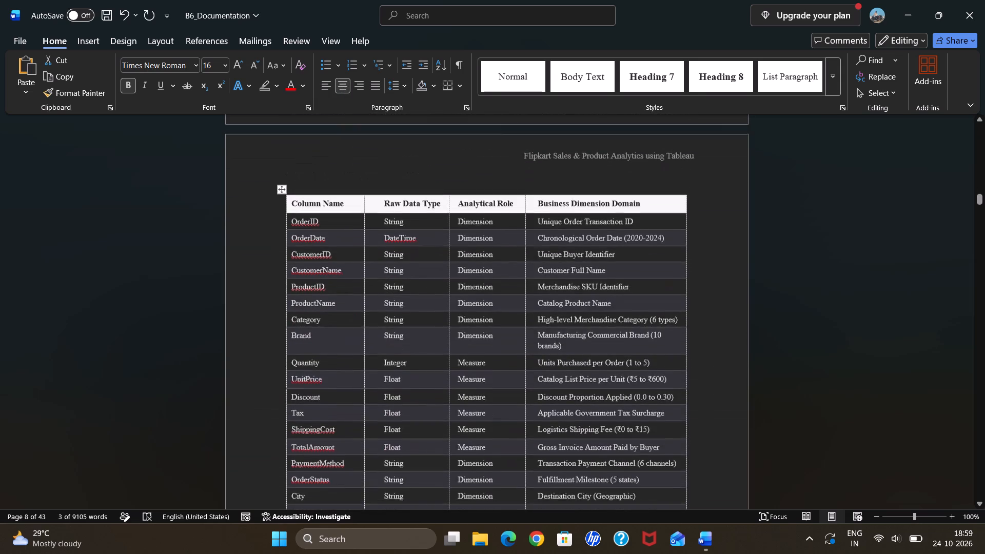
scroll(420, 283, "down", 6)
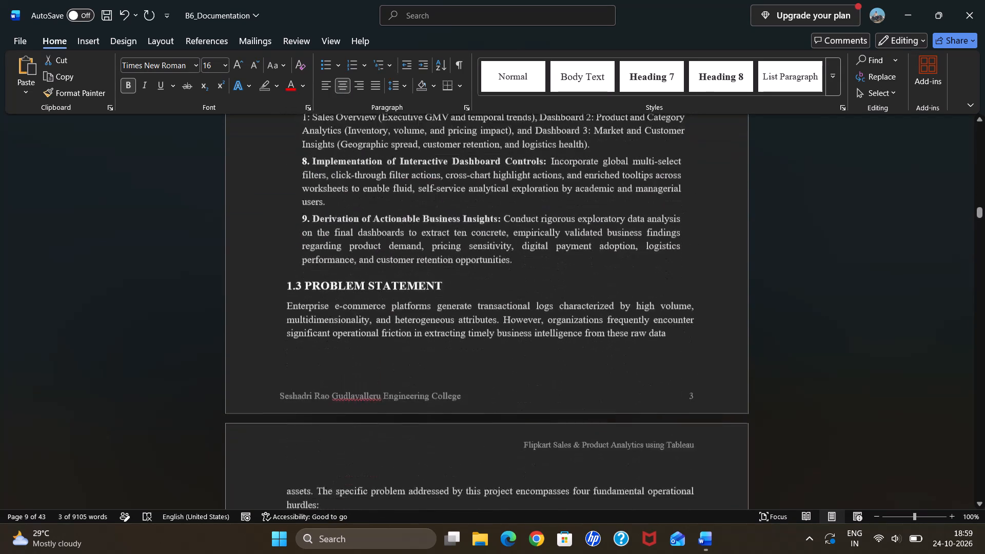
scroll(420, 283, "down", 4)
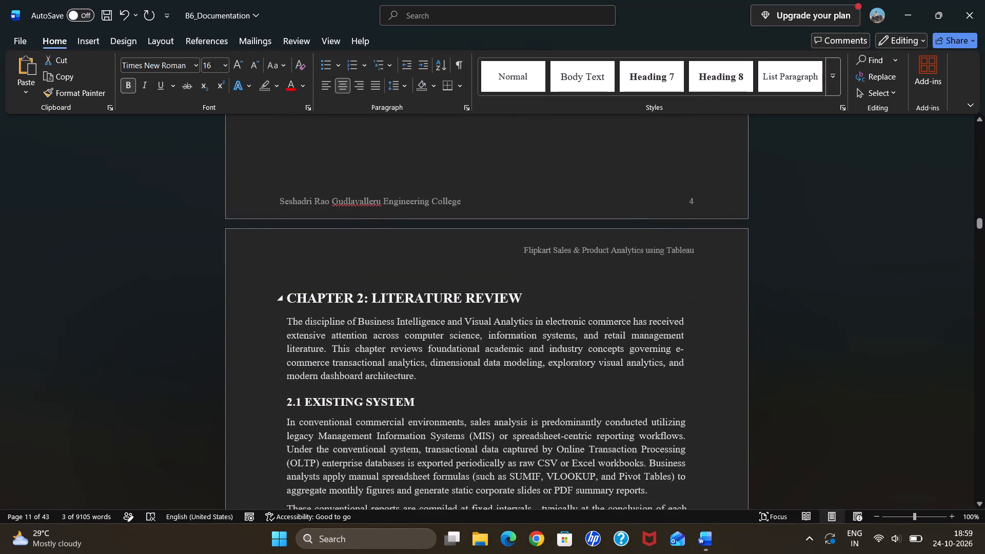
left_click_drag(526, 294, 272, 292)
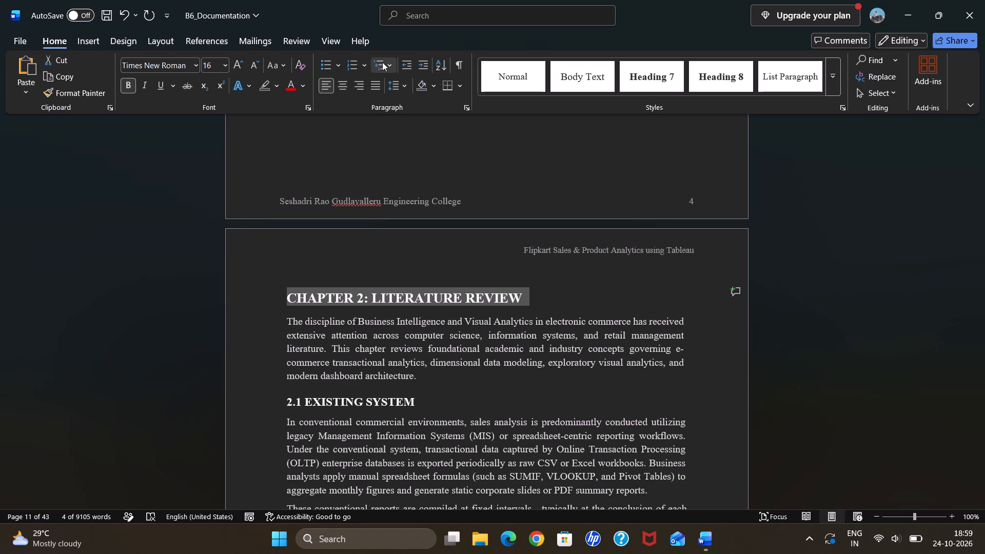
left_click(336, 84)
Centre the "CHAPTER 3: PROPOSED METHOD" heading.
scroll(405, 304, "down", 3)
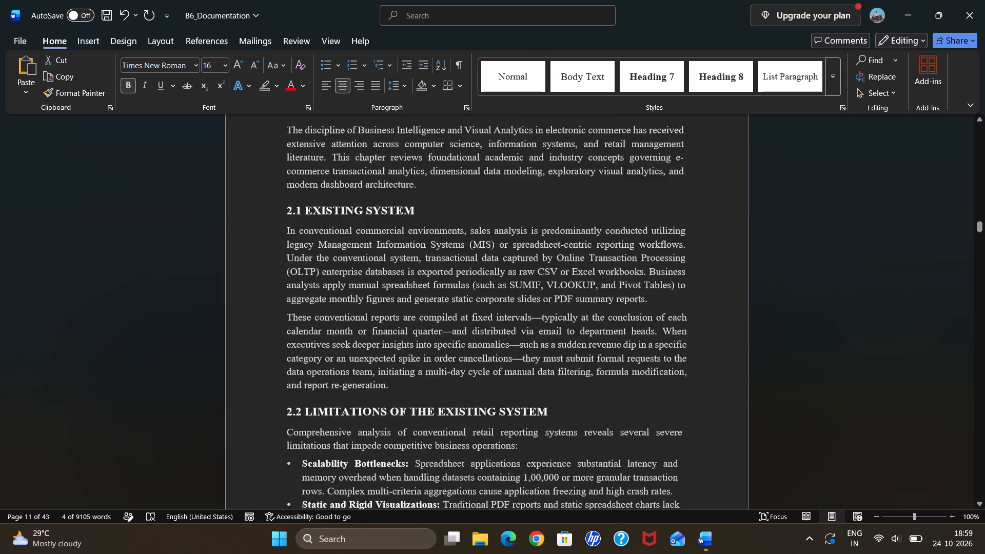
scroll(405, 304, "down", 3)
scroll(405, 304, "up", 3)
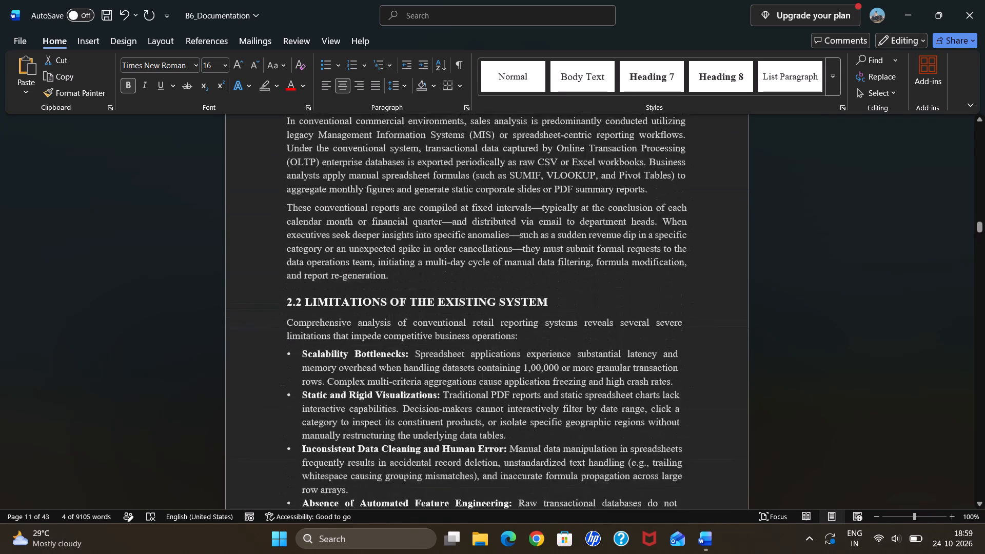
scroll(405, 304, "down", 6)
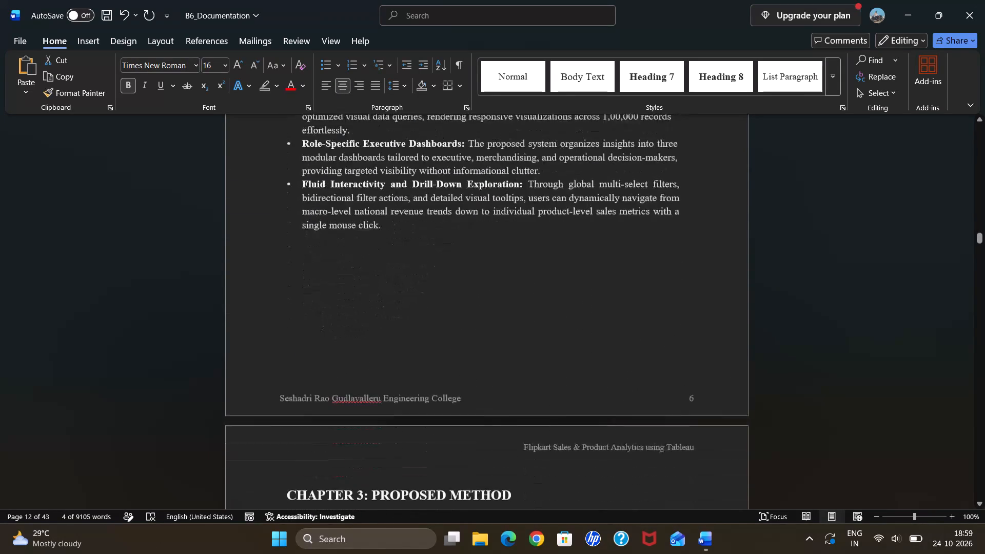
scroll(405, 304, "down", 1)
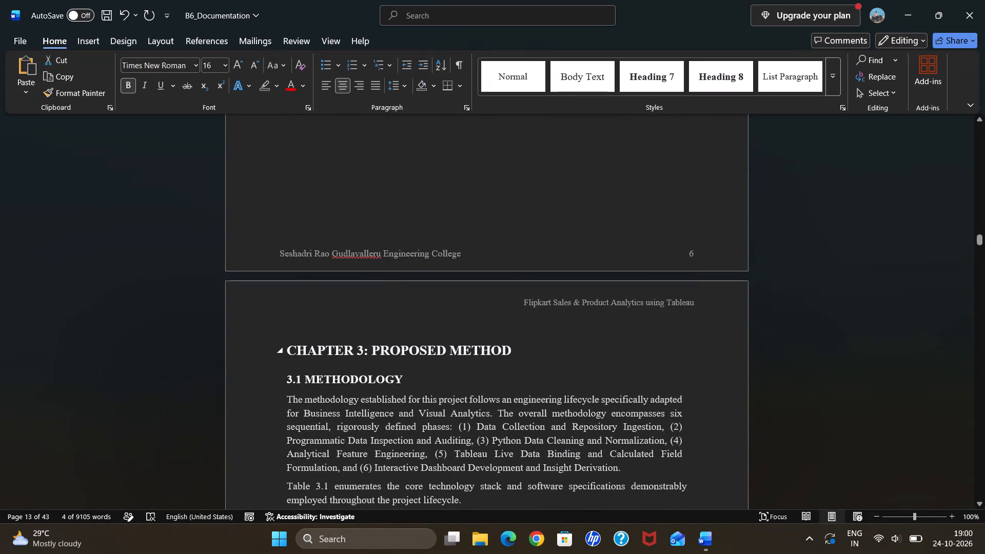
left_click_drag(519, 347, 409, 345)
left_click_drag(409, 345, 288, 346)
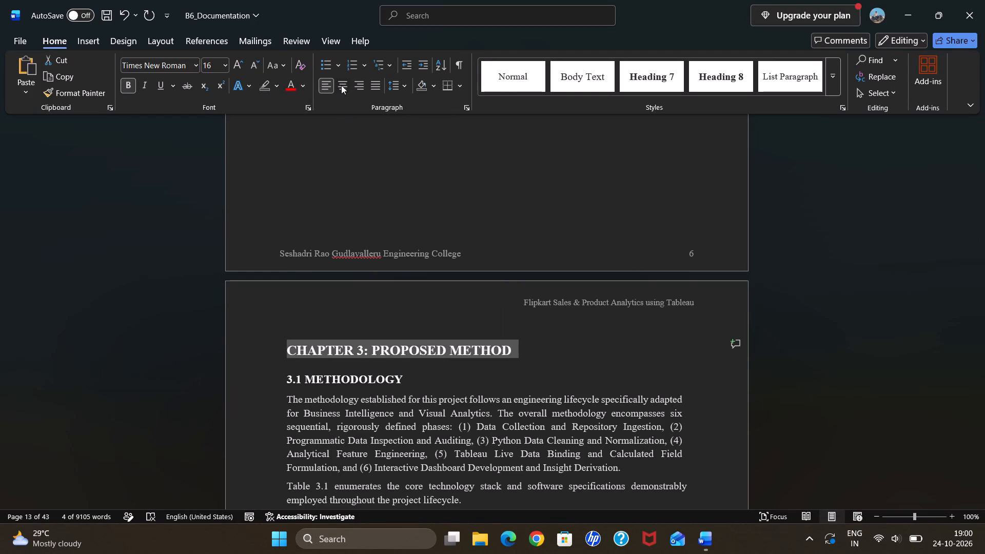
left_click(341, 85)
Set the crop picture position Offset Y of the Fig. 3.1 project flow image to -0.4 cm to hide its built-in title.
scroll(419, 363, "down", 4)
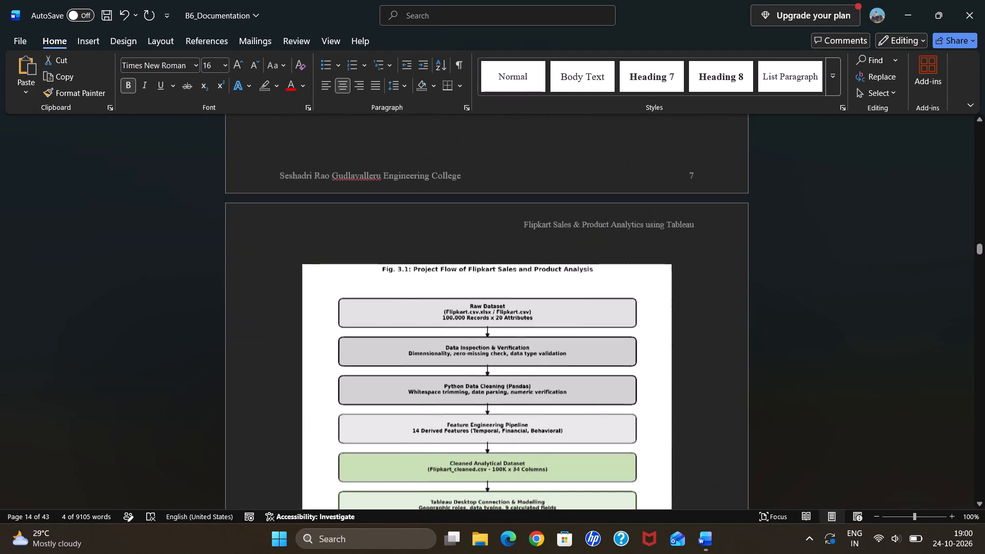
scroll(419, 363, "down", 1)
left_click(459, 334)
scroll(459, 334, "up", 1)
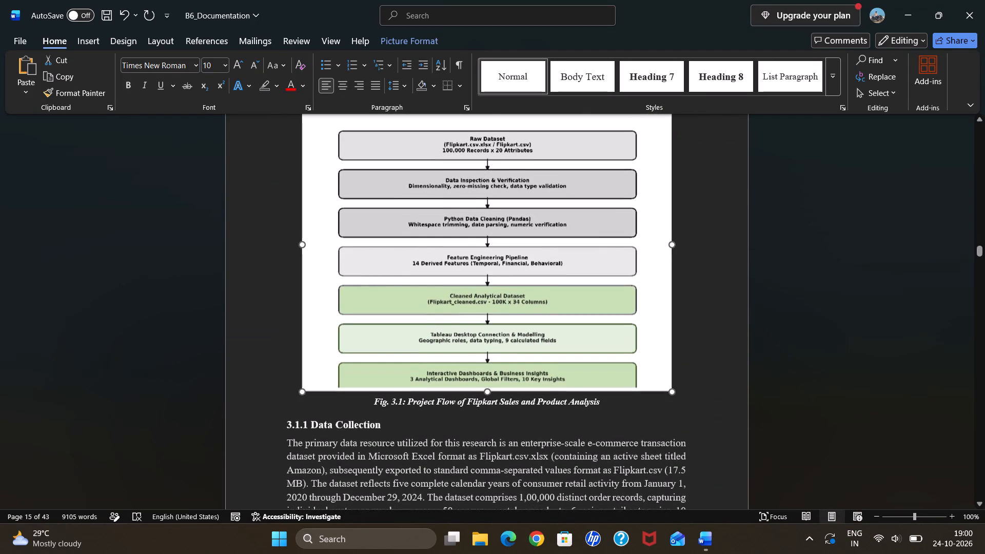
scroll(459, 334, "up", 1)
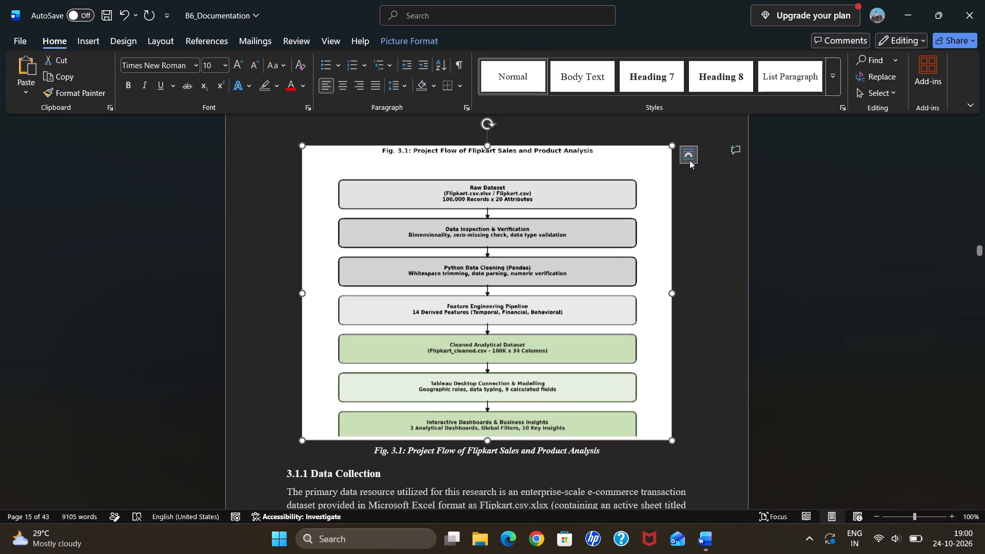
left_click(690, 155)
left_click(690, 155)
right_click(577, 245)
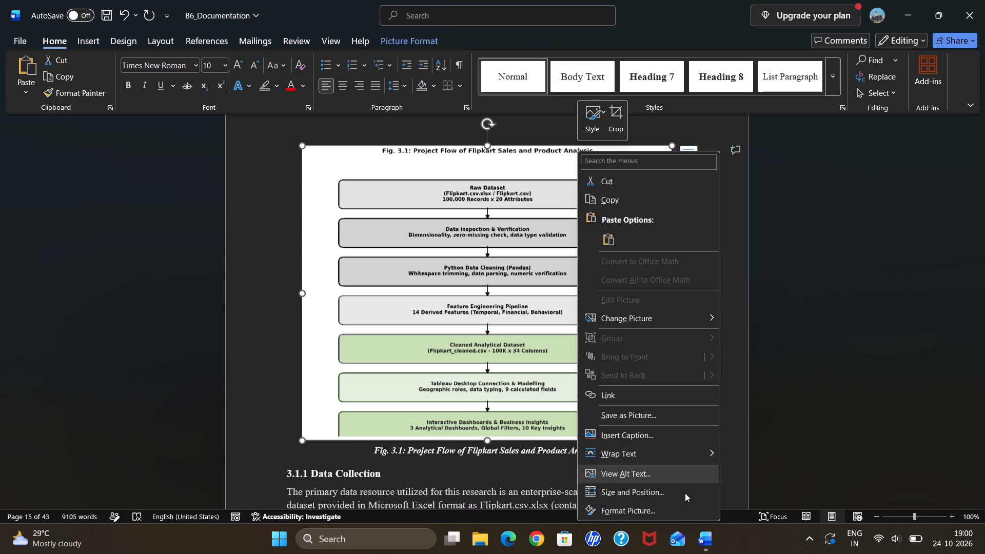
left_click(660, 509)
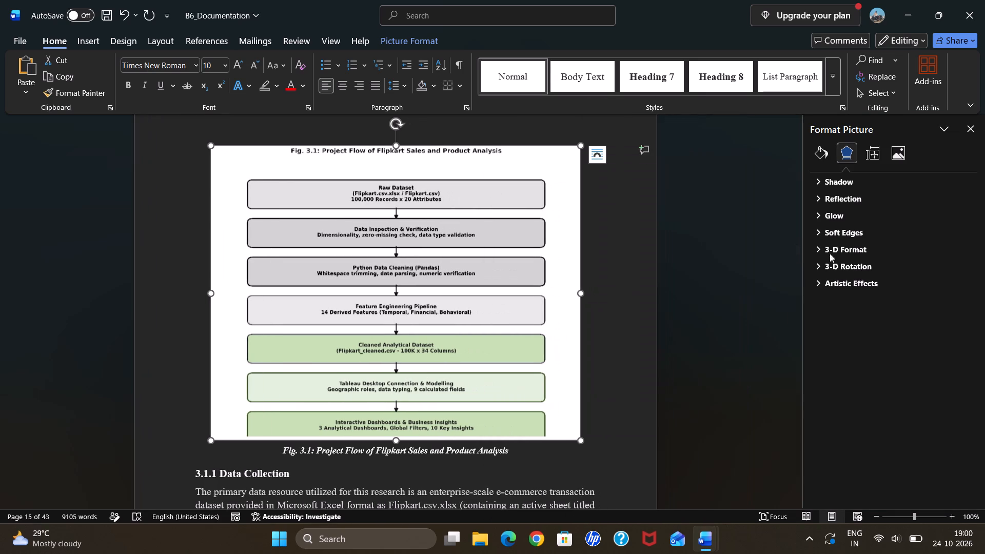
left_click(896, 151)
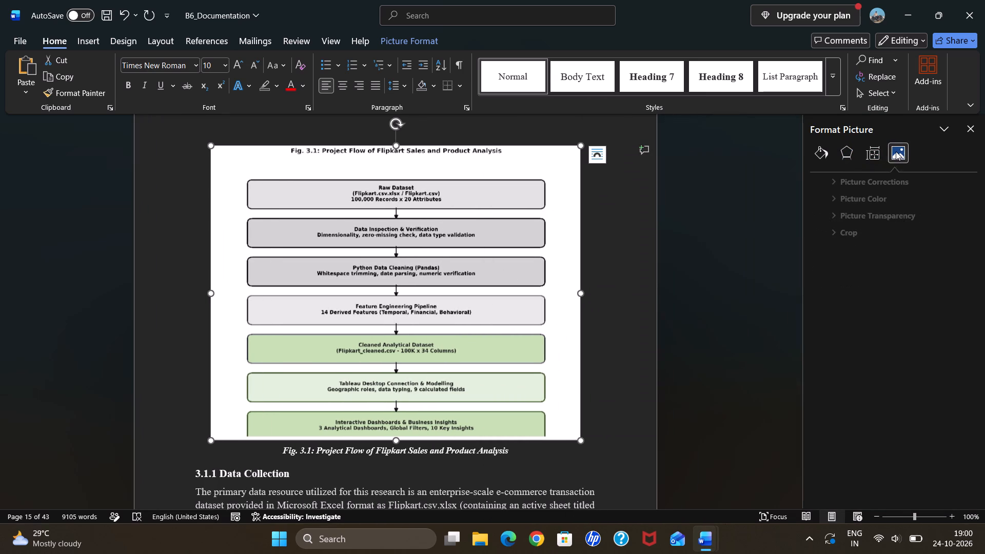
left_click(833, 234)
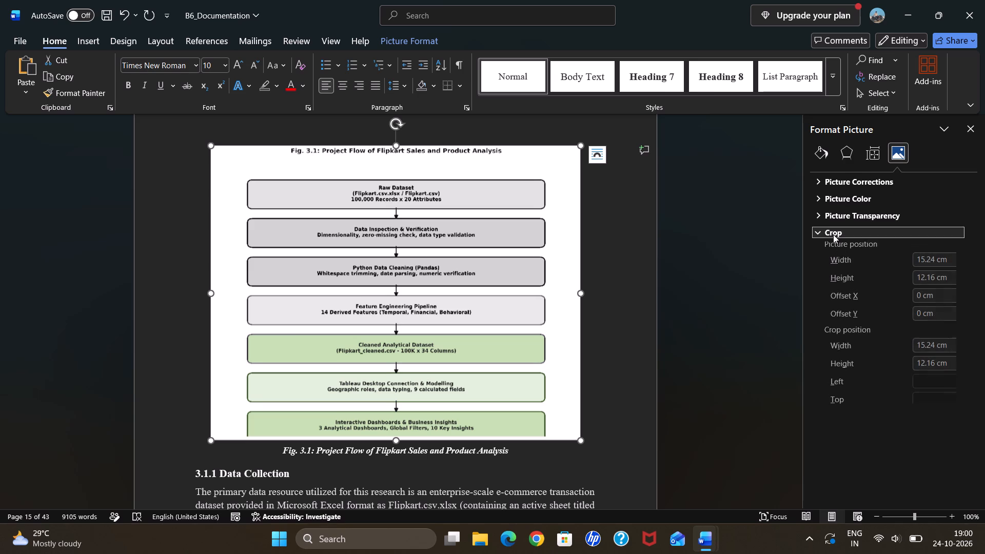
triple_click(959, 321)
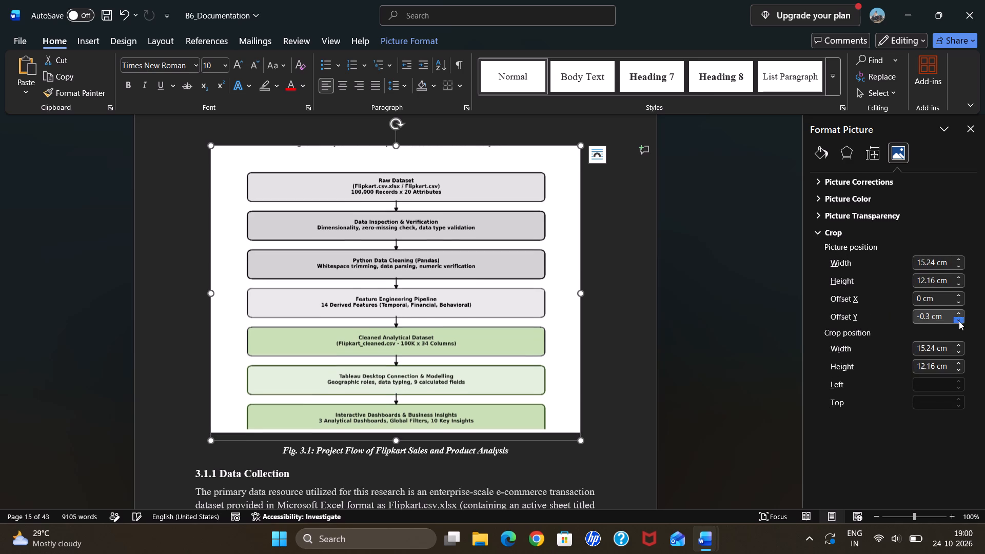
left_click(959, 321)
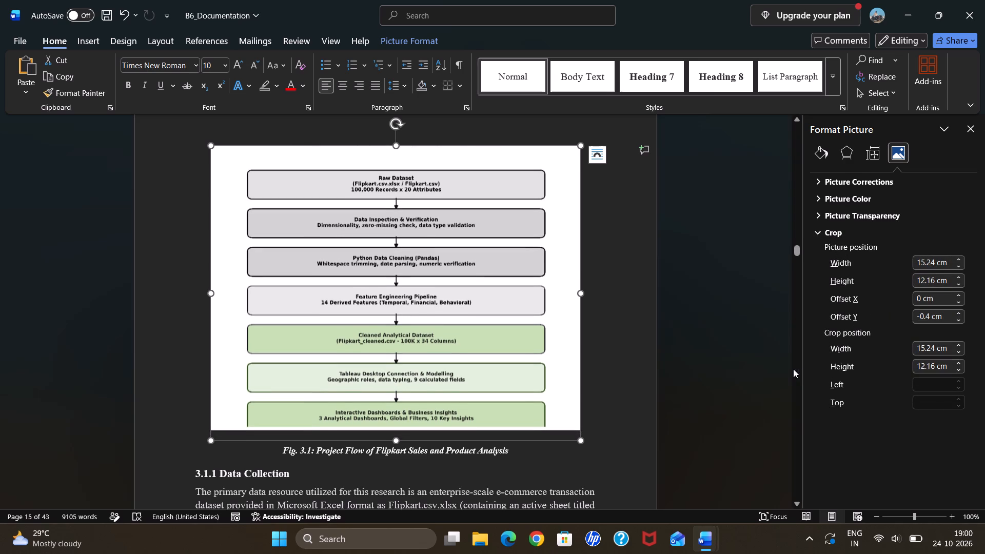
Set the crop picture position Offset Y of the Fig. 3.2 technical architecture image to -0.4 cm to hide its built-in title.
scroll(702, 411, "down", 5)
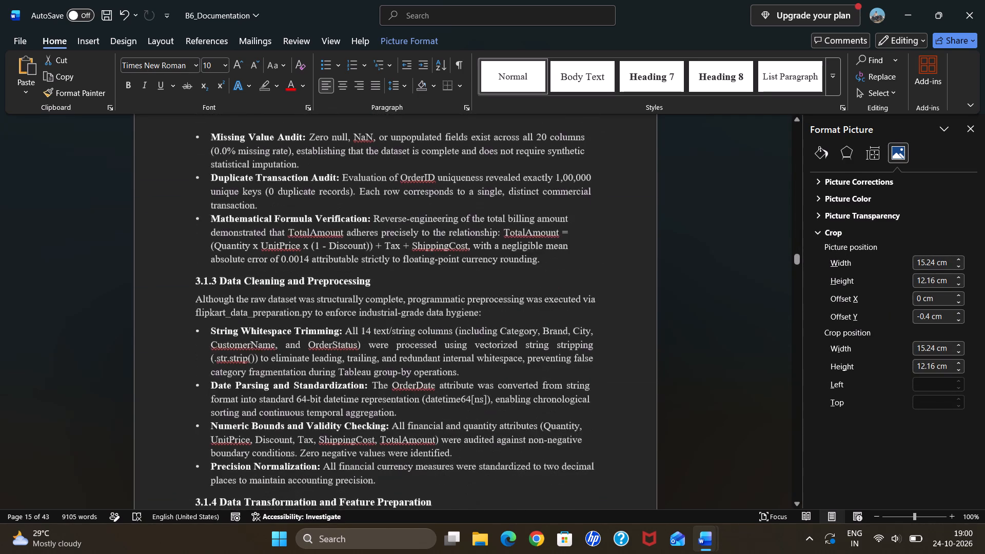
scroll(702, 411, "down", 2)
scroll(702, 411, "up", 1)
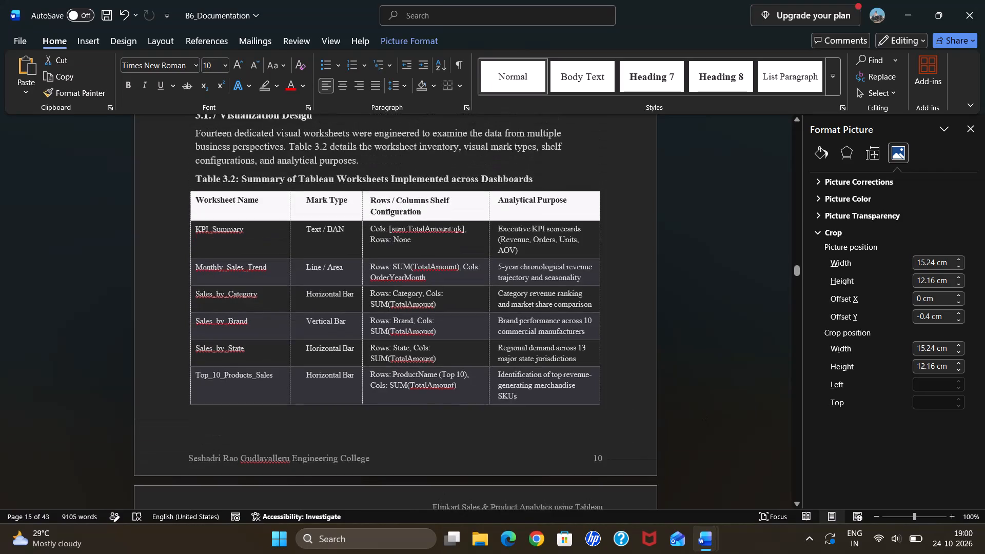
scroll(702, 411, "down", 3)
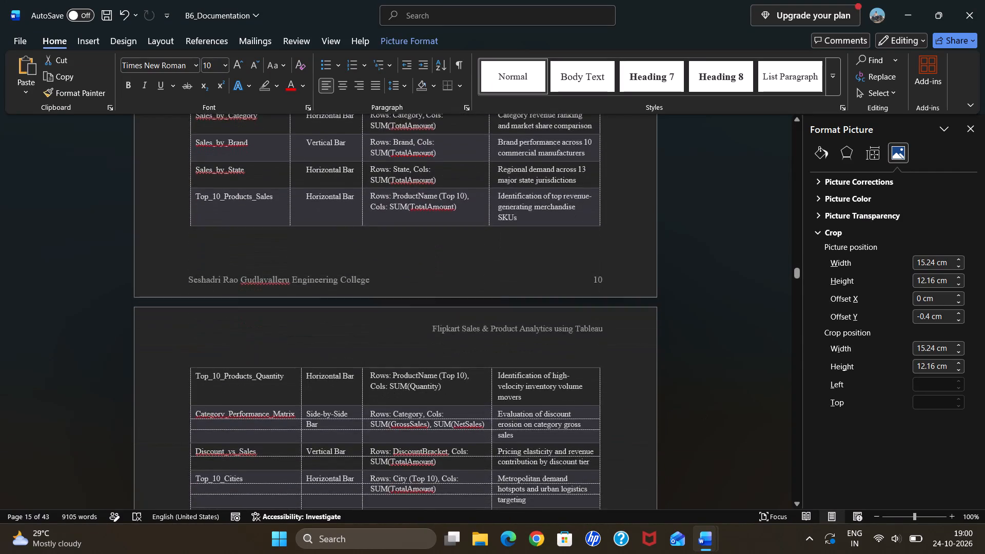
scroll(702, 411, "down", 6)
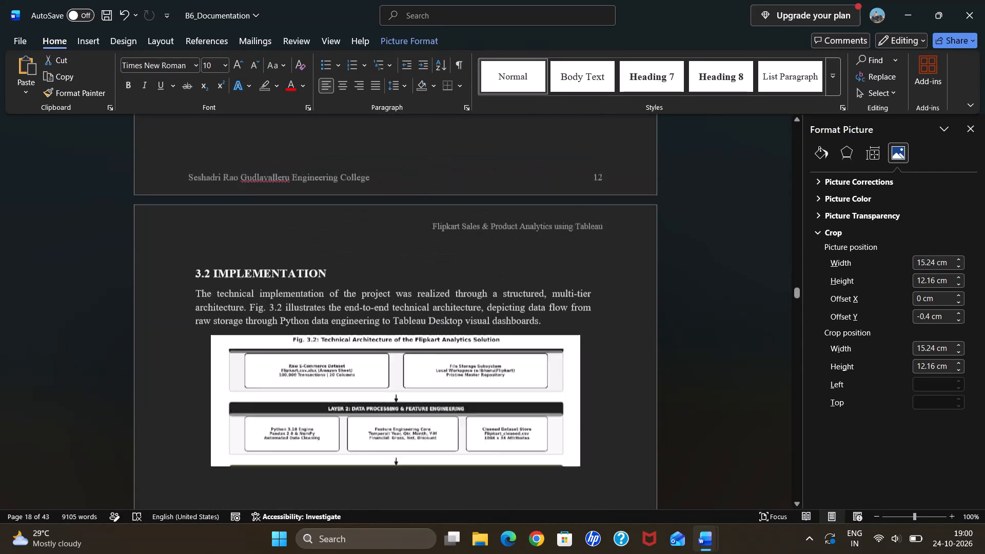
scroll(702, 411, "down", 1)
scroll(702, 411, "up", 1)
scroll(702, 411, "down", 1)
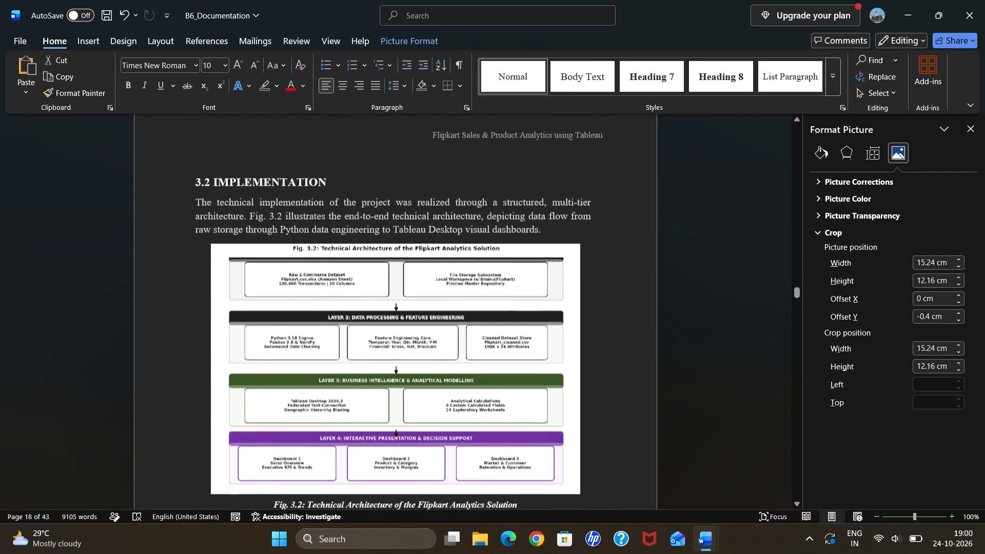
scroll(702, 411, "down", 1)
left_click(525, 383)
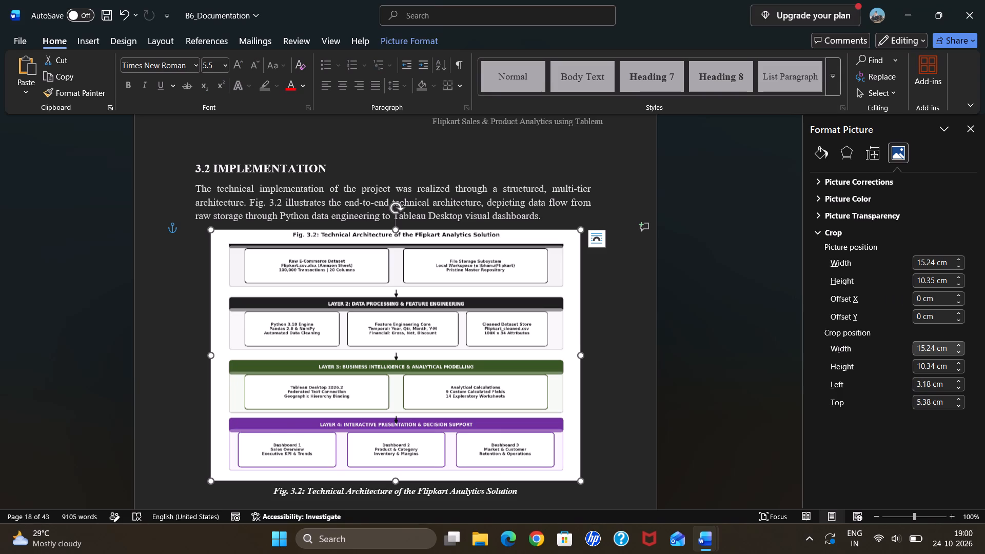
triple_click(961, 319)
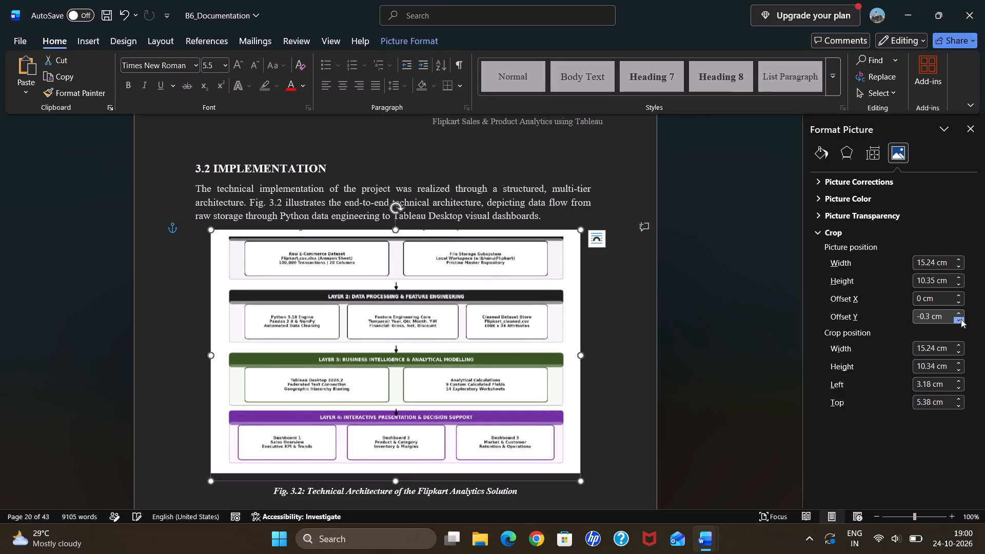
left_click(961, 319)
Review Chapter 3 from the Project Flow section to 3.2.7 Final Dashboard Verification, checking the page layout and figures.
scroll(696, 385, "down", 3)
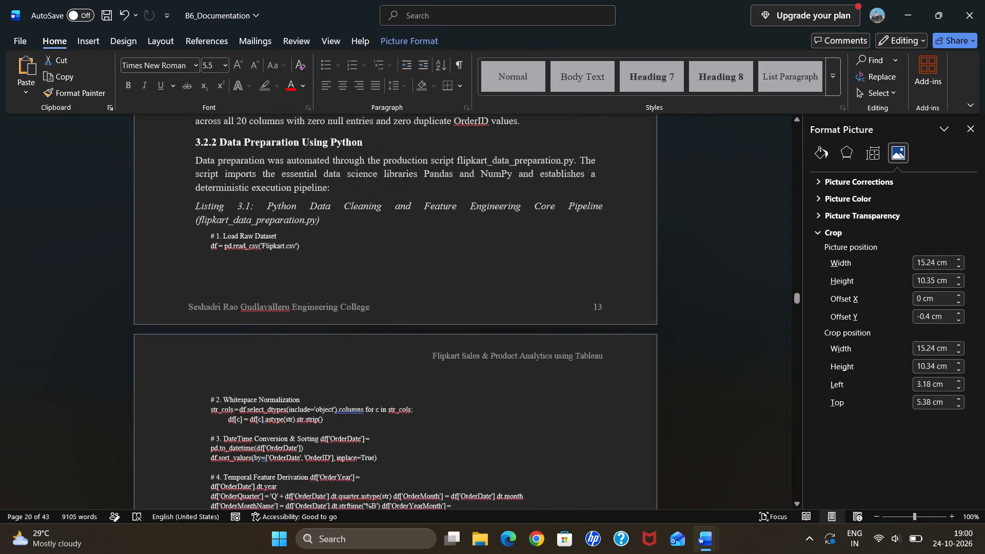
scroll(696, 385, "down", 4)
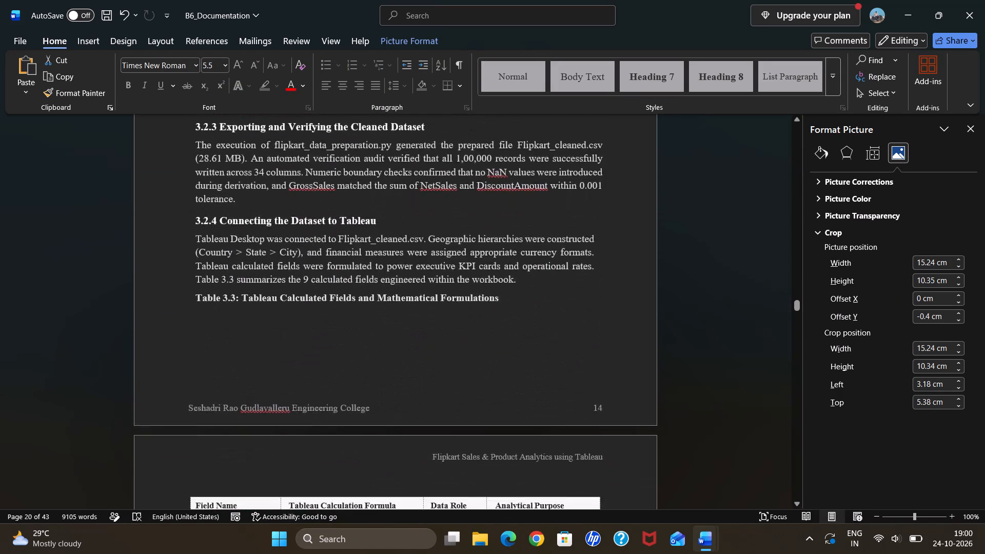
scroll(696, 385, "down", 5)
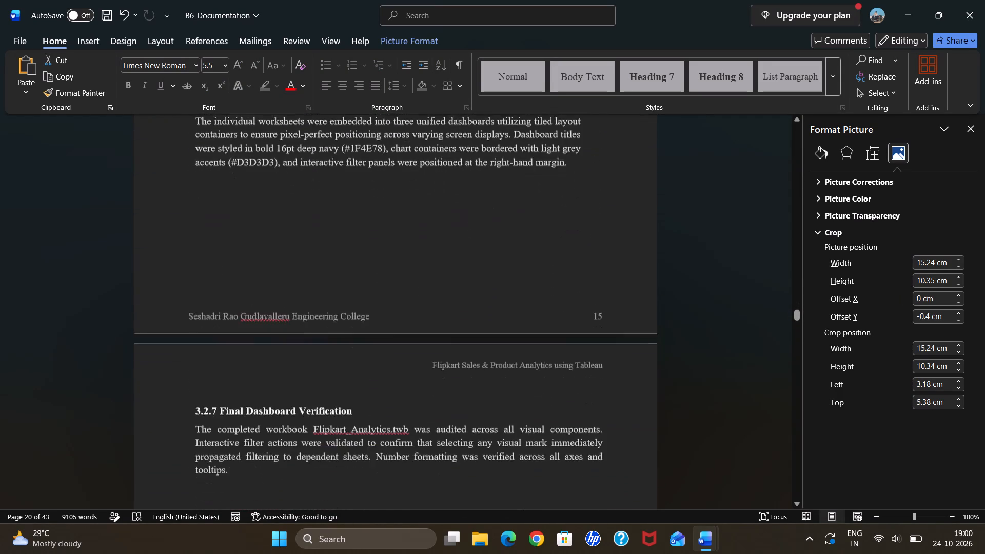
scroll(696, 385, "up", 7)
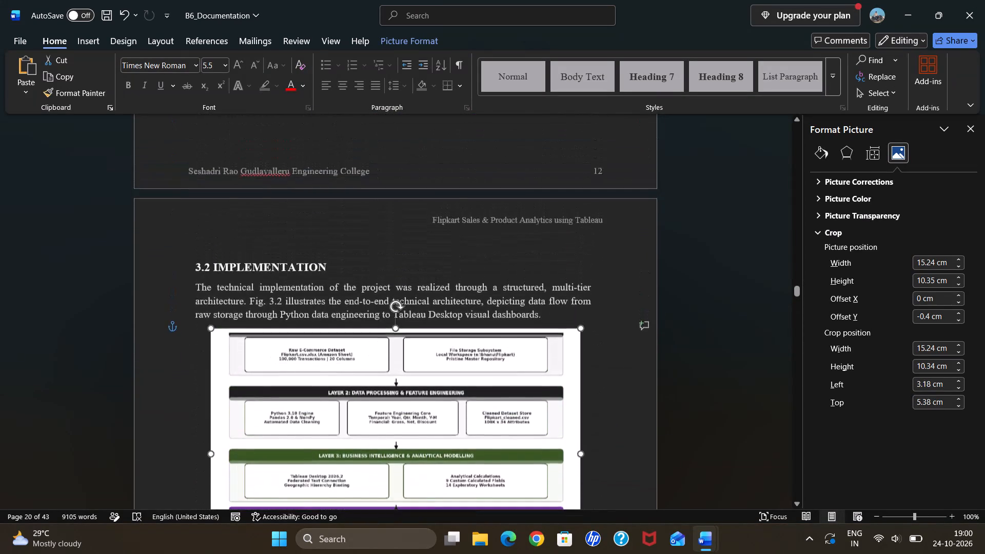
scroll(696, 385, "up", 10)
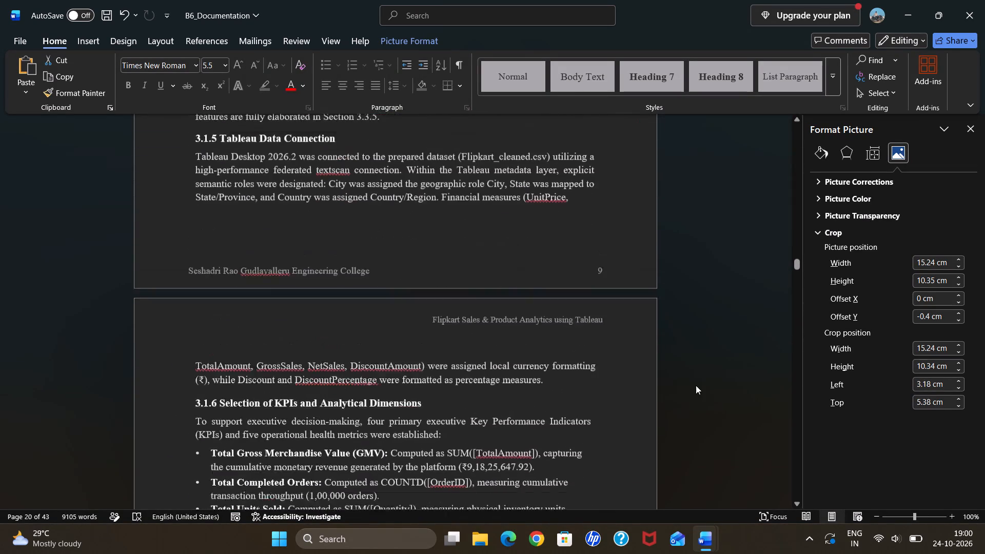
scroll(696, 385, "up", 18)
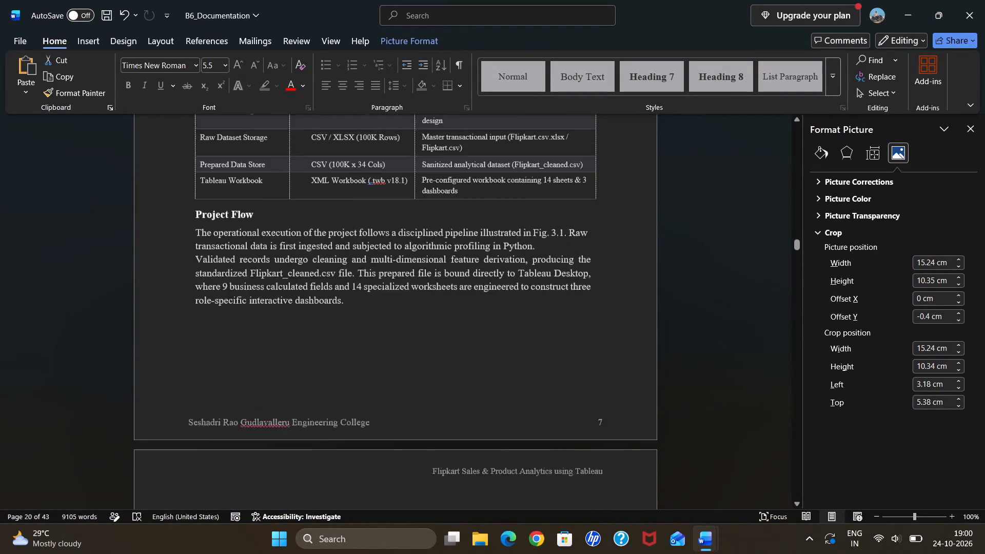
scroll(696, 385, "up", 1)
scroll(696, 385, "down", 1)
scroll(696, 385, "up", 1)
scroll(696, 385, "down", 11)
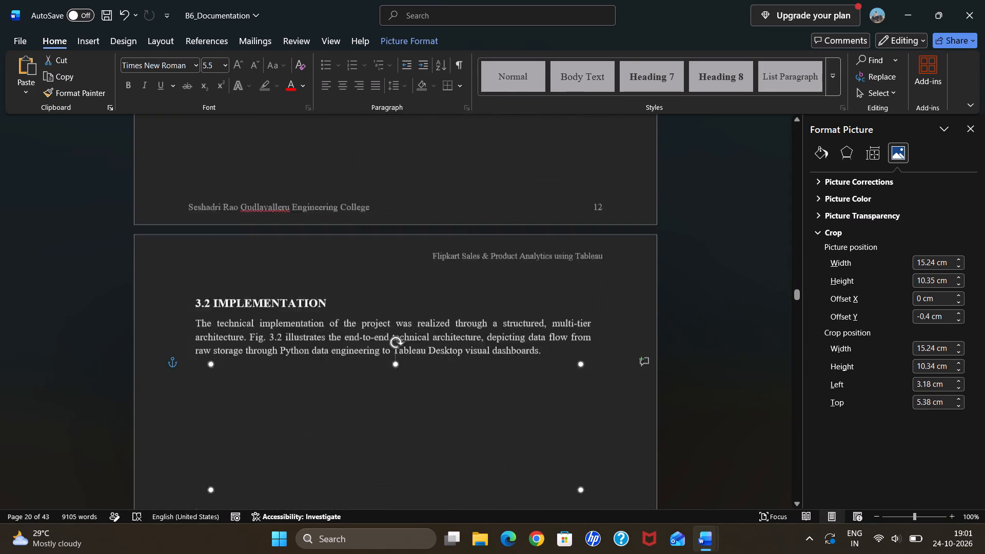
Set the crop picture position Offset Y of the Fig. 3.5 engineered features preview image to -0.3 cm to hide its built-in title.
scroll(696, 385, "down", 7)
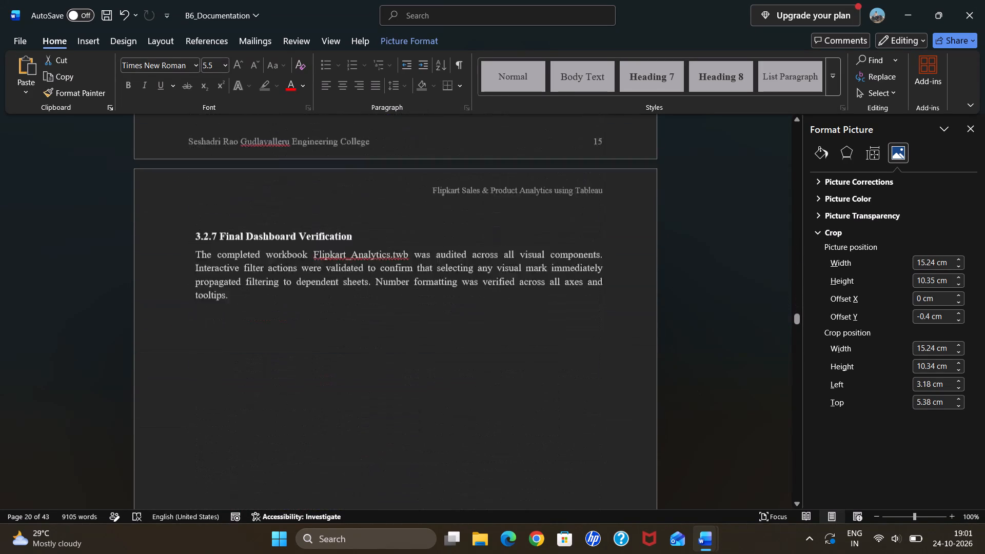
scroll(696, 385, "down", 7)
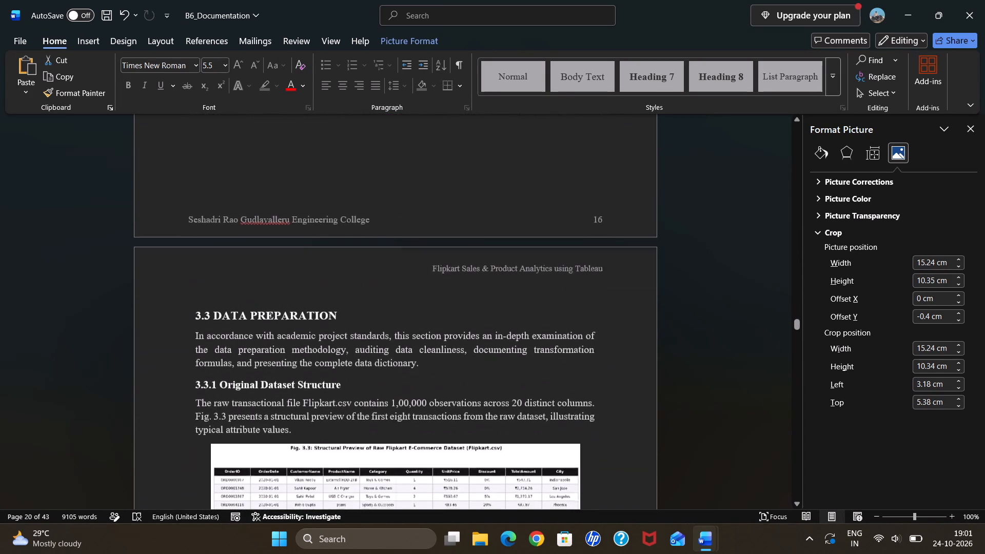
scroll(696, 385, "down", 11)
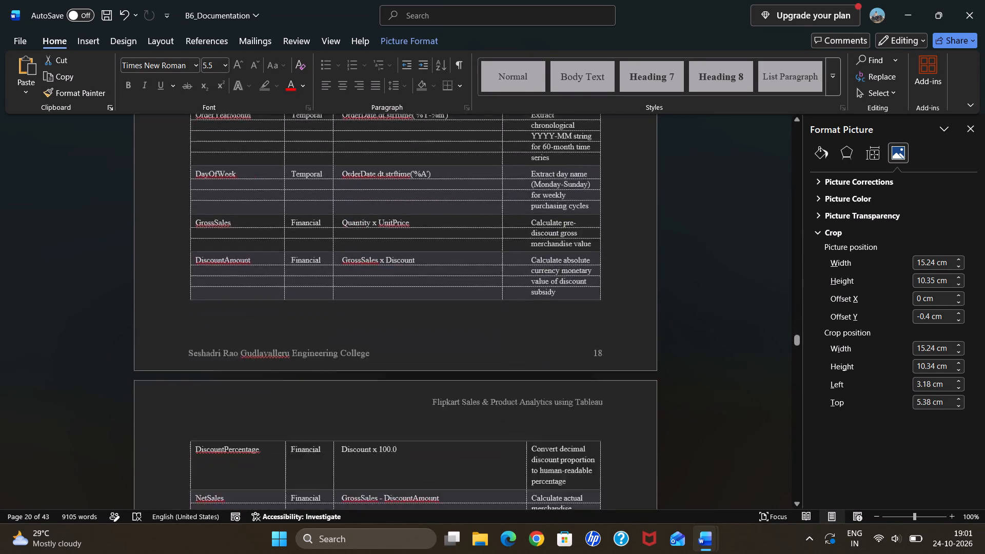
scroll(696, 385, "down", 10)
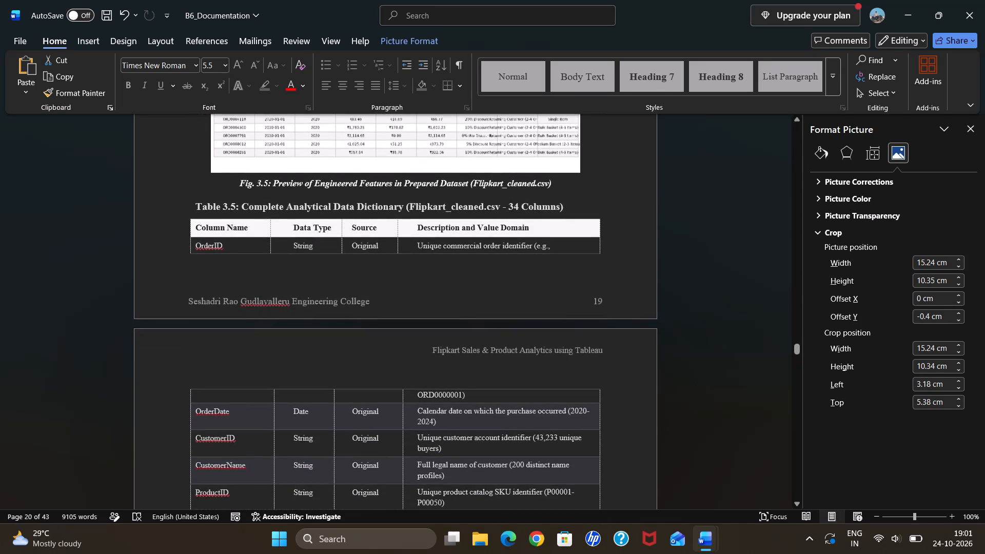
scroll(696, 385, "up", 1)
left_click(545, 318)
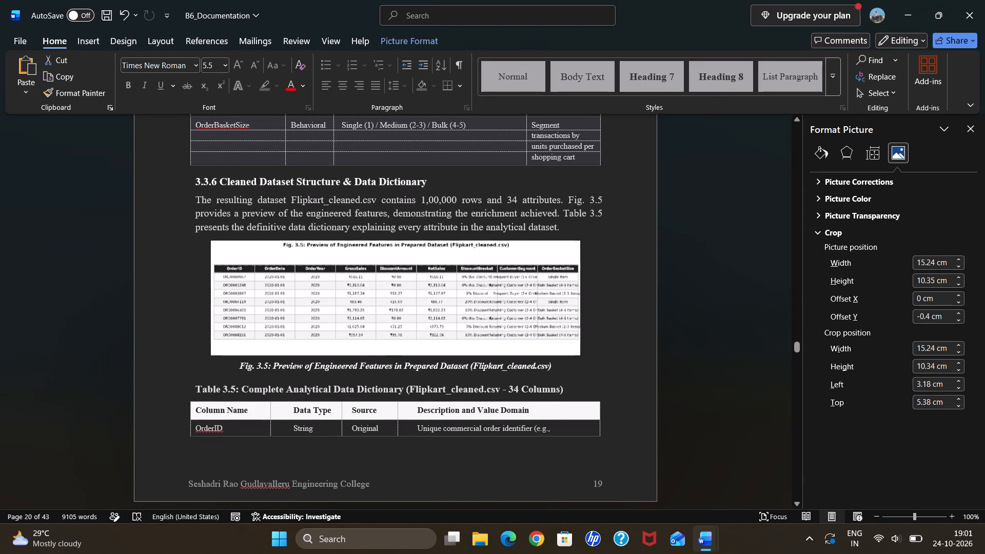
triple_click(959, 320)
Centre the "CHAPTER 4: RESULTS AND DISCUSSION" heading.
scroll(712, 396, "up", 2)
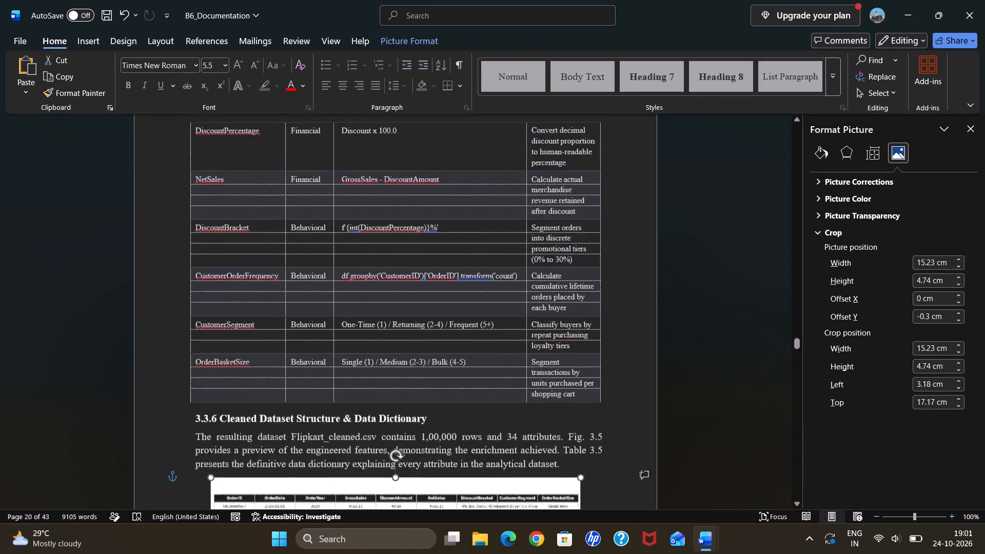
scroll(712, 396, "up", 6)
scroll(712, 396, "down", 4)
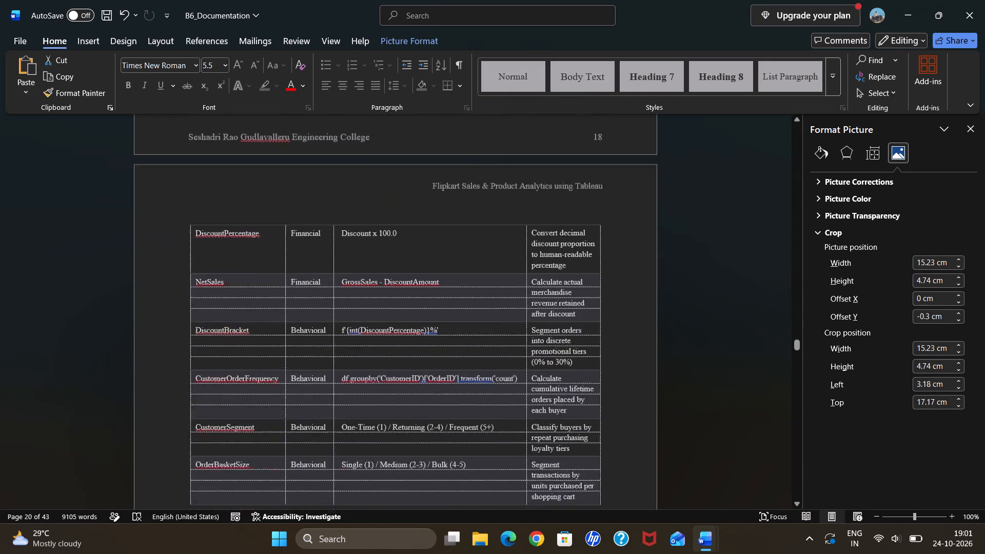
scroll(712, 396, "down", 9)
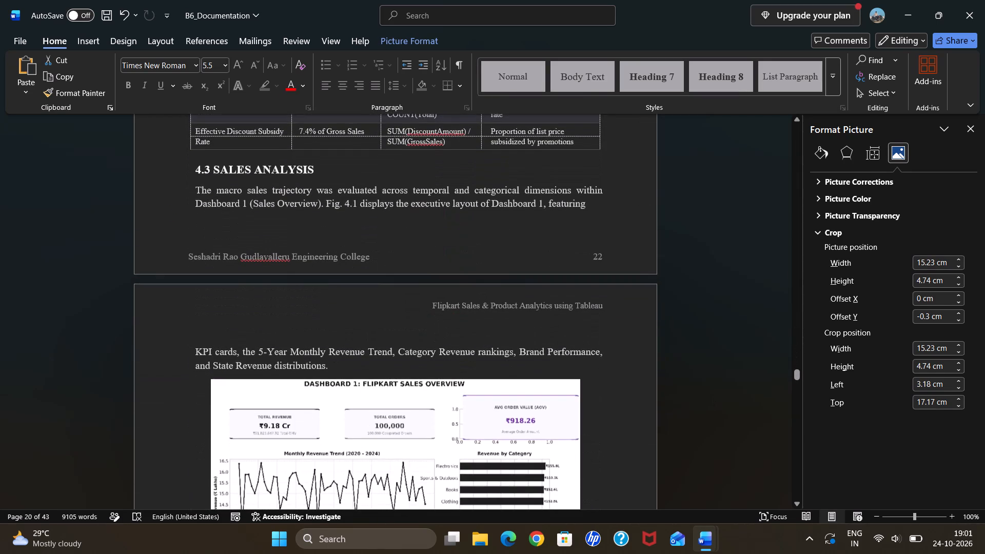
scroll(712, 396, "up", 4)
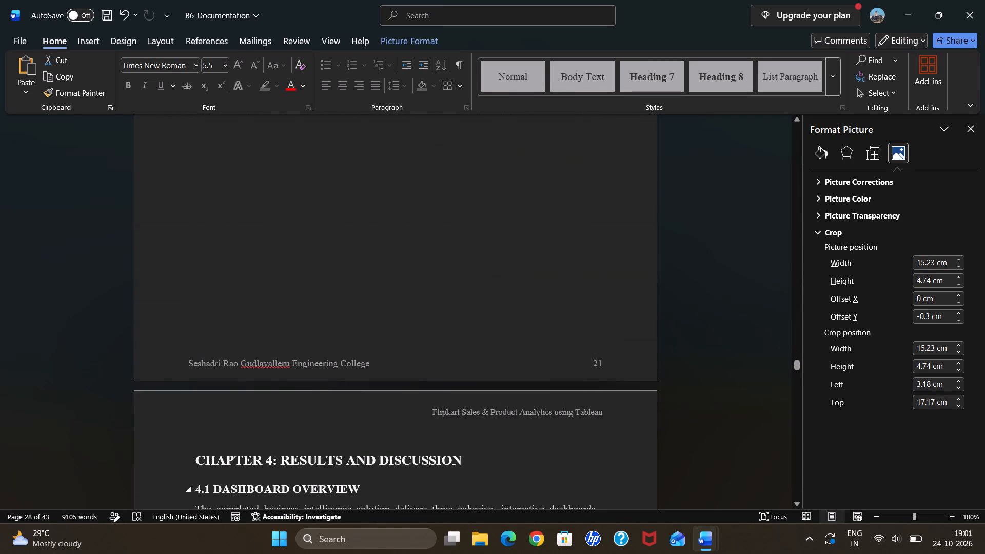
left_click_drag(464, 461, 228, 460)
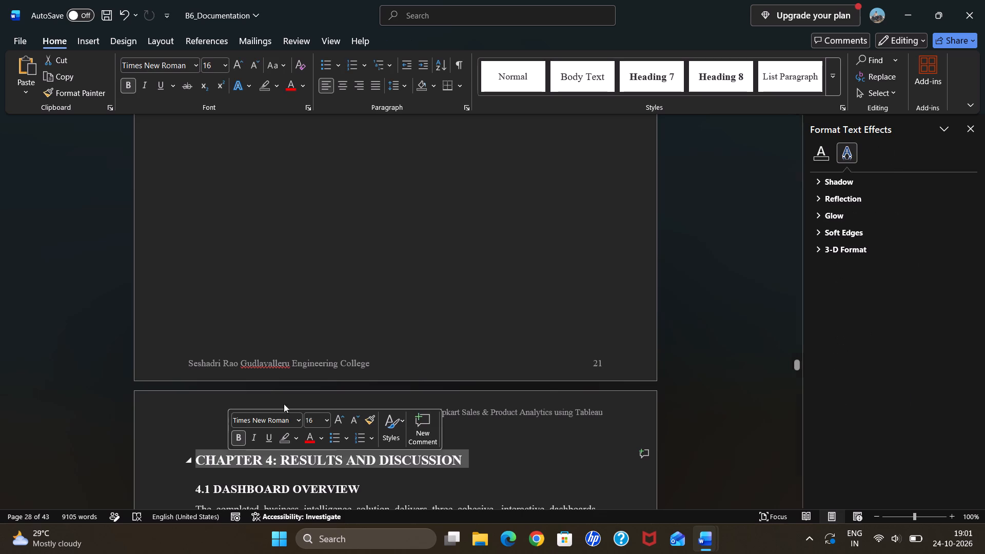
left_click(345, 85)
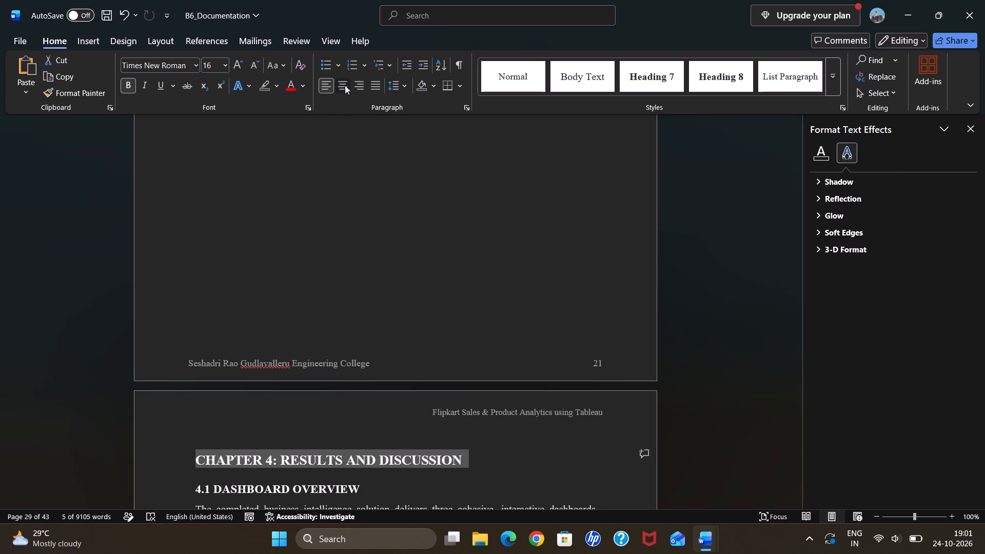
Set the crop picture position Offset Y of the Fig. 4.1 sales overview dashboard image to -0.4 cm to hide its built-in title.
scroll(508, 251, "down", 4)
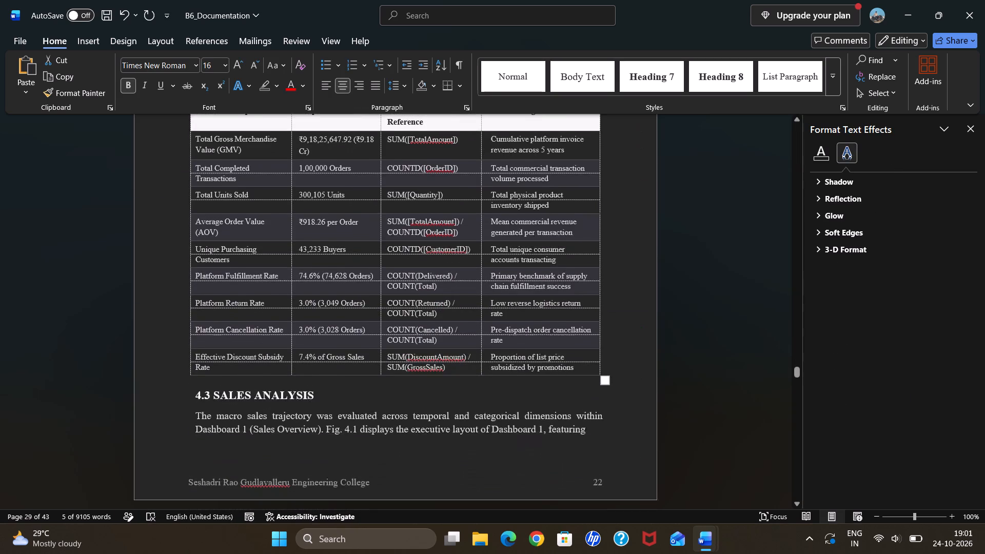
scroll(508, 251, "down", 2)
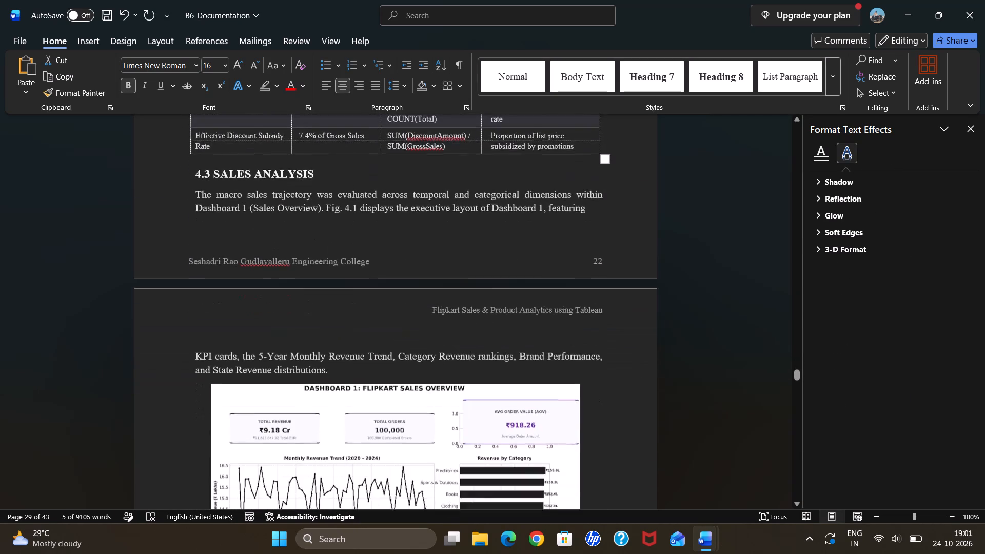
scroll(508, 251, "down", 1)
left_click(509, 363)
scroll(509, 363, "down", 1)
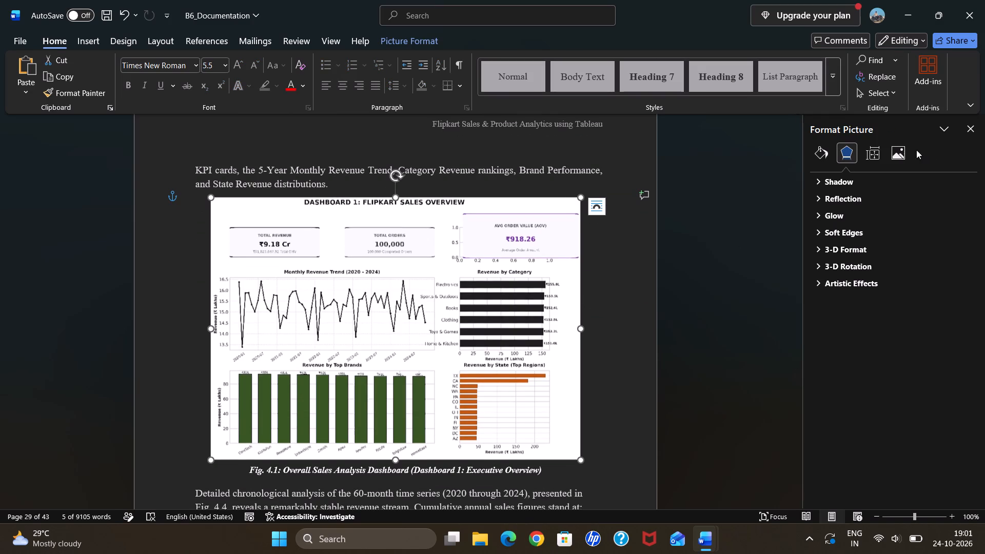
left_click(889, 152)
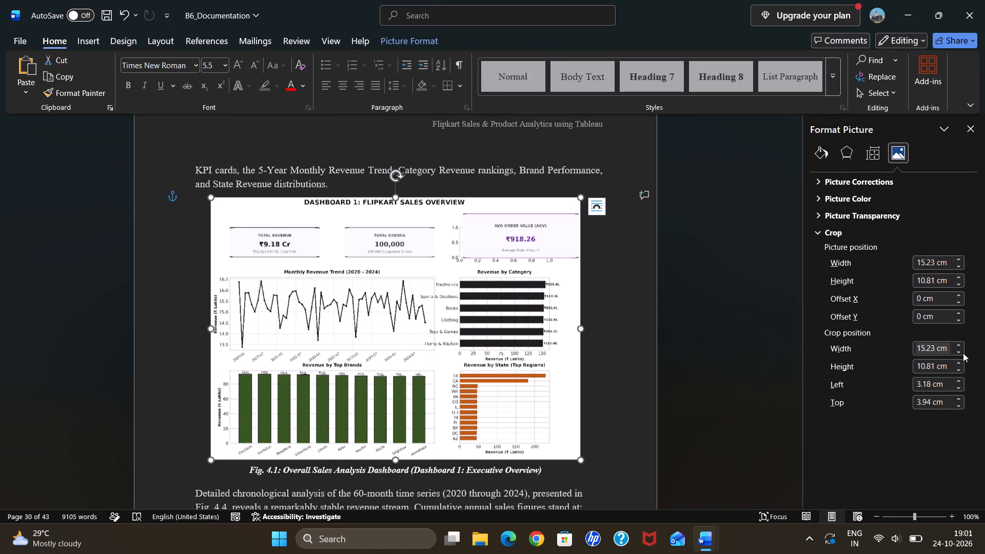
double_click(961, 320)
left_click(961, 320)
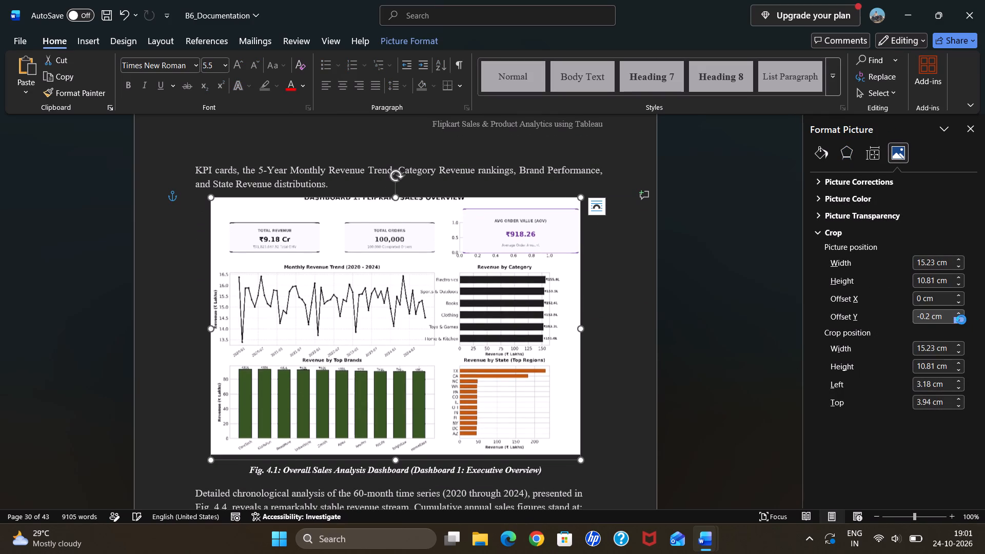
left_click(961, 320)
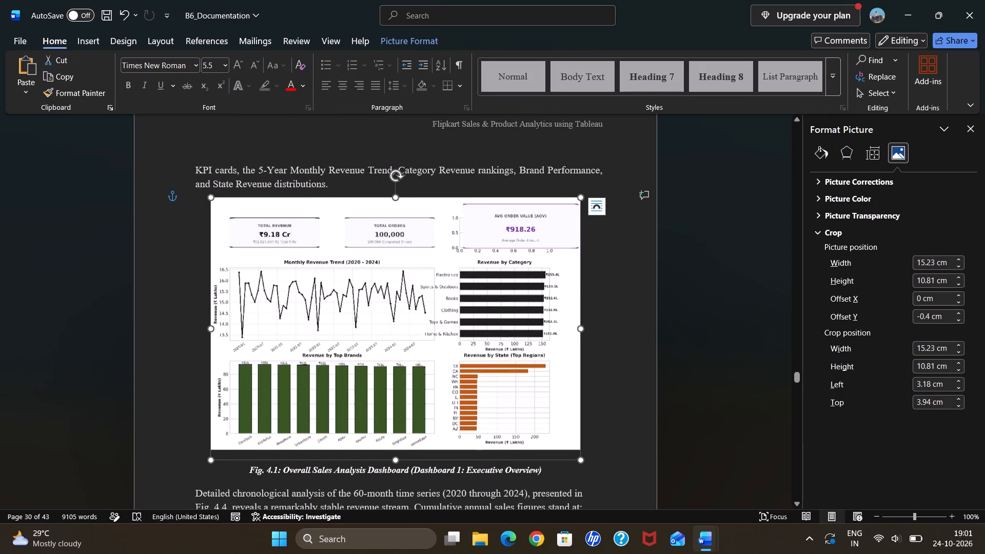
Set the crop picture position Offset Y of the Fig. 4.4 monthly revenue trend chart to -0.3 cm to hide its built-in title.
scroll(634, 415, "down", 7)
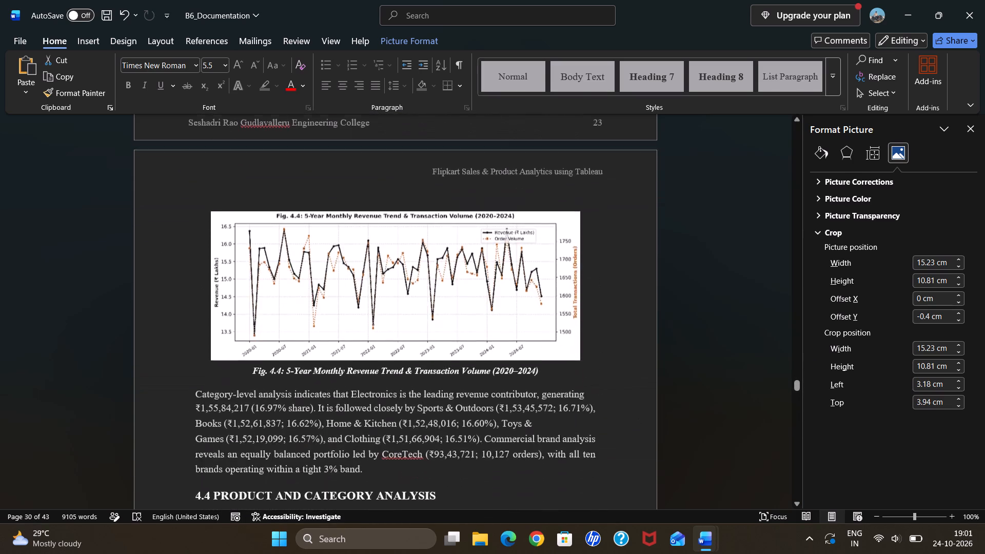
left_click(559, 198)
scroll(559, 198, "up", 1)
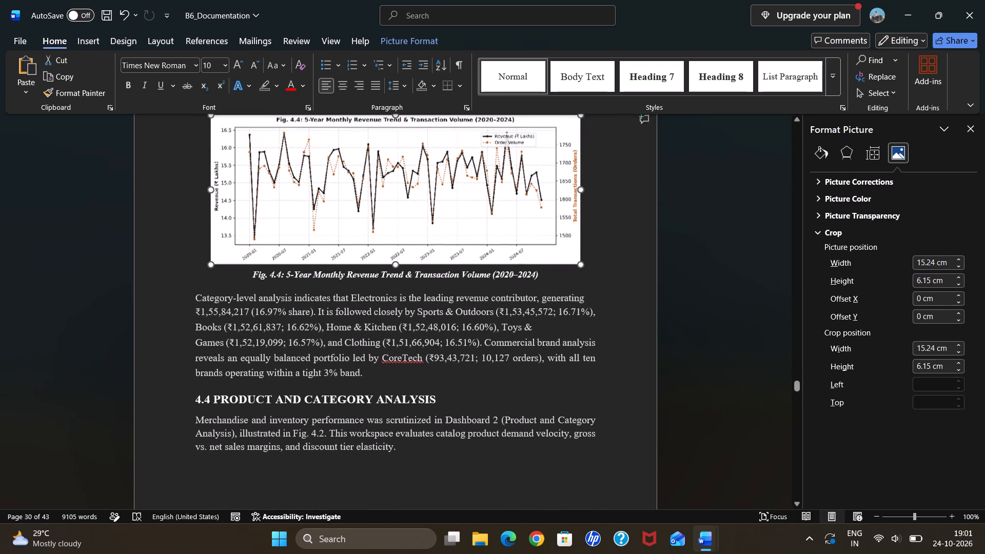
double_click(958, 321)
left_click(958, 321)
Set the crop picture position Offset Y of the Dashboard 2 product and category image to -0.3 cm to hide its built-in title.
scroll(695, 261, "up", 1)
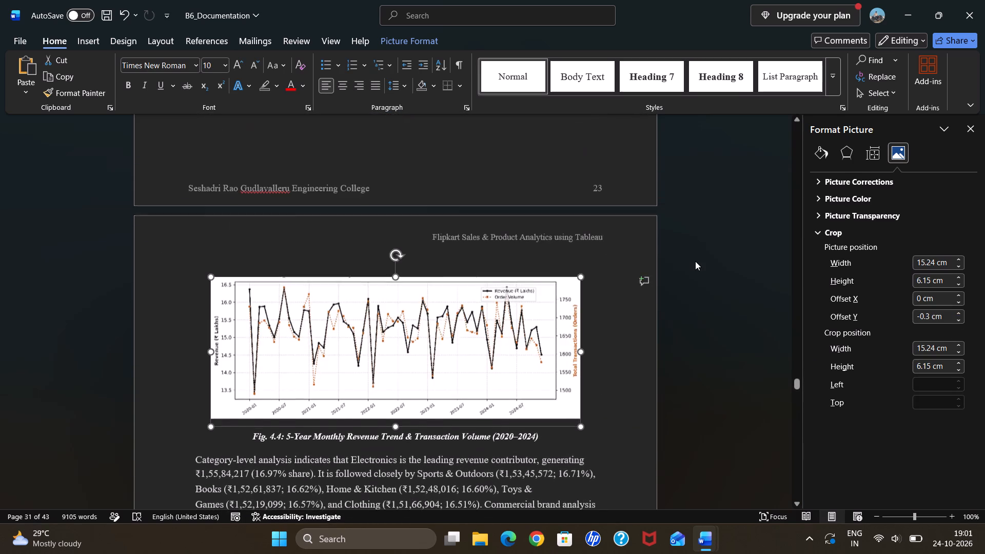
scroll(695, 261, "up", 1)
scroll(695, 261, "down", 4)
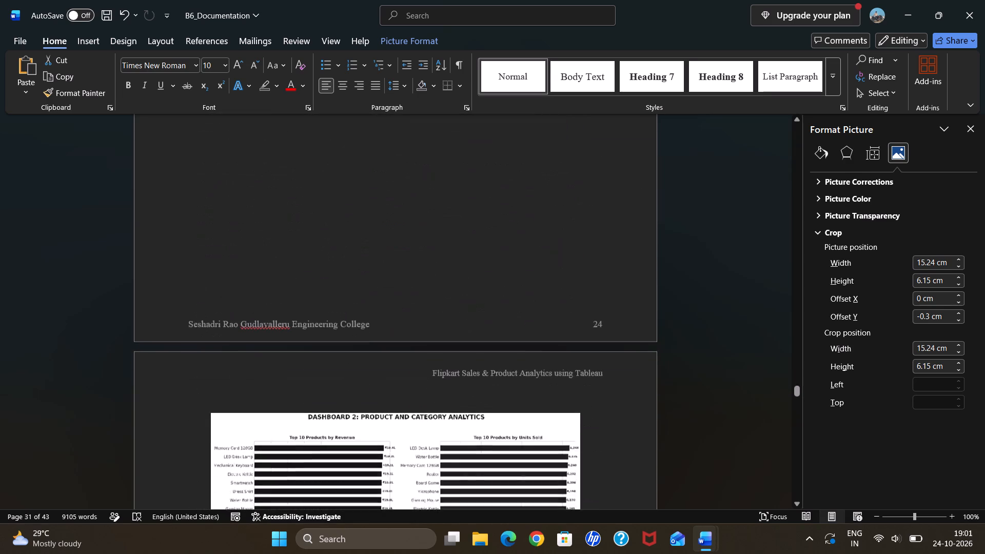
scroll(695, 261, "down", 1)
left_click(522, 418)
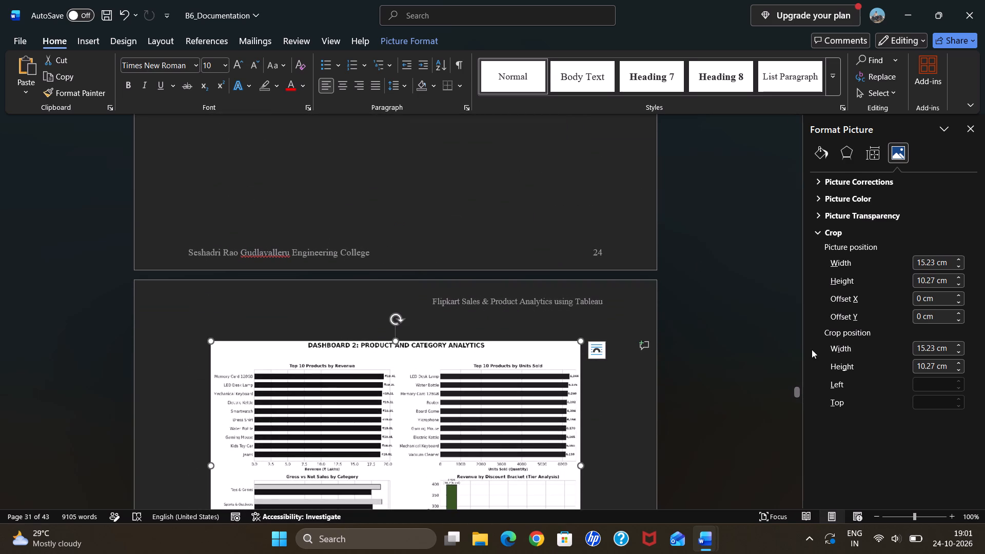
double_click(962, 319)
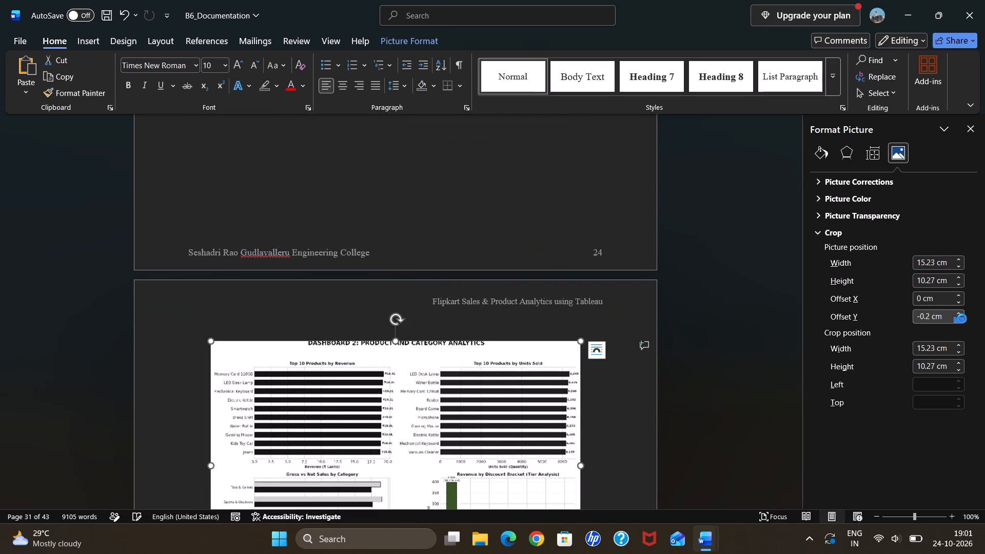
left_click(962, 319)
left_click(962, 319)
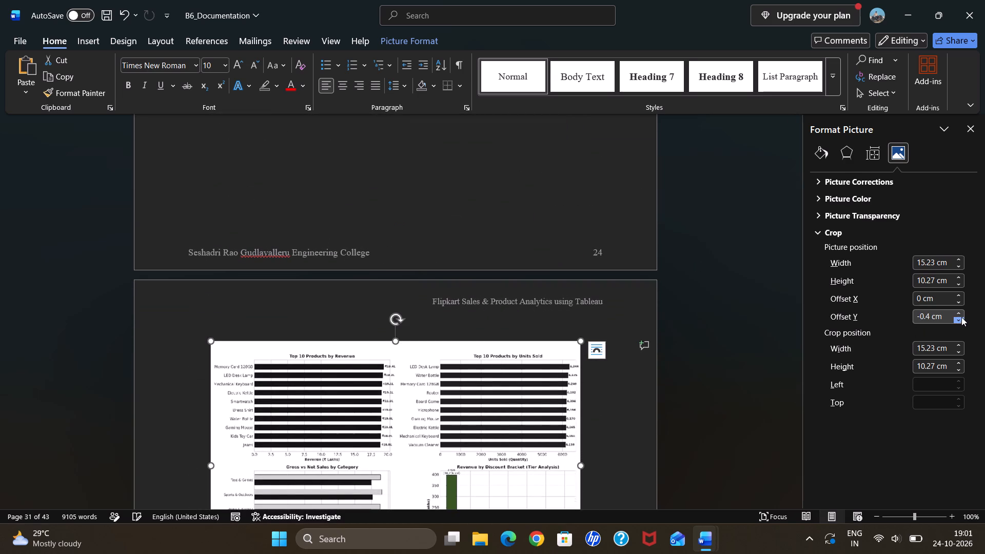
left_click(961, 309)
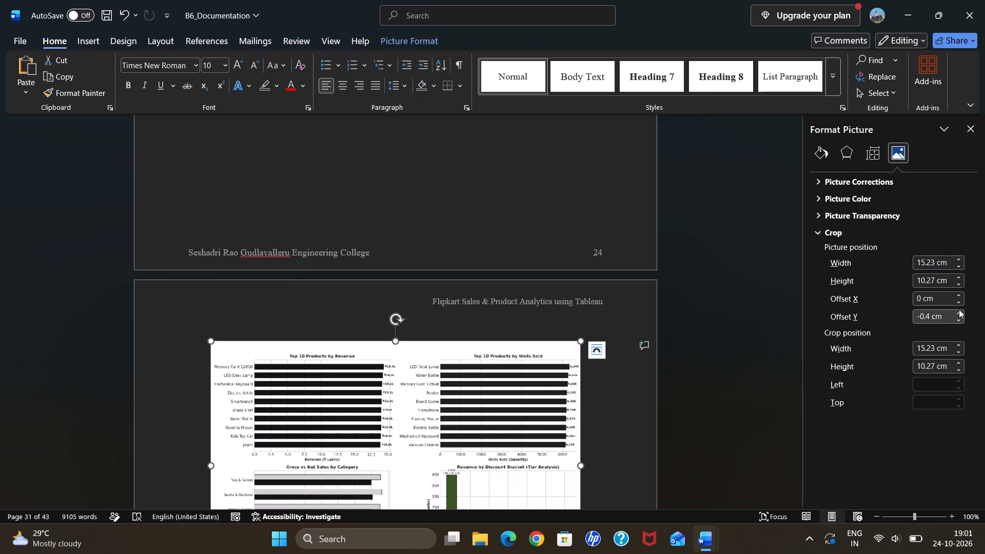
left_click(959, 309)
left_click(958, 310)
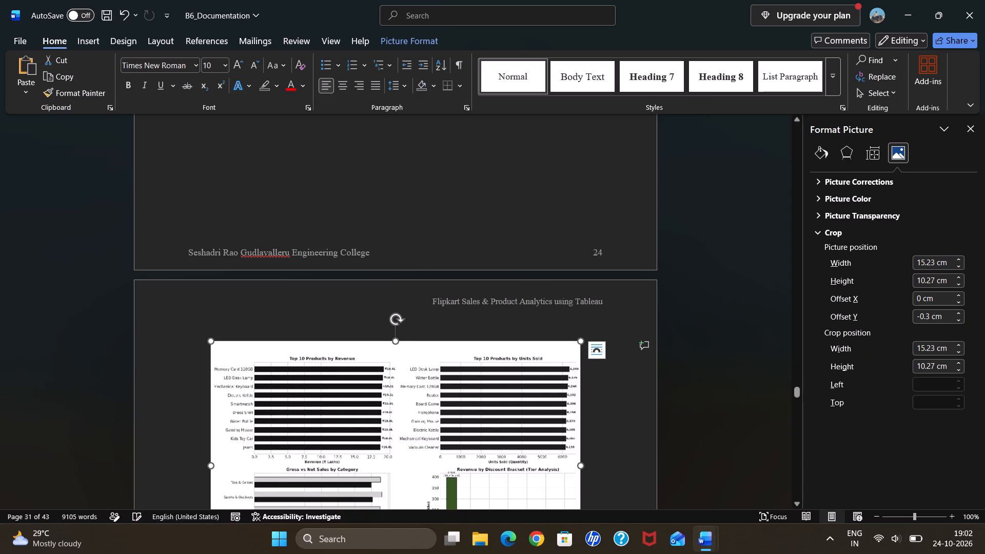
Set the crop picture position Offset Y of the Fig. 4.3 market and customer insights image to -0.4 cm to hide its built-in title.
scroll(676, 413, "down", 4)
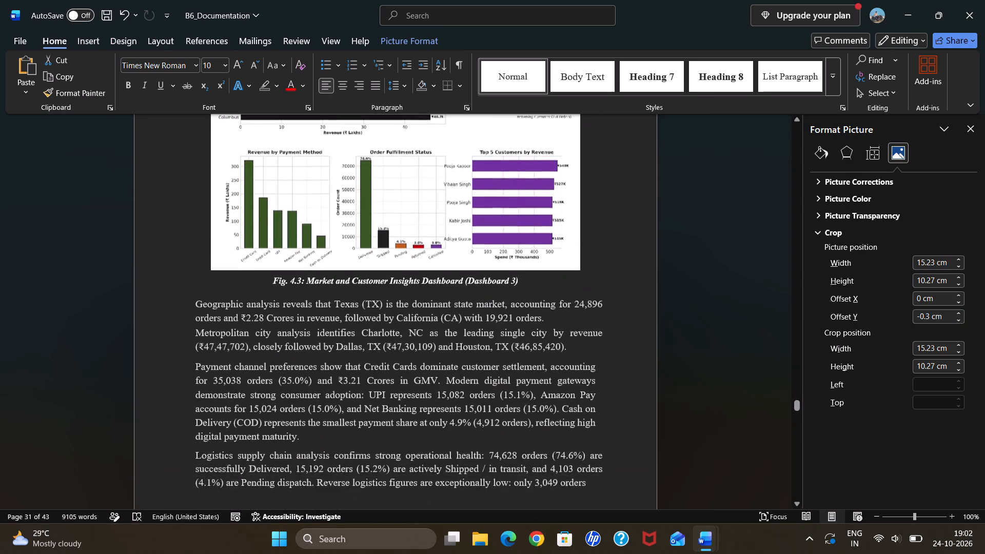
scroll(676, 413, "up", 2)
left_click(487, 343)
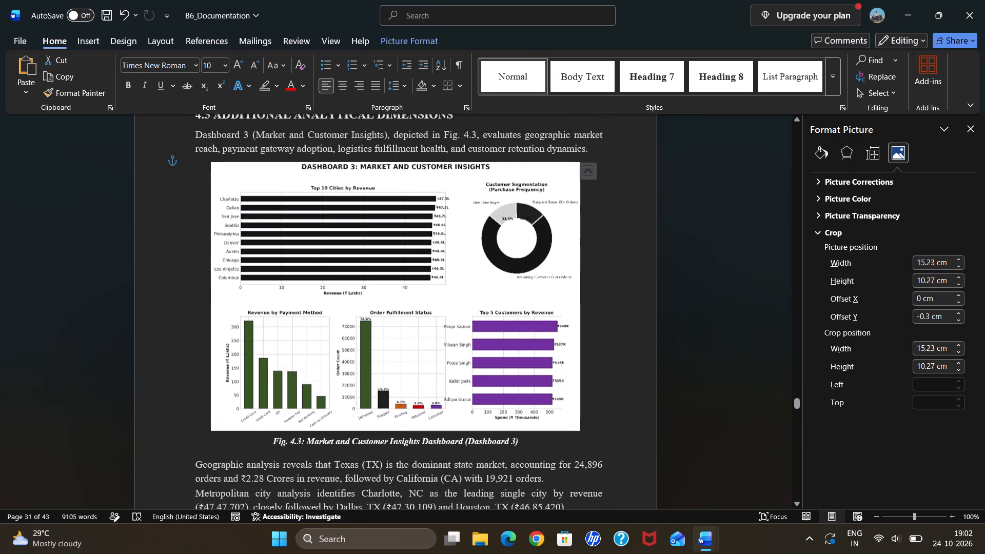
triple_click(961, 320)
left_click(961, 320)
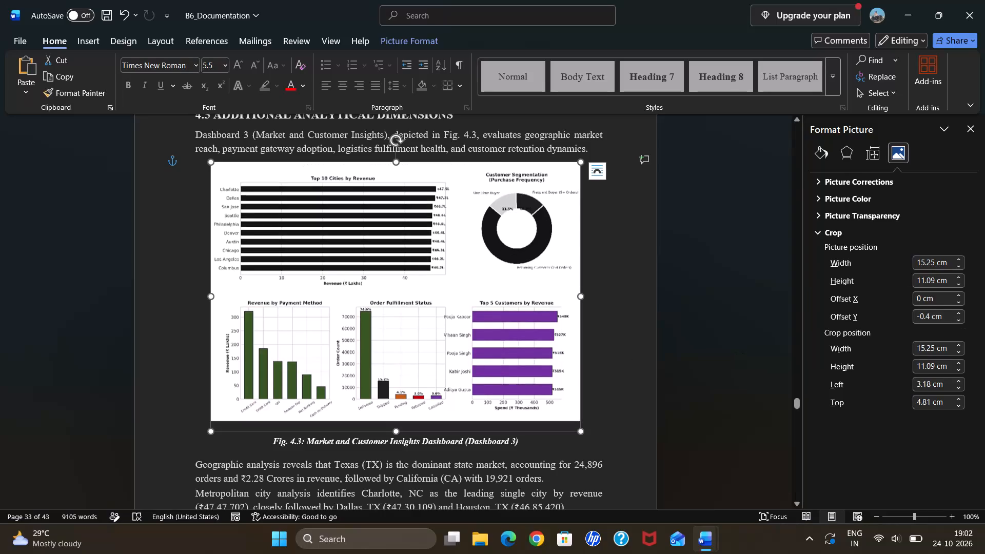
scroll(638, 359, "down", 2)
left_click(639, 438)
Centre the "CHAPTER 5: CONCLUSION" heading.
scroll(639, 438, "down", 1)
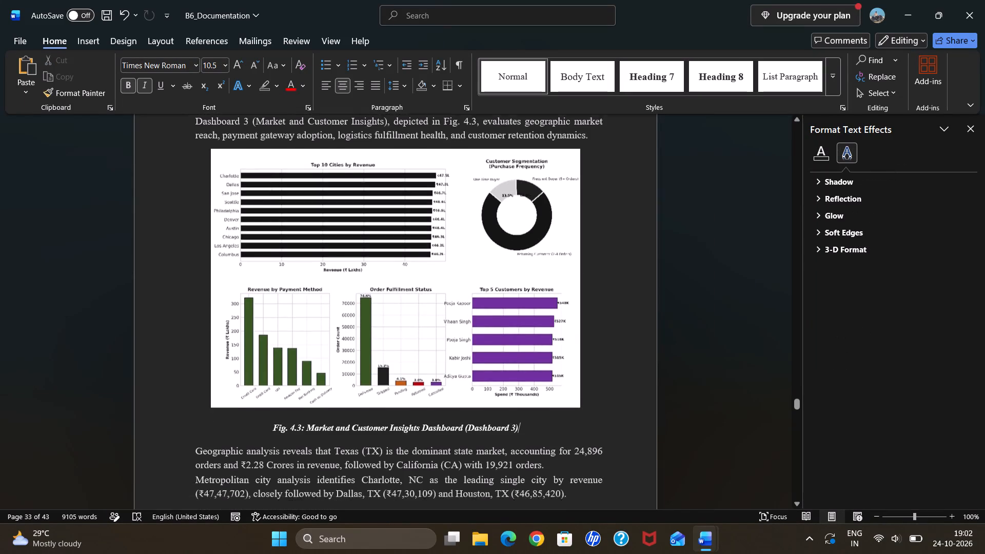
scroll(639, 438, "down", 3)
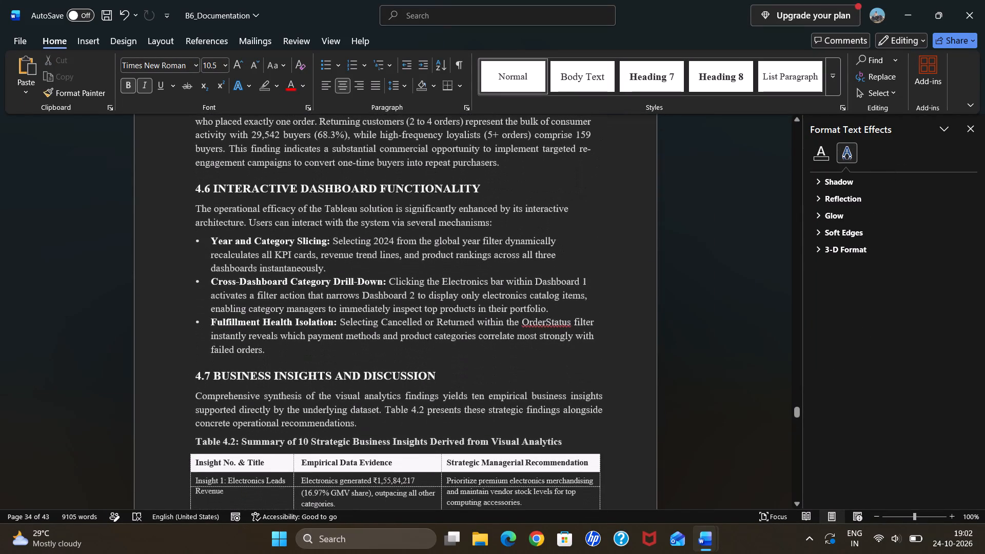
scroll(639, 438, "down", 6)
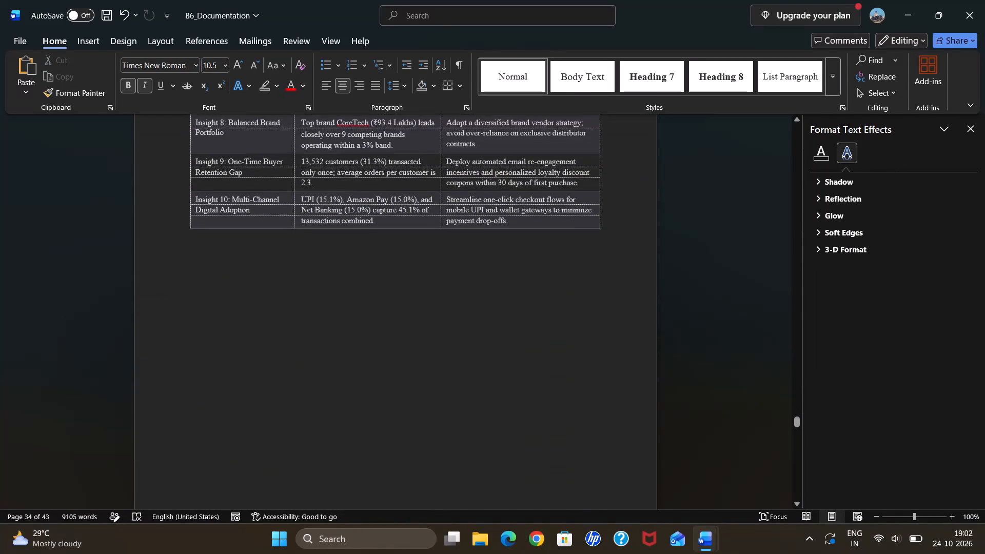
scroll(639, 438, "down", 2)
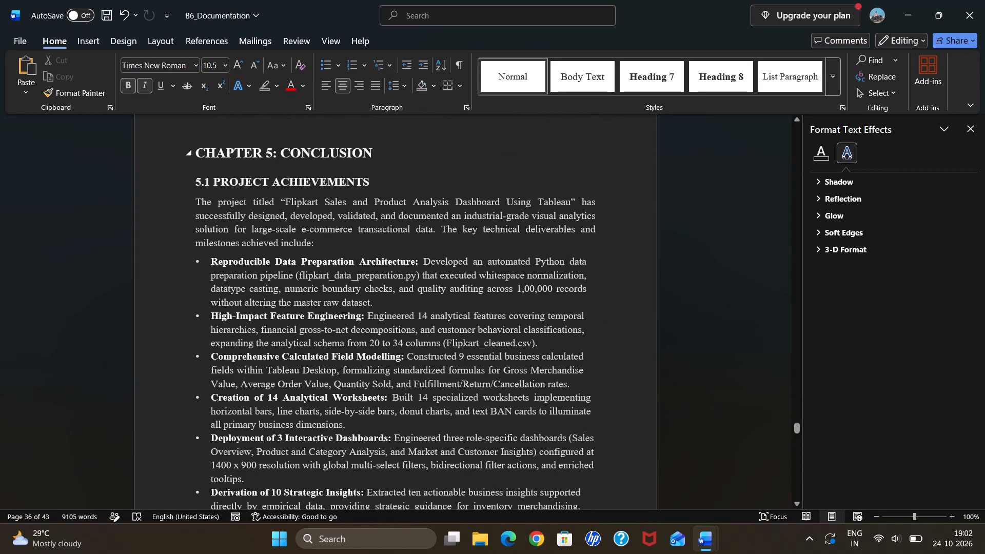
left_click_drag(373, 147, 176, 149)
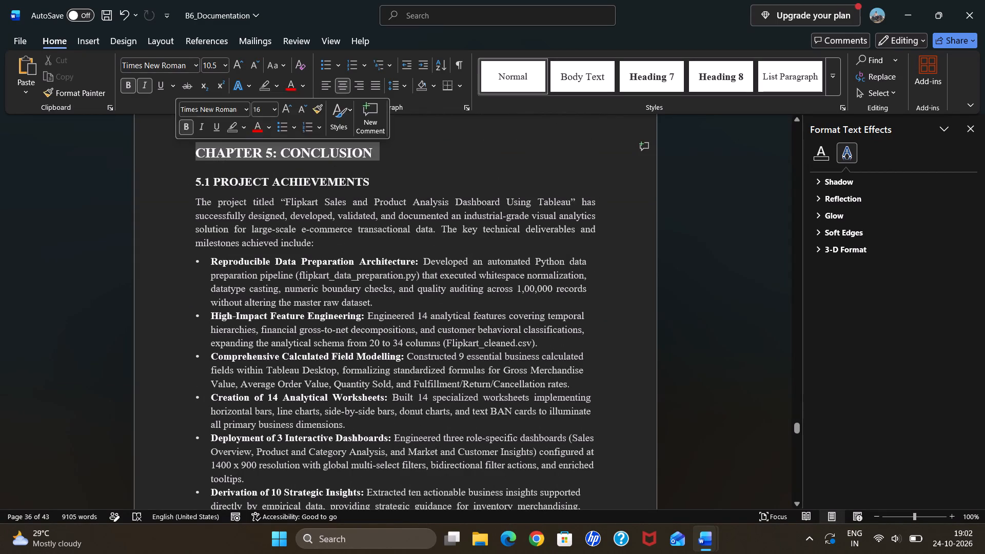
left_click(340, 83)
scroll(490, 232, "down", 1)
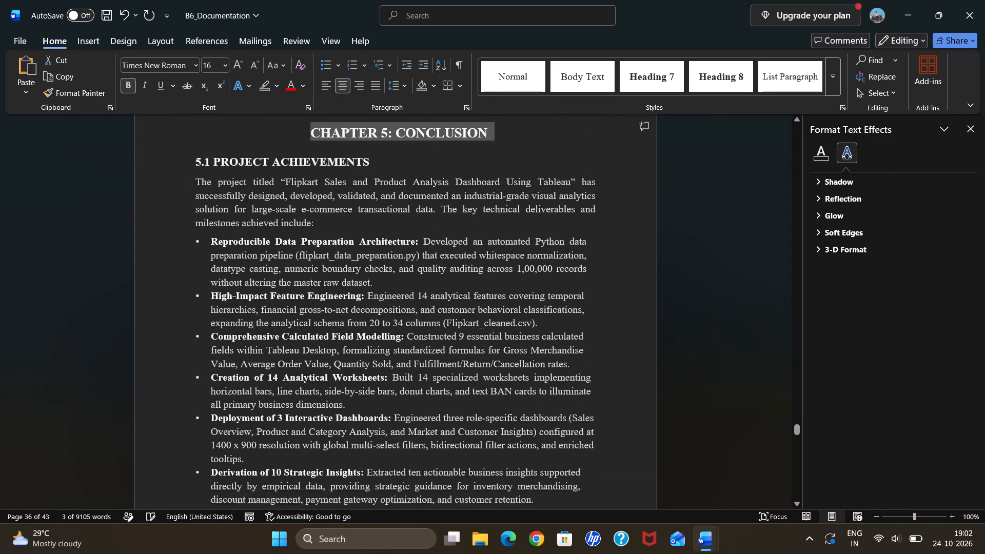
Centre the "REFERENCES" heading.
scroll(490, 232, "down", 6)
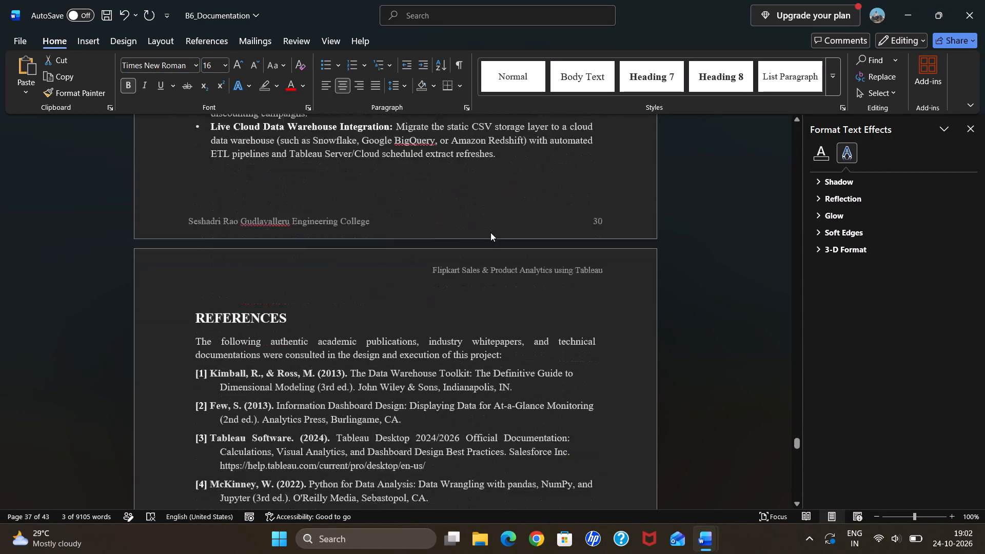
scroll(490, 232, "down", 1)
scroll(490, 232, "up", 1)
scroll(337, 133, "up", 1)
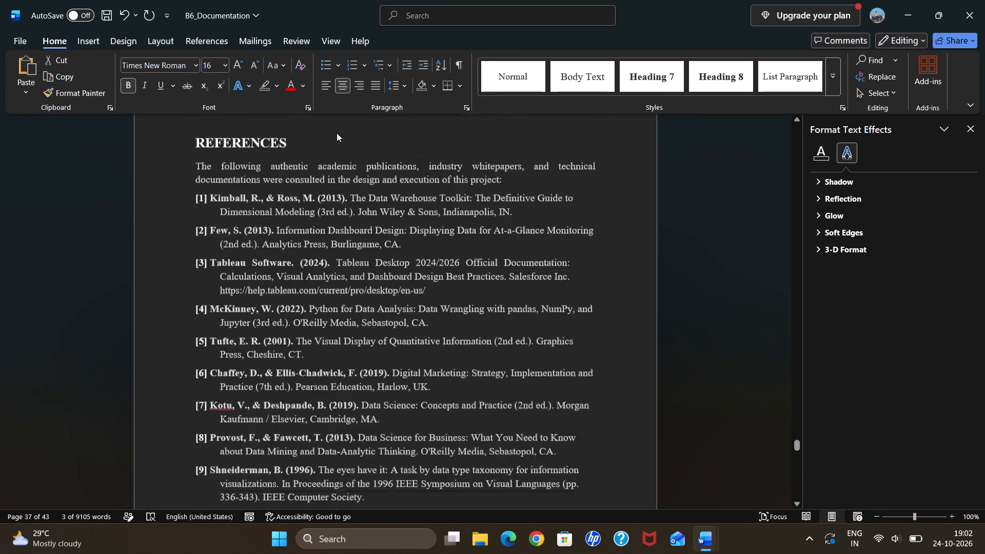
left_click_drag(293, 181, 198, 172)
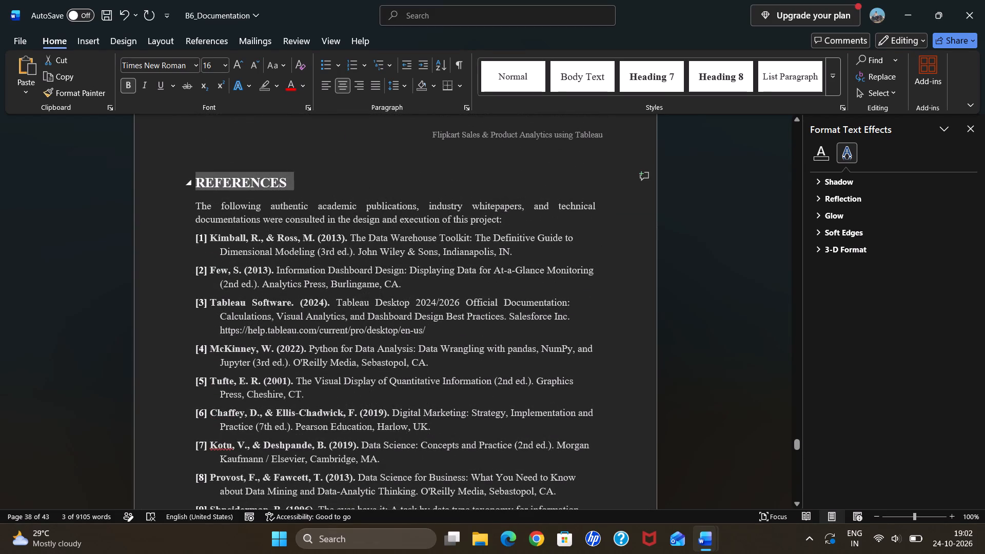
left_click(345, 85)
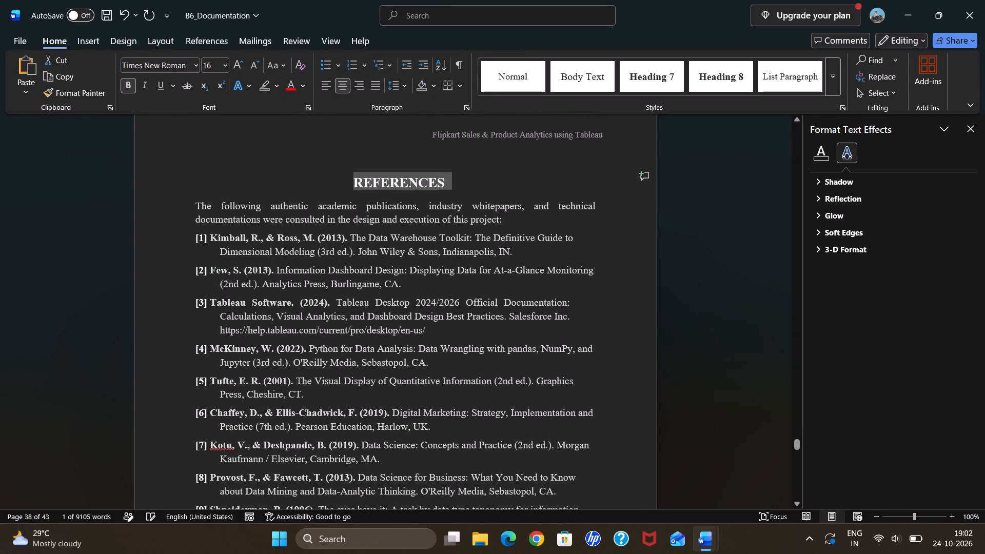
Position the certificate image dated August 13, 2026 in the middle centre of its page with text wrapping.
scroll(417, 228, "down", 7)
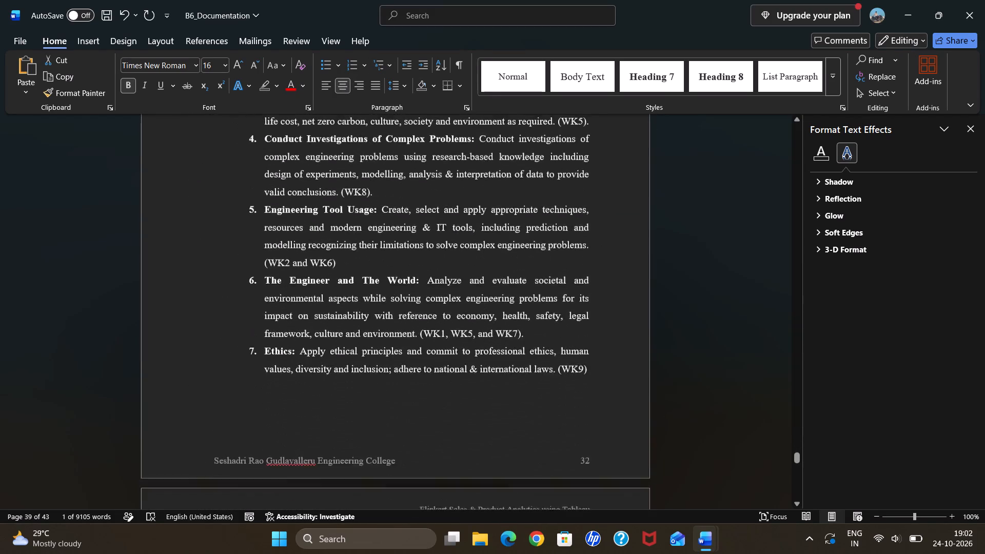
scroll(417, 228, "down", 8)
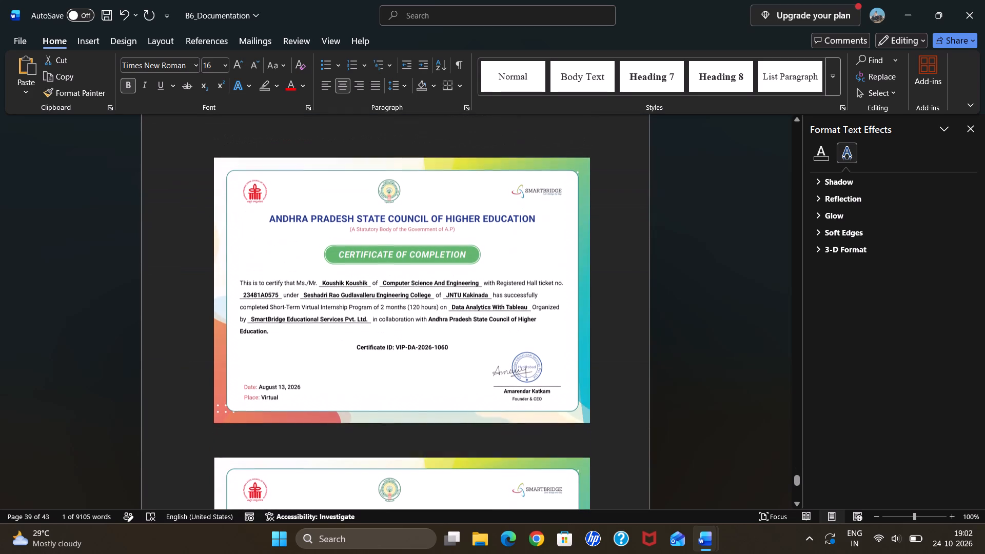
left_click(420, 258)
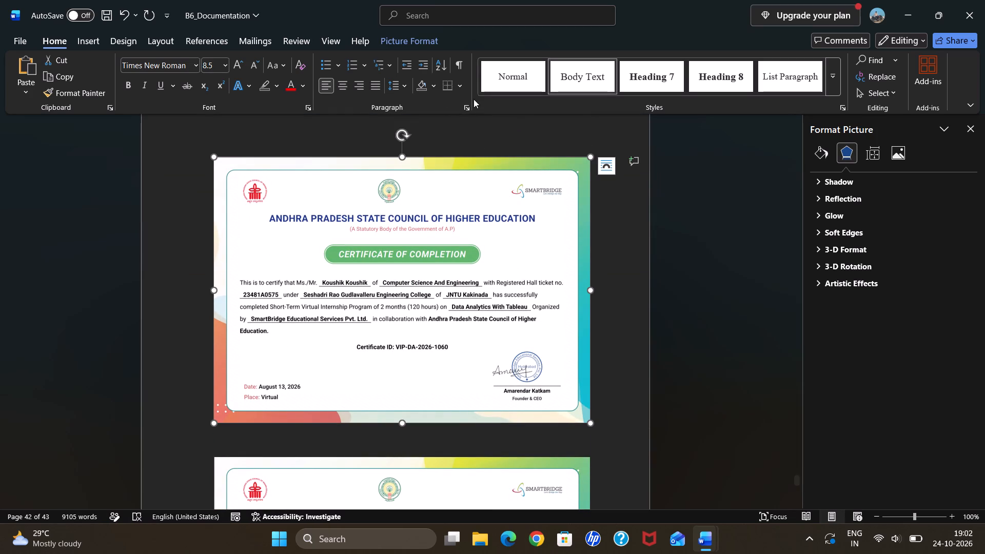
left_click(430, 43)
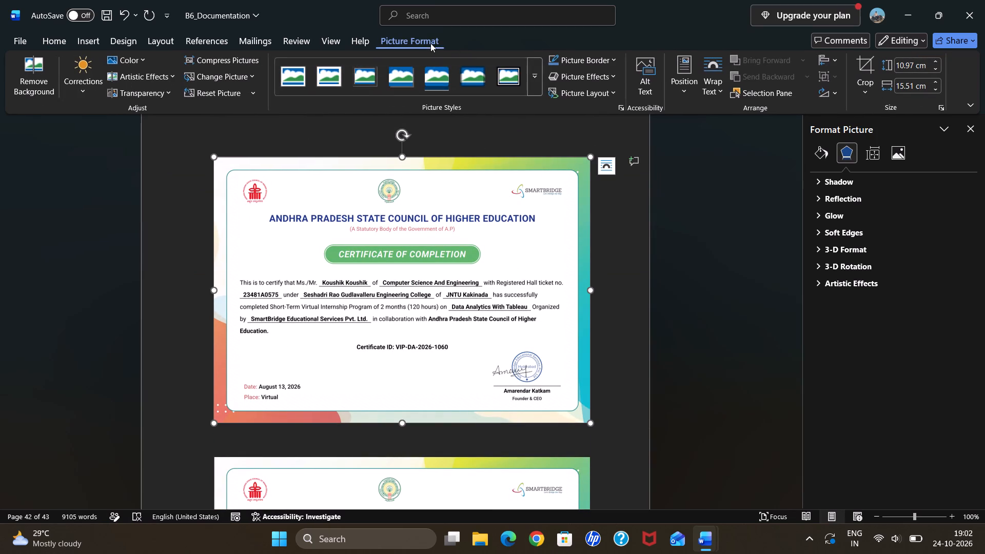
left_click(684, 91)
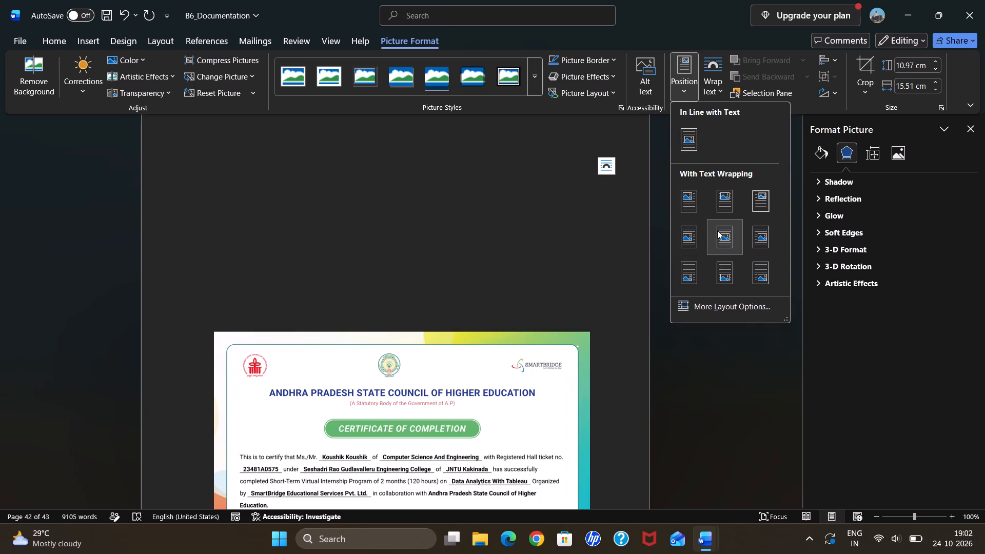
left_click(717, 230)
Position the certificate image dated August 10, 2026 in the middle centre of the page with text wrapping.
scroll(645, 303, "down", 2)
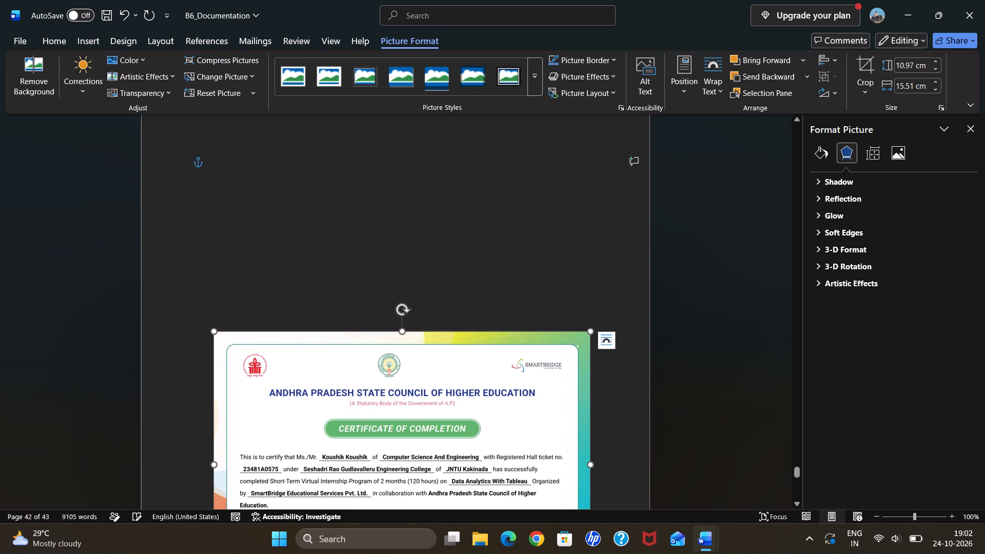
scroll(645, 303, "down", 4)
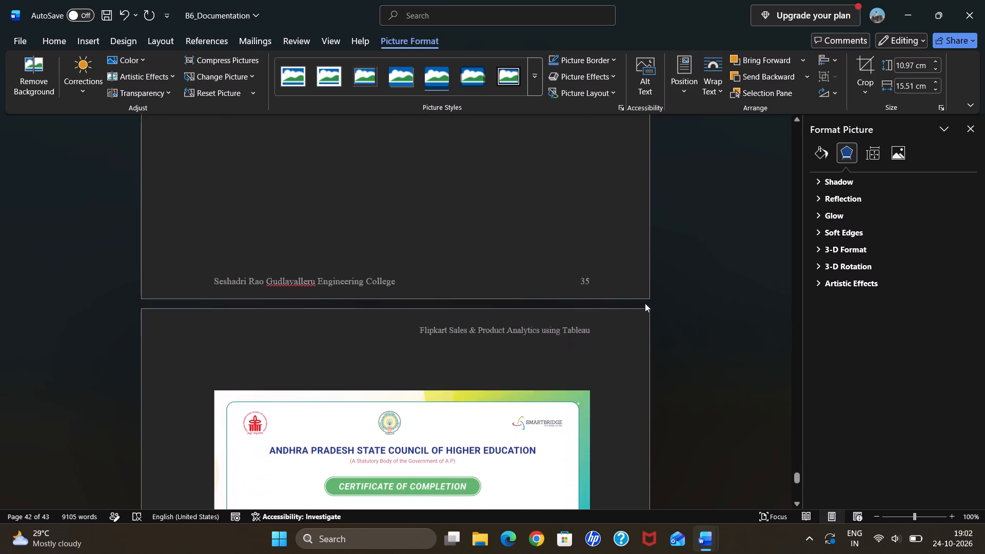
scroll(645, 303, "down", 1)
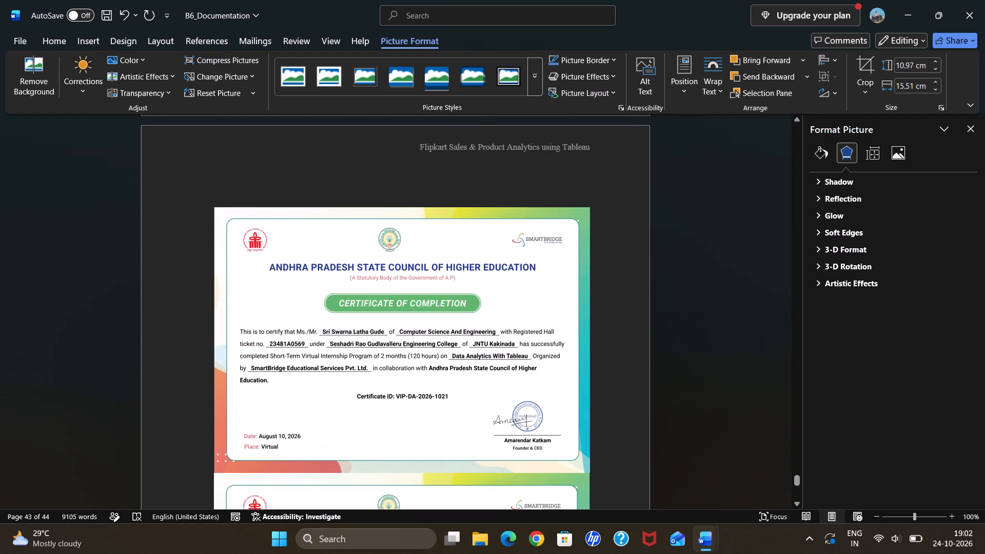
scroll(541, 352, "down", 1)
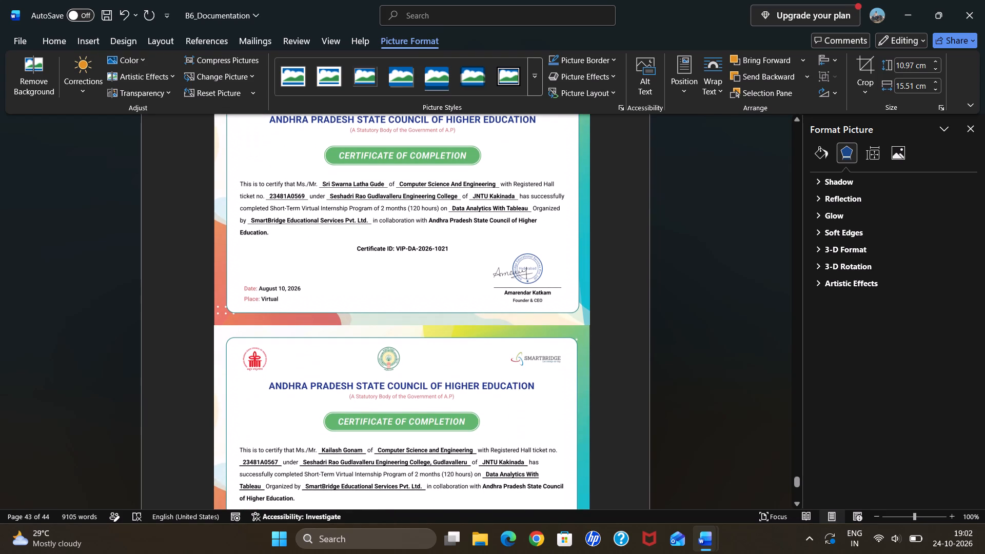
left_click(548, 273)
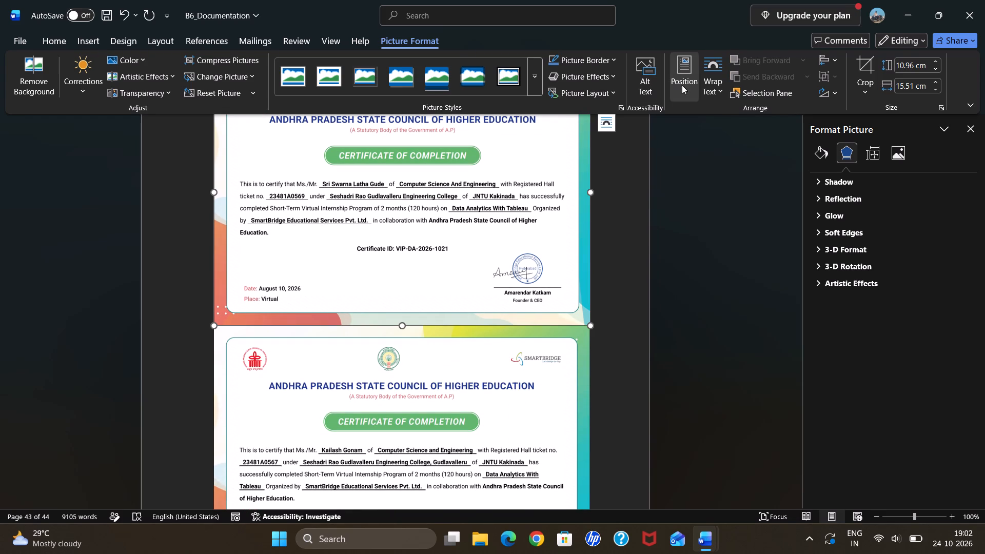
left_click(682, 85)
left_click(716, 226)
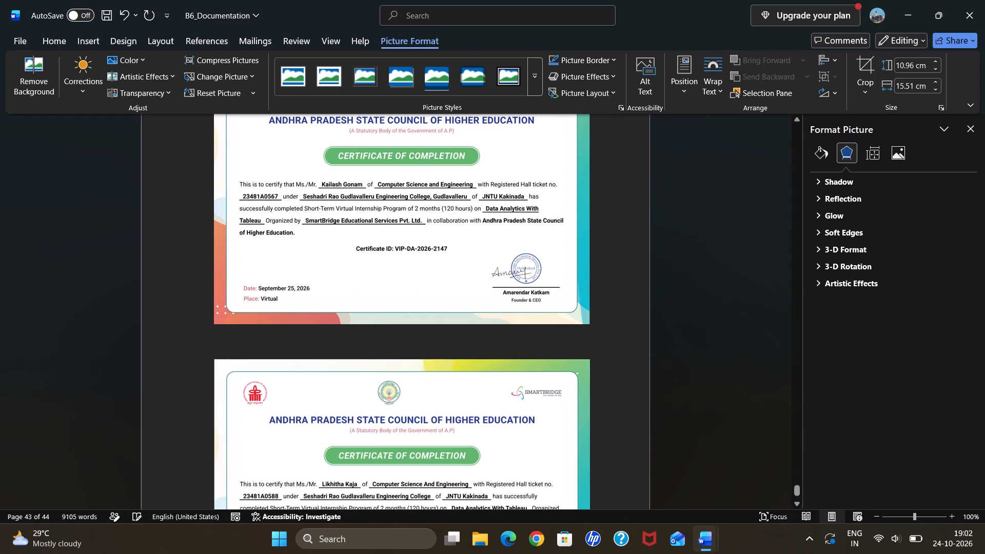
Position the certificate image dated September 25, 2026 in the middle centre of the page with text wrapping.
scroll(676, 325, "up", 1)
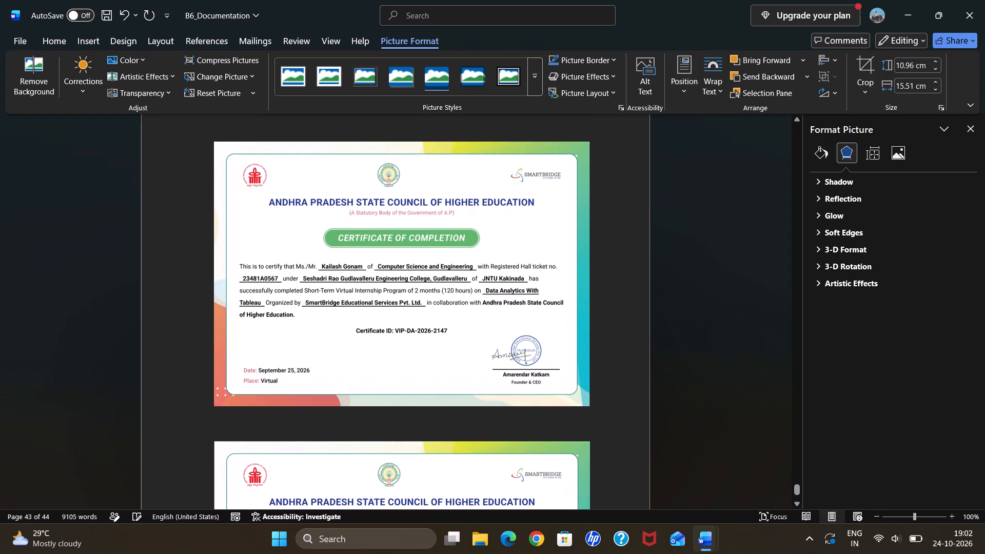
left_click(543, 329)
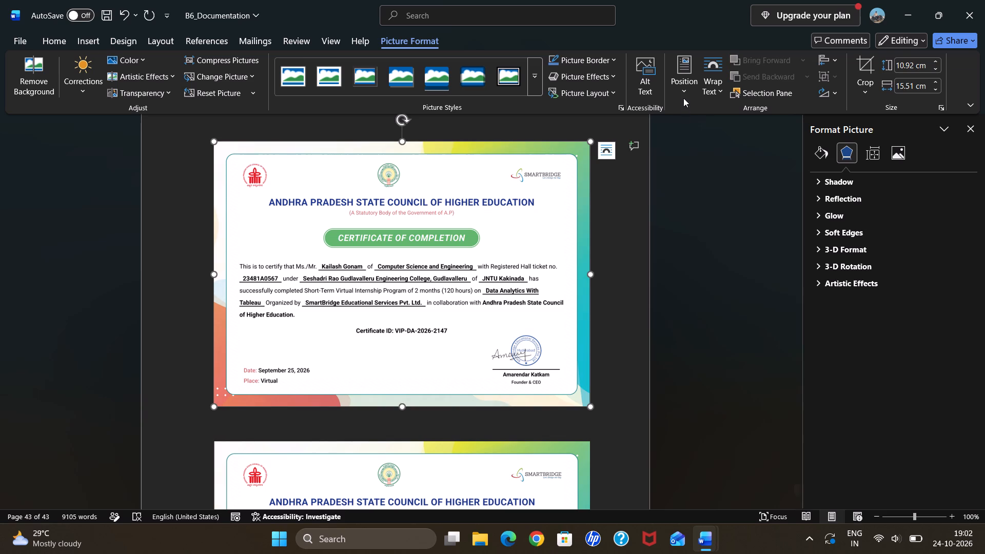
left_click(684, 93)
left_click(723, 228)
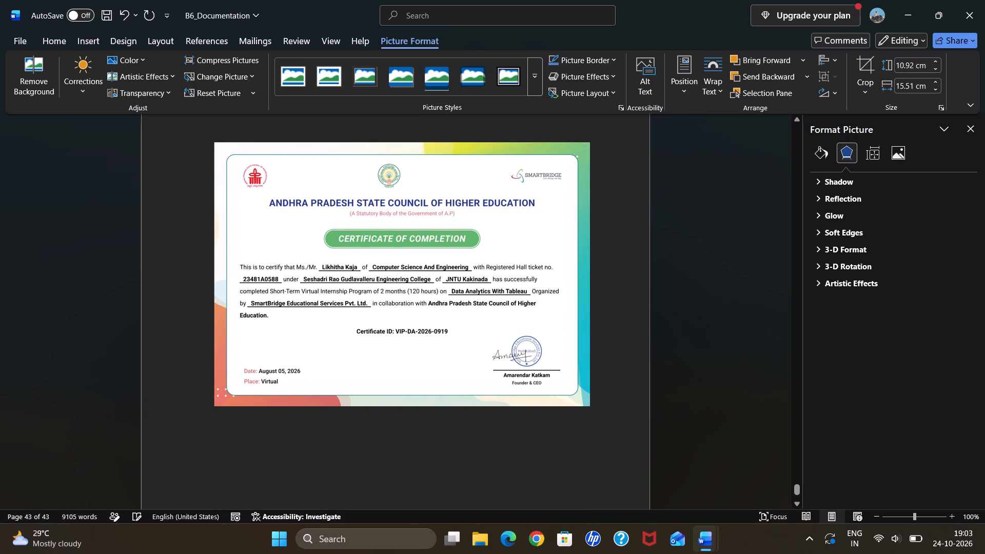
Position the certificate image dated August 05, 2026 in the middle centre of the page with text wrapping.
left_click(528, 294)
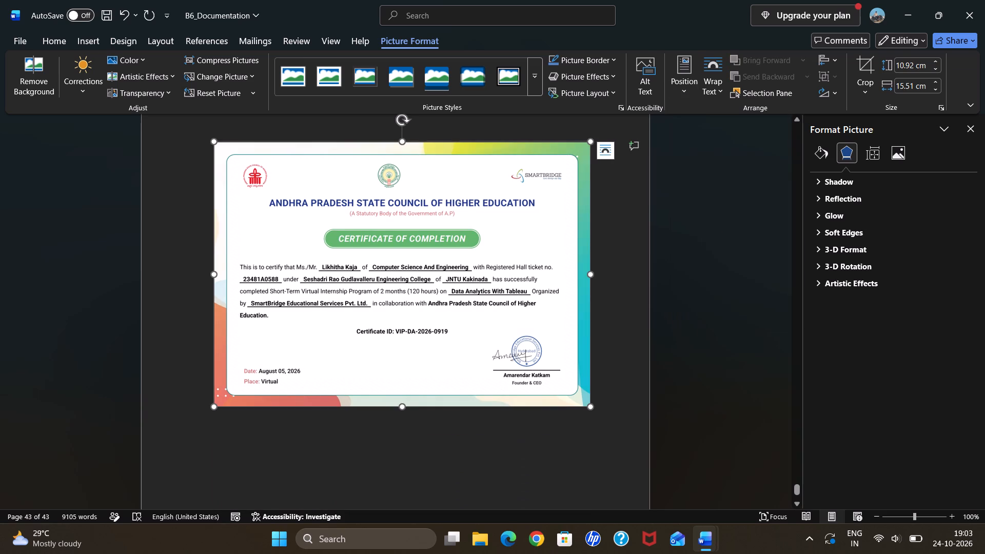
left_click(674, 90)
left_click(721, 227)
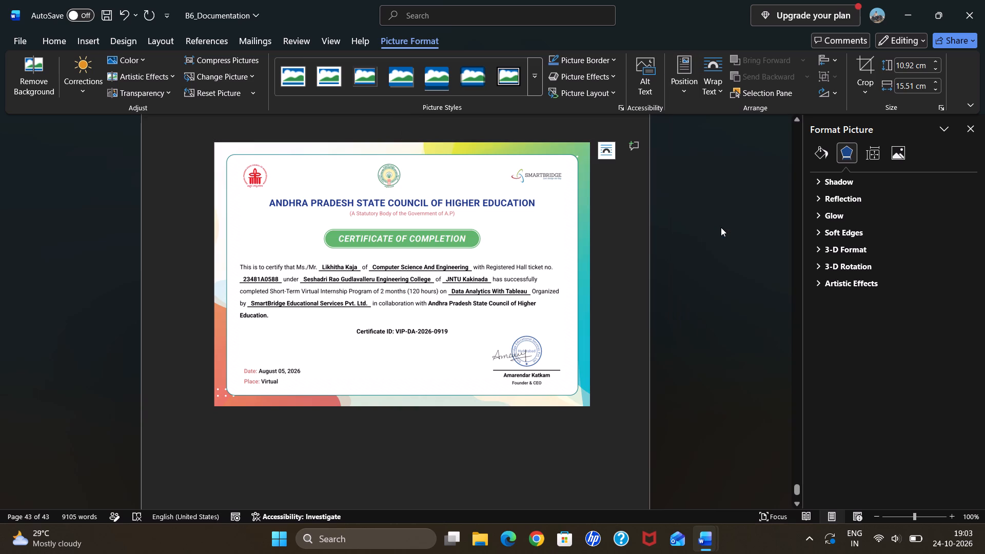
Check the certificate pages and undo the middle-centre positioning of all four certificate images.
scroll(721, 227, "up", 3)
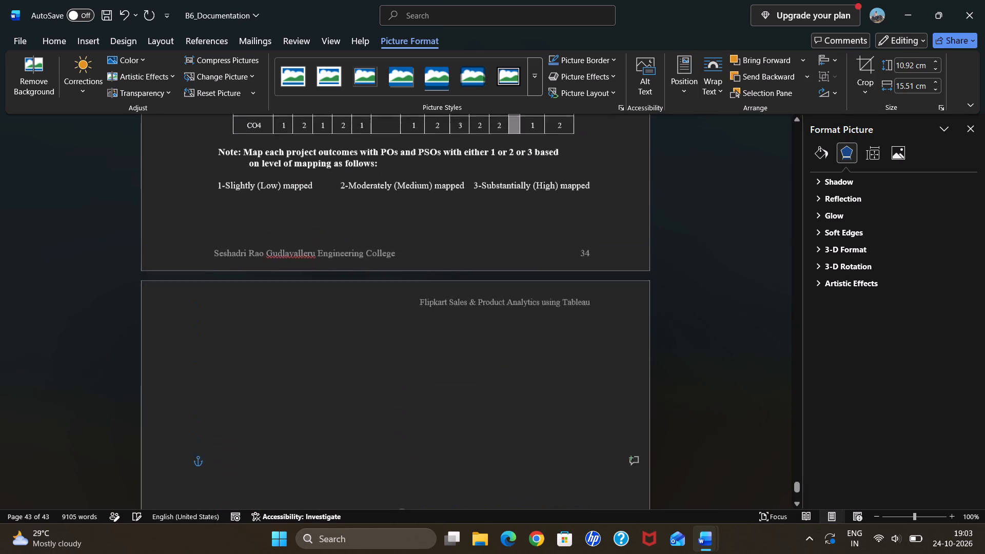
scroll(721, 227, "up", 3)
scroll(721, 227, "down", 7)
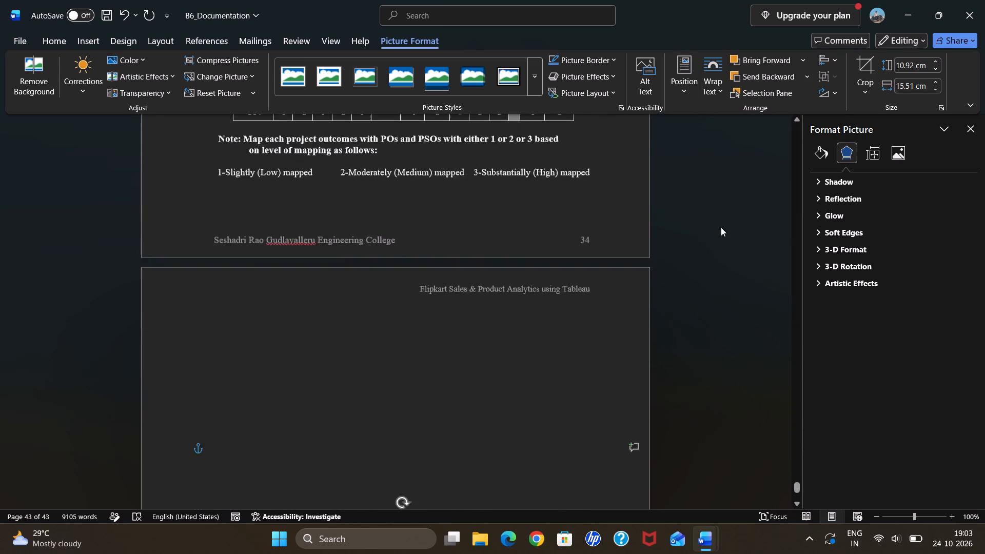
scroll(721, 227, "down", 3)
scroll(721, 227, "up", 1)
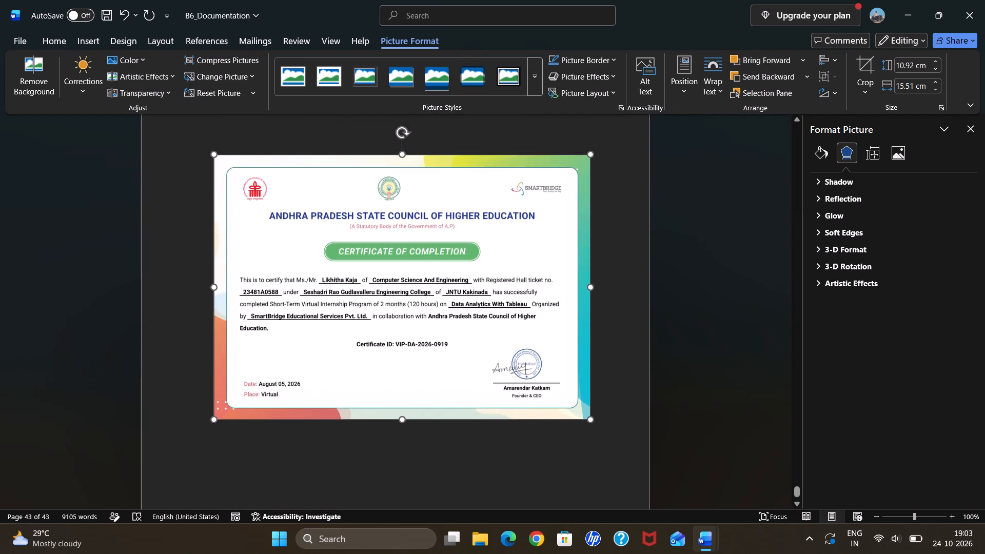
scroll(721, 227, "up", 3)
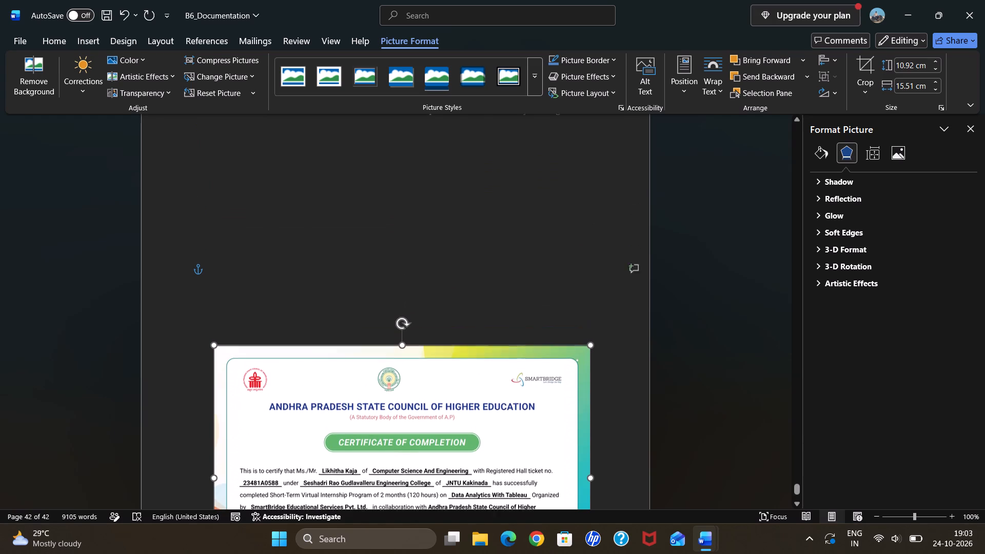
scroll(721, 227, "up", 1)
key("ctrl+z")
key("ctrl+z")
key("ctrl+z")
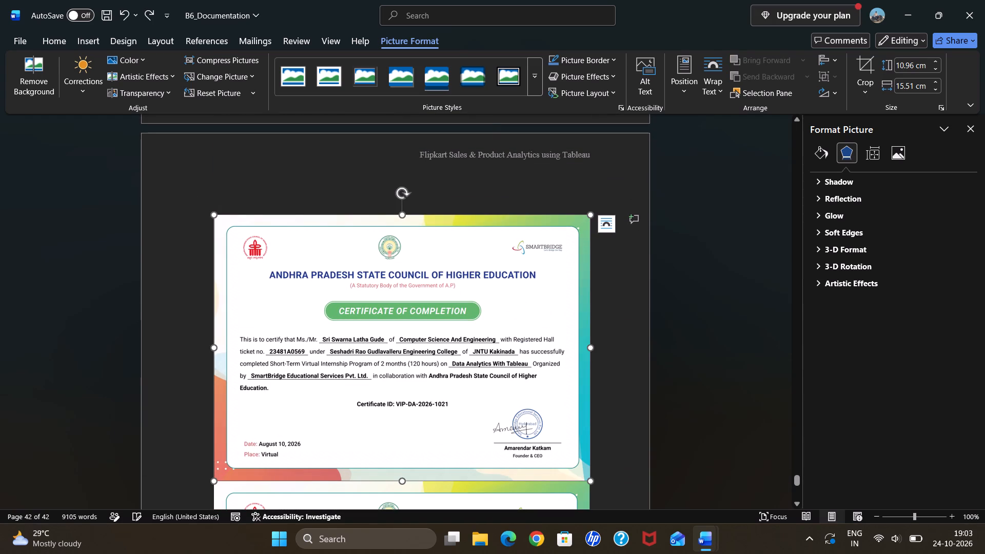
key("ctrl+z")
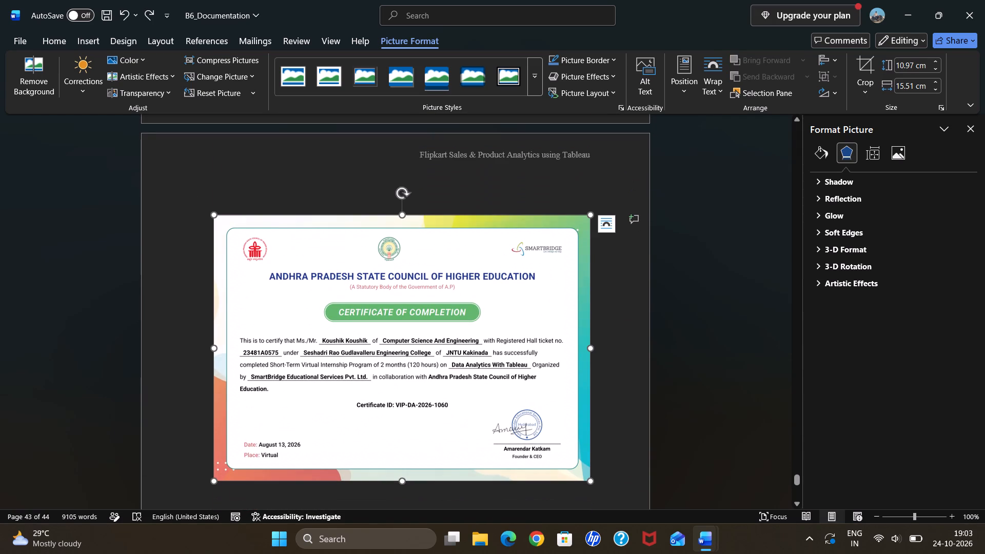
Insert eleven blank lines below the August 13, 2026 certificate to push the following certificate onto the next page.
scroll(664, 374, "up", 1)
scroll(664, 374, "down", 2)
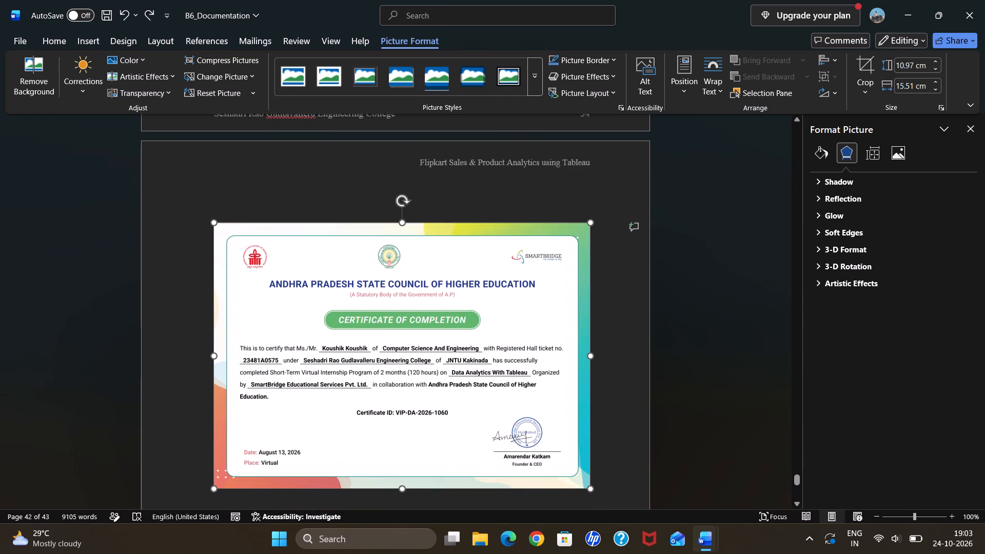
scroll(606, 477, "down", 1)
left_click(606, 389)
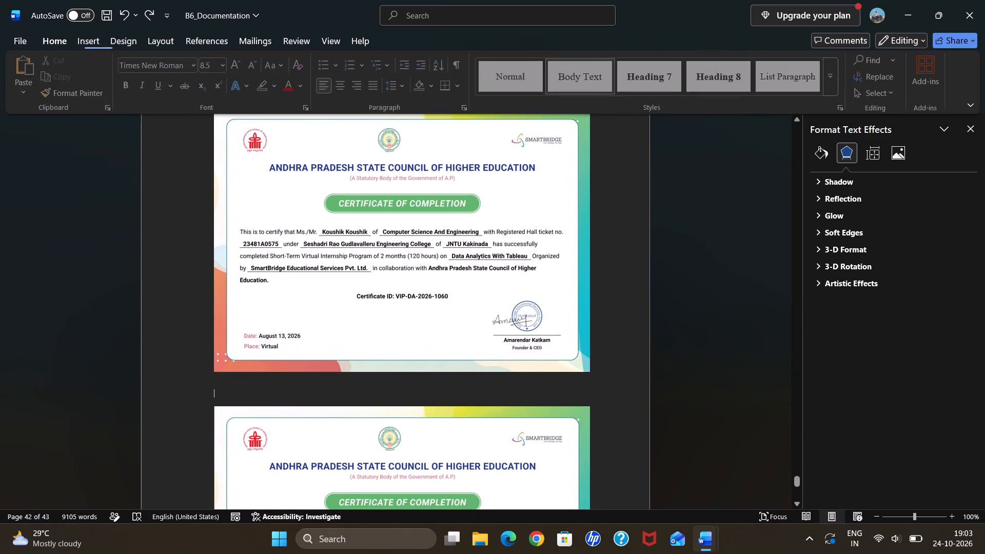
key("Return")
key("Return")
key("Return")
key("Return")
key("Return")
key("Return")
key("Return")
key("Return")
key("Return")
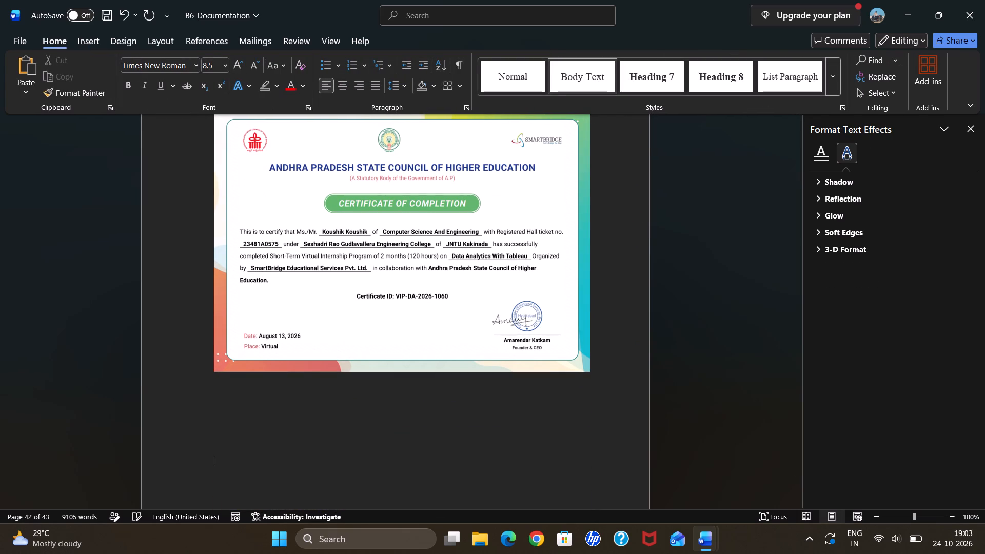
key("Return")
key("Return")
Position the August 13, 2026 certificate image in the middle centre of its own page with text wrapping.
scroll(606, 389, "up", 1)
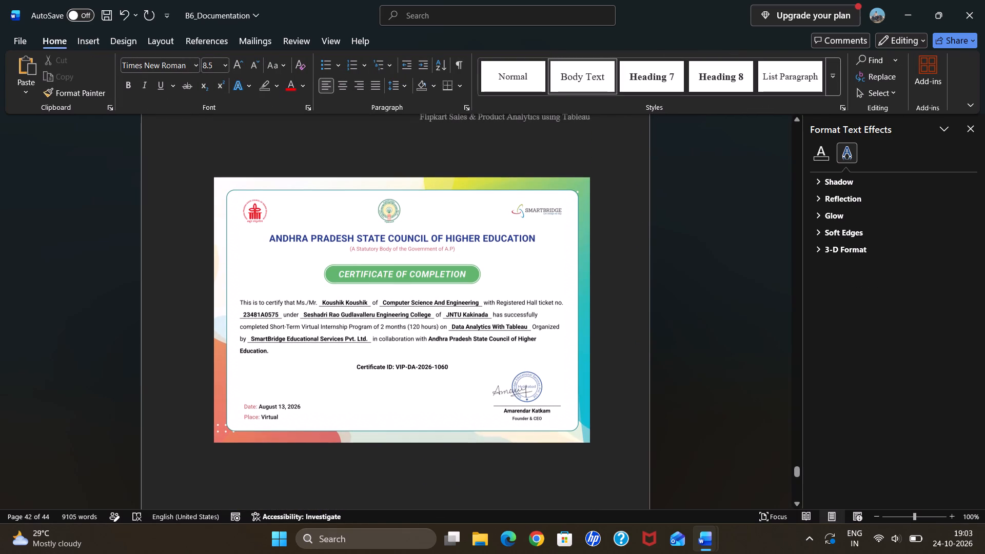
left_click(356, 305)
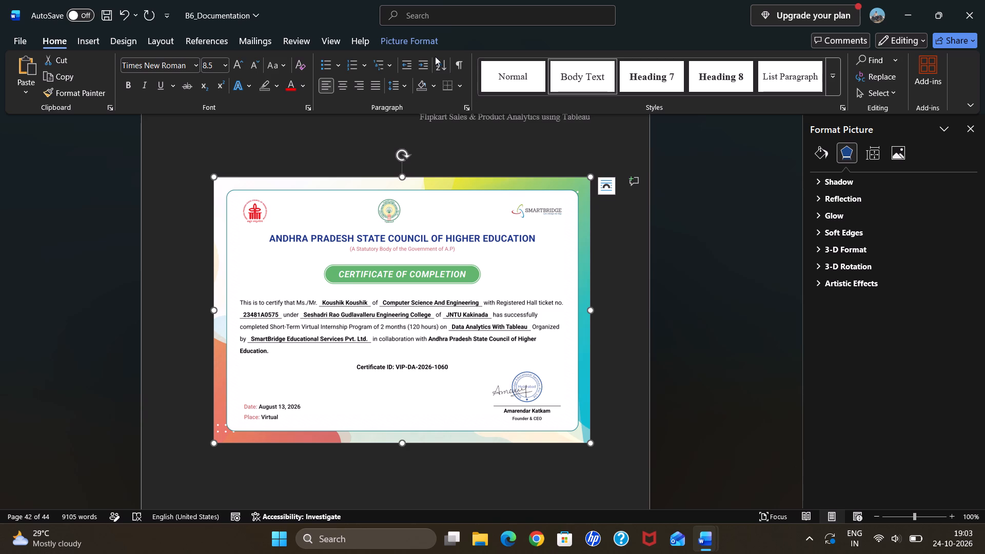
left_click(419, 42)
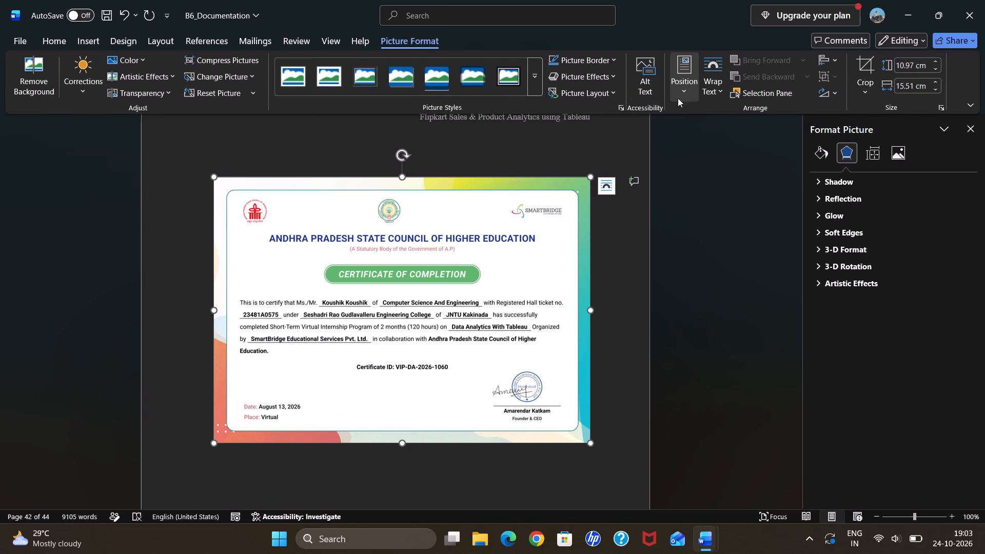
left_click(687, 98)
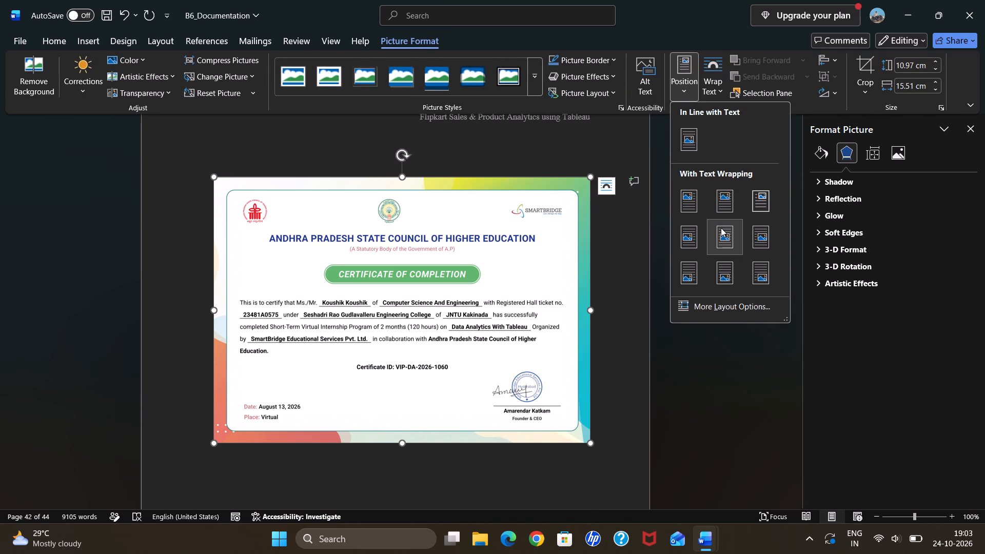
left_click(721, 228)
scroll(698, 322, "down", 5)
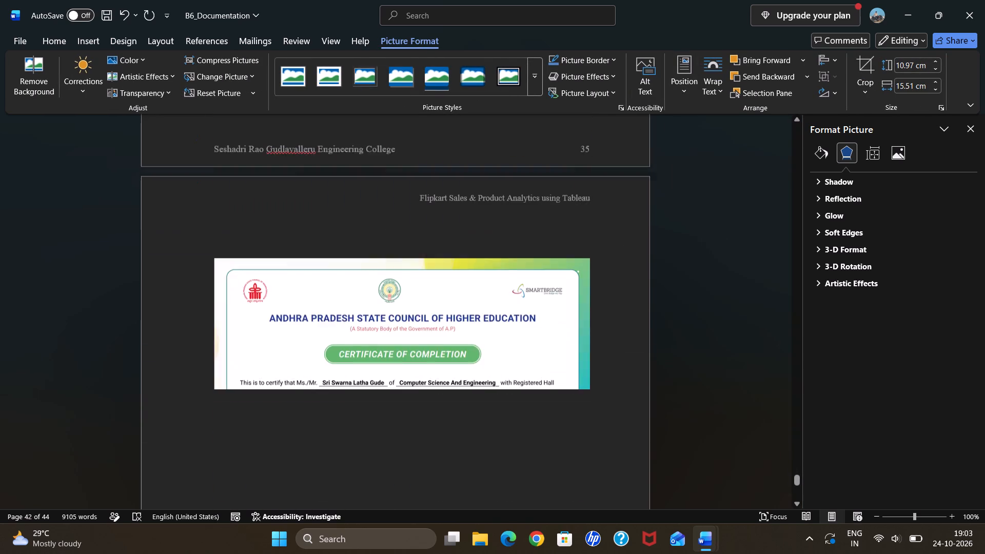
Insert ten blank lines below the August 10, 2026 certificate to push the September 25, 2026 certificate onto the next page.
scroll(698, 322, "down", 4)
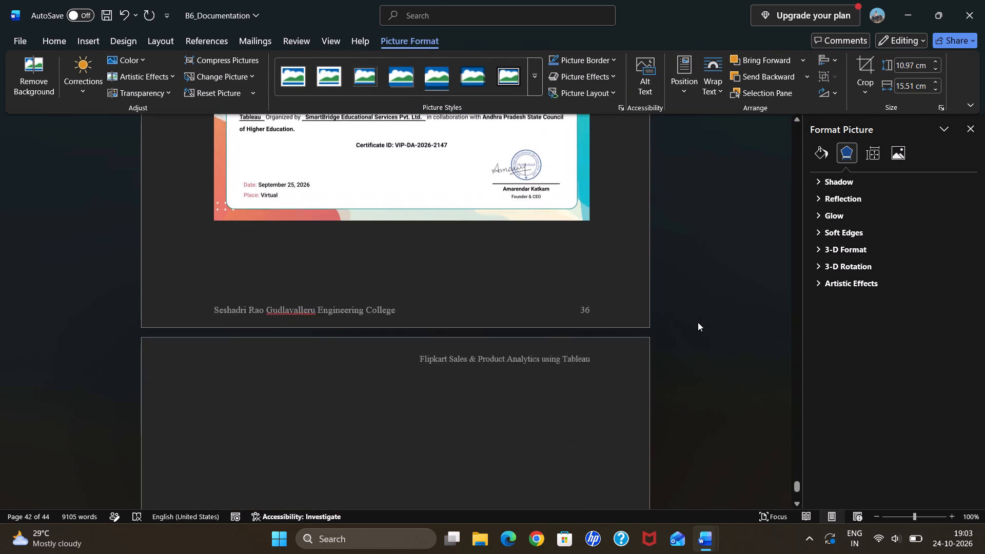
scroll(698, 322, "down", 1)
scroll(698, 322, "up", 4)
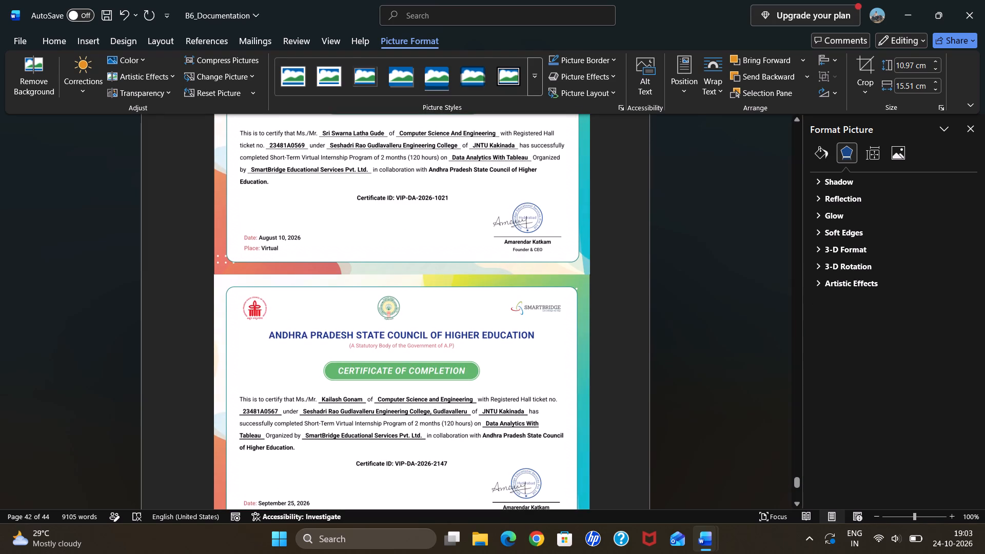
left_click(616, 255)
key("Return")
key("Return")
key("Return")
key("Return")
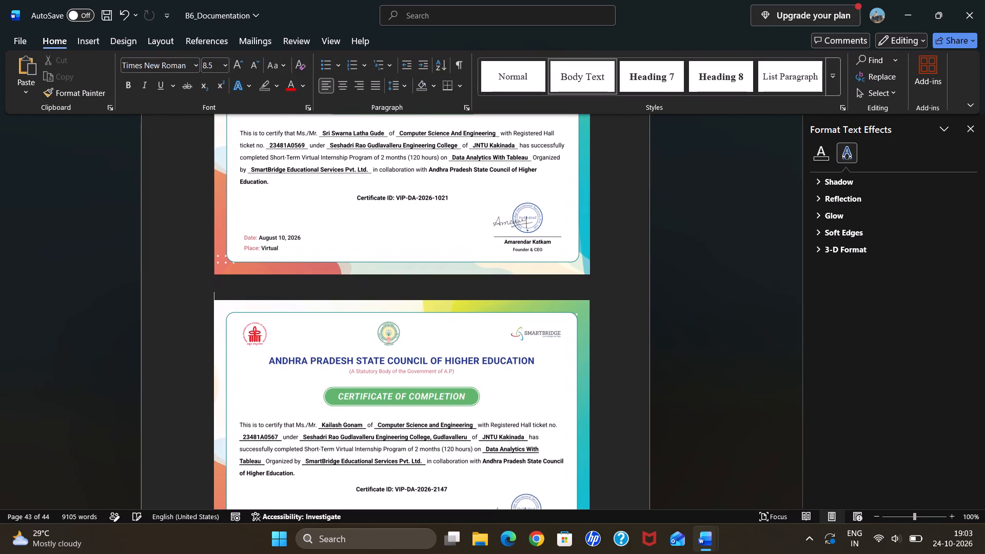
key("Return")
key("Return")
key("Return")
key("Return")
key("Return")
key("Return")
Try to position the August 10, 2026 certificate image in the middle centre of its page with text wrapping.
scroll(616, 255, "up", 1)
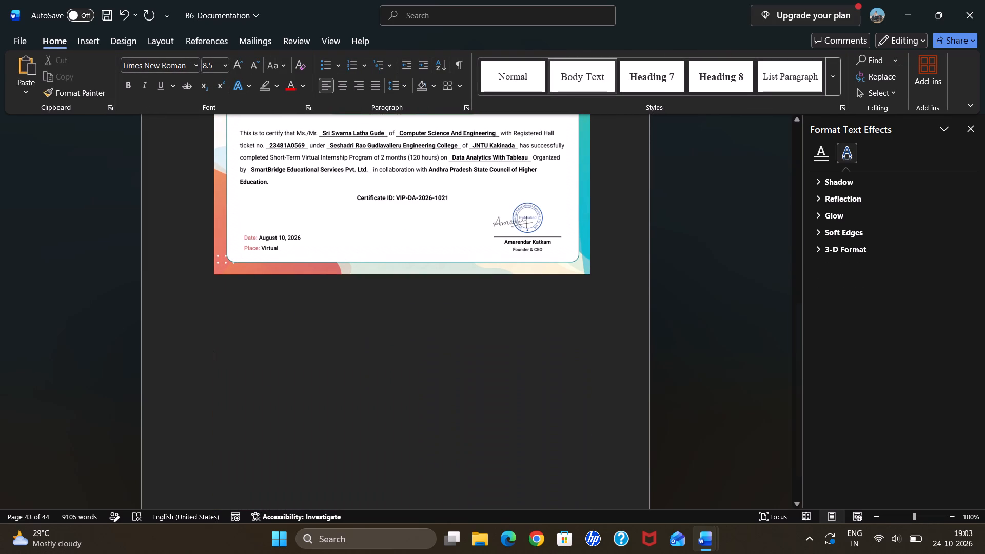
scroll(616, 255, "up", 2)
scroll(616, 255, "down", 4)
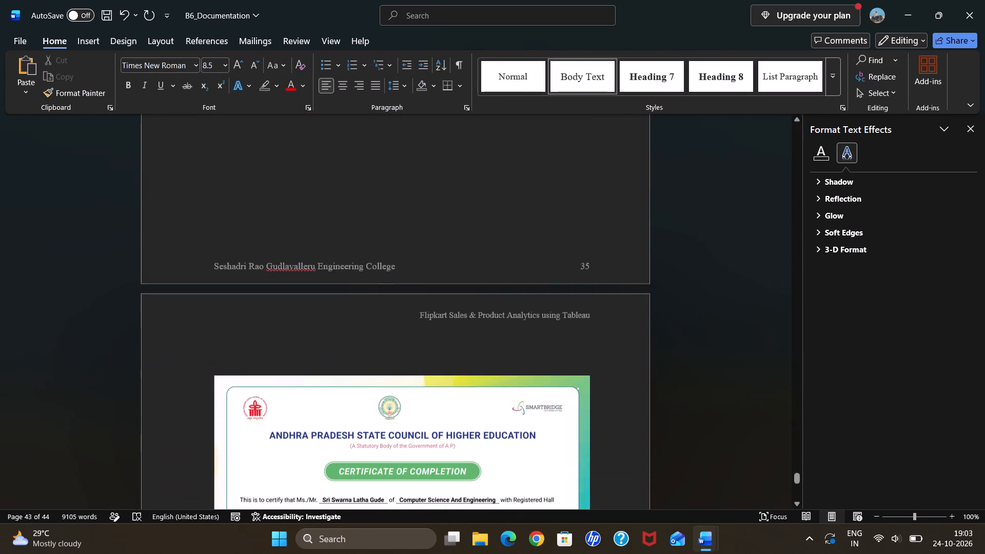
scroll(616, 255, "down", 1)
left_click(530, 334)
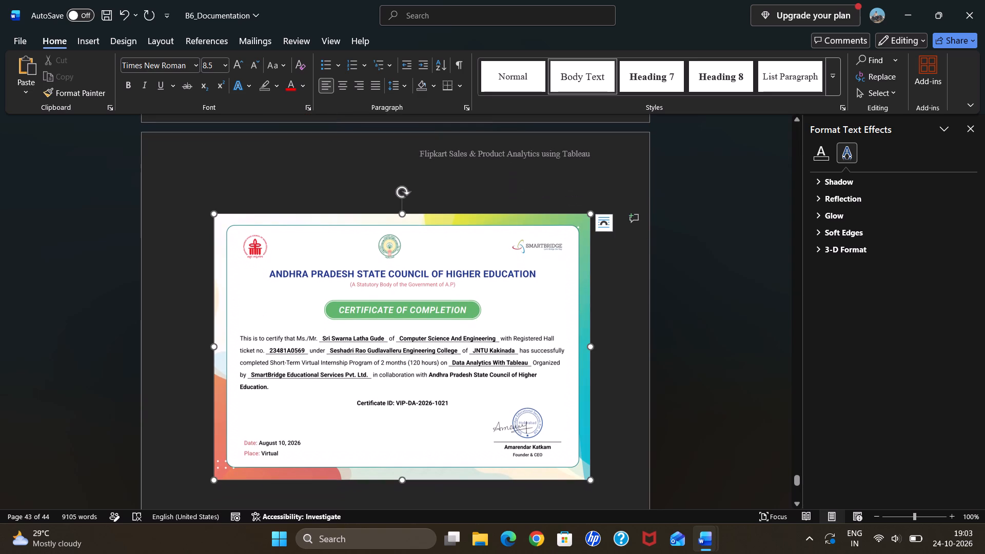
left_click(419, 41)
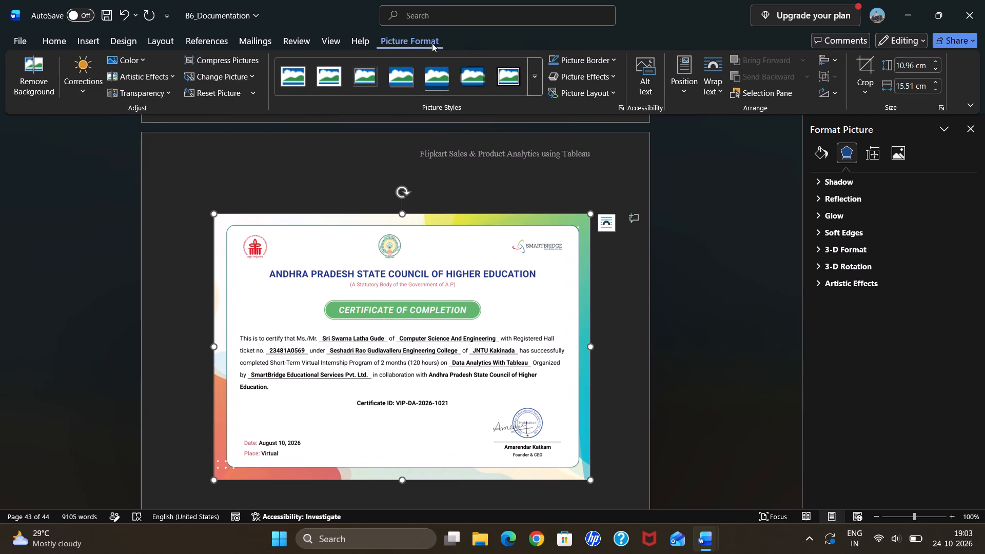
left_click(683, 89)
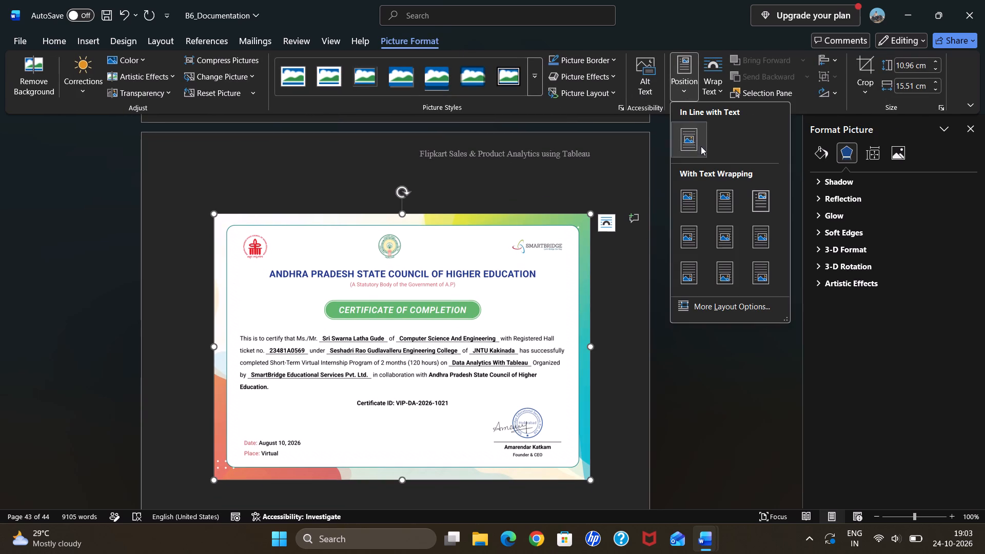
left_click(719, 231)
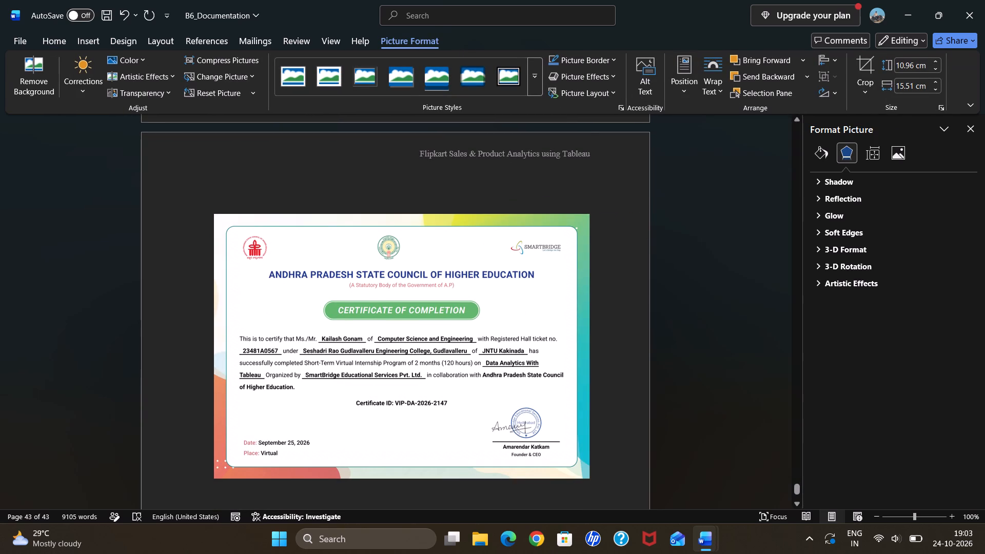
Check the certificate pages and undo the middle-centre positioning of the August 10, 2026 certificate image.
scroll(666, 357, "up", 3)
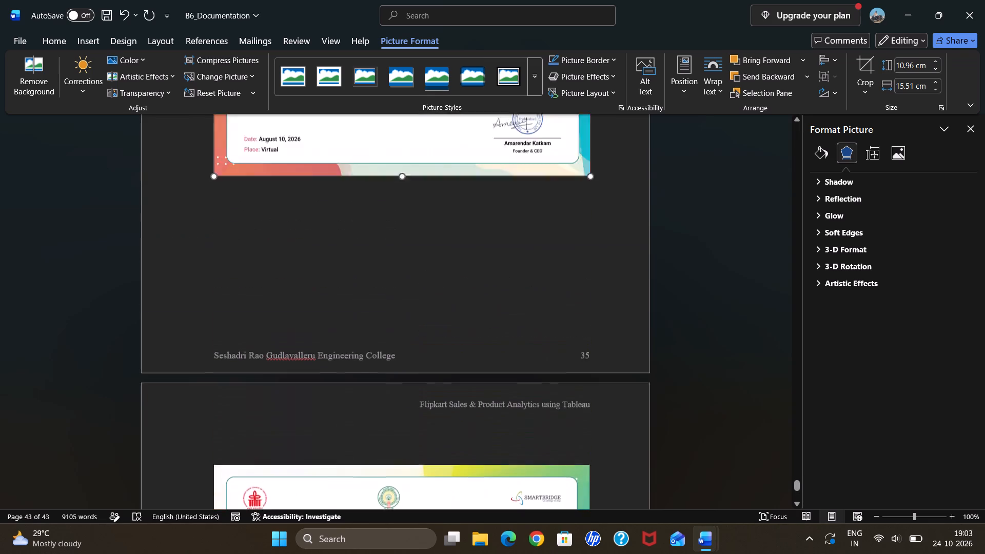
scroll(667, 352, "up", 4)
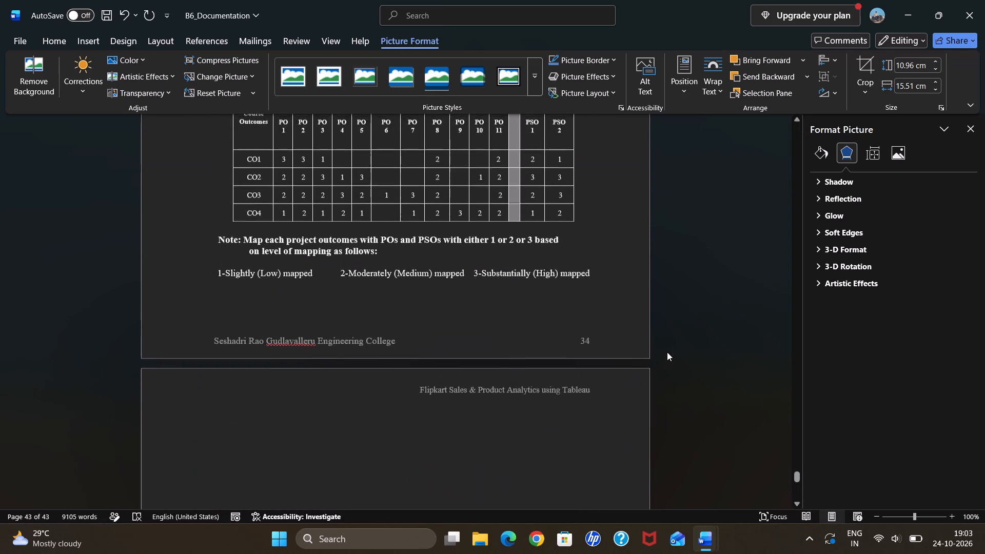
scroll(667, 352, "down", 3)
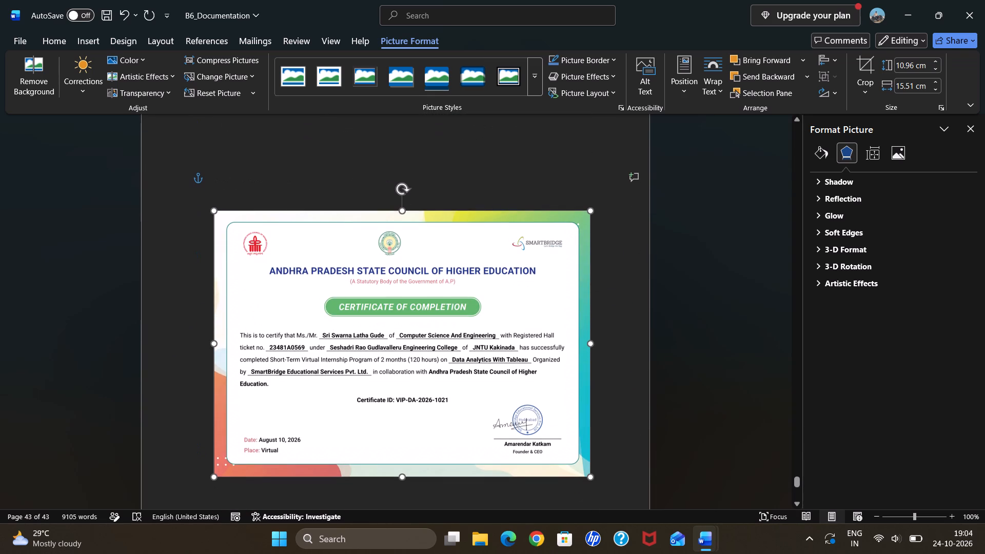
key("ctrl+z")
Insert two blank lines directly before the August 10, 2026 certificate image, following the August 13, 2026 certificate page.
scroll(667, 352, "up", 3)
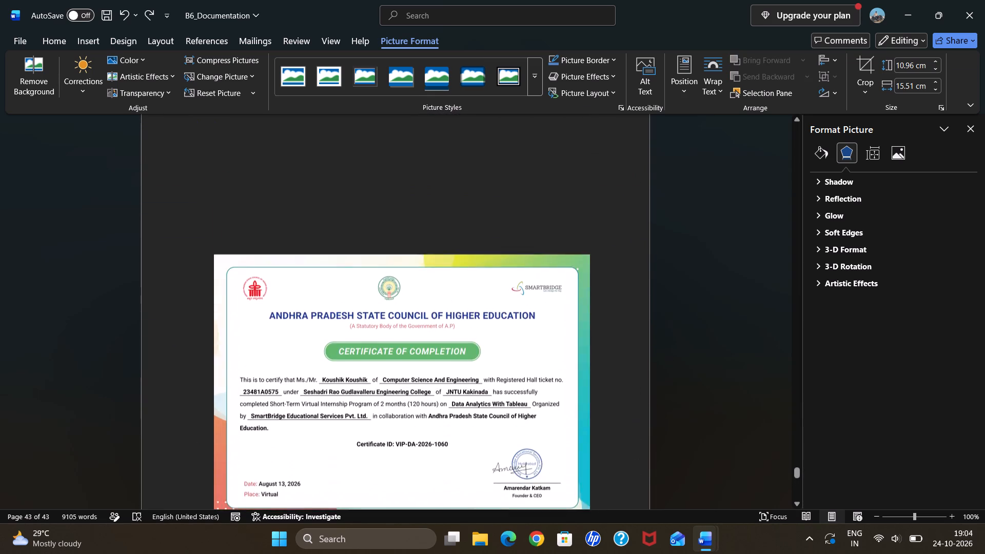
scroll(667, 352, "down", 4)
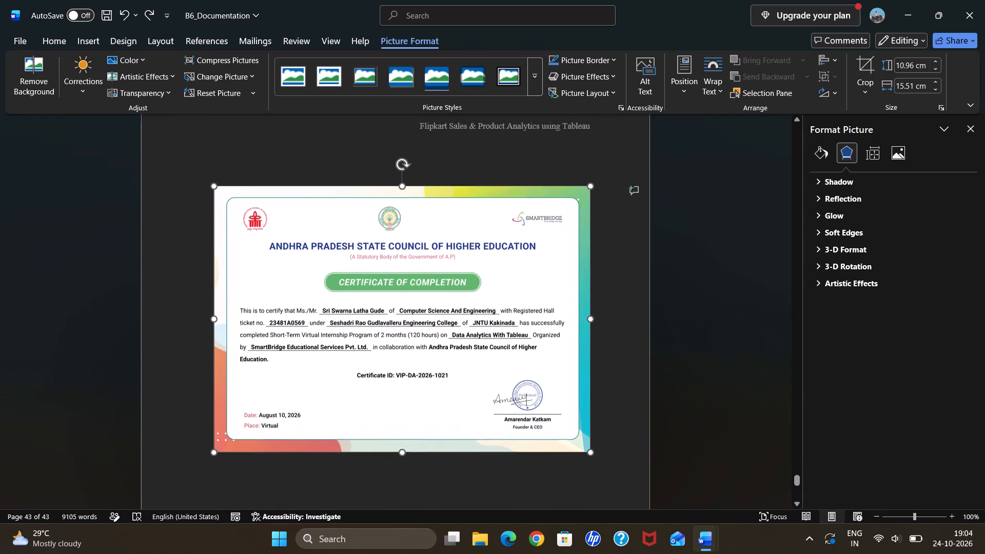
scroll(639, 310, "up", 2)
left_click(399, 271)
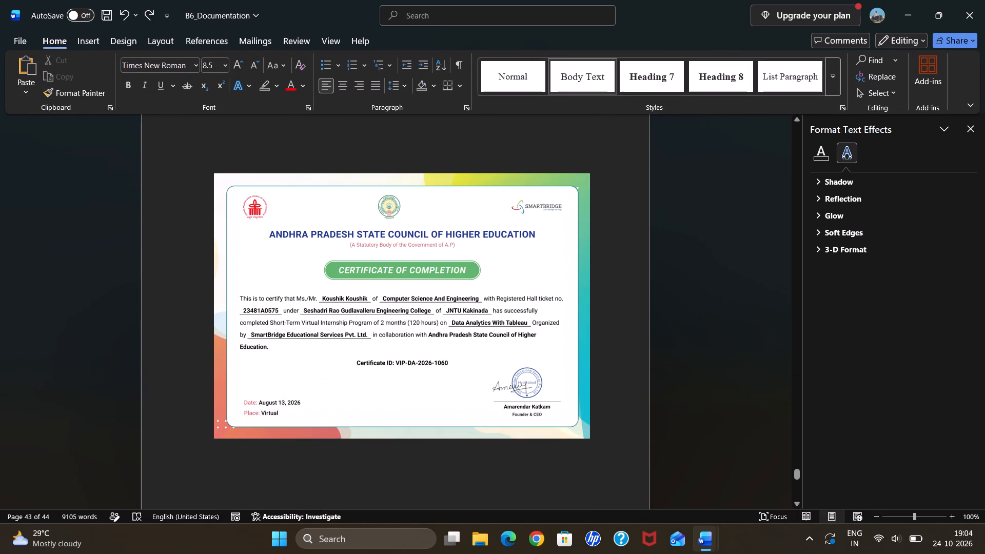
key("Down")
key("Down")
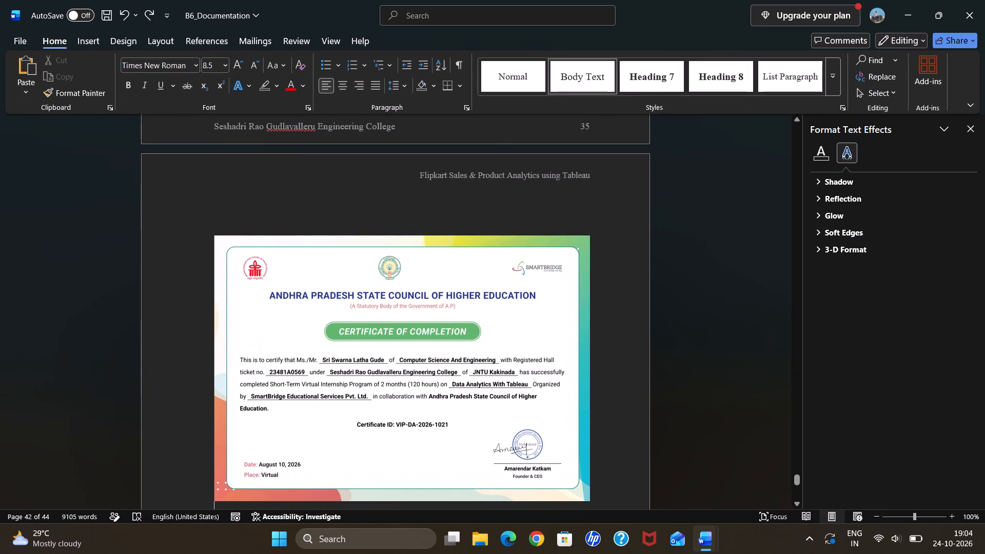
key("Up")
key("Up")
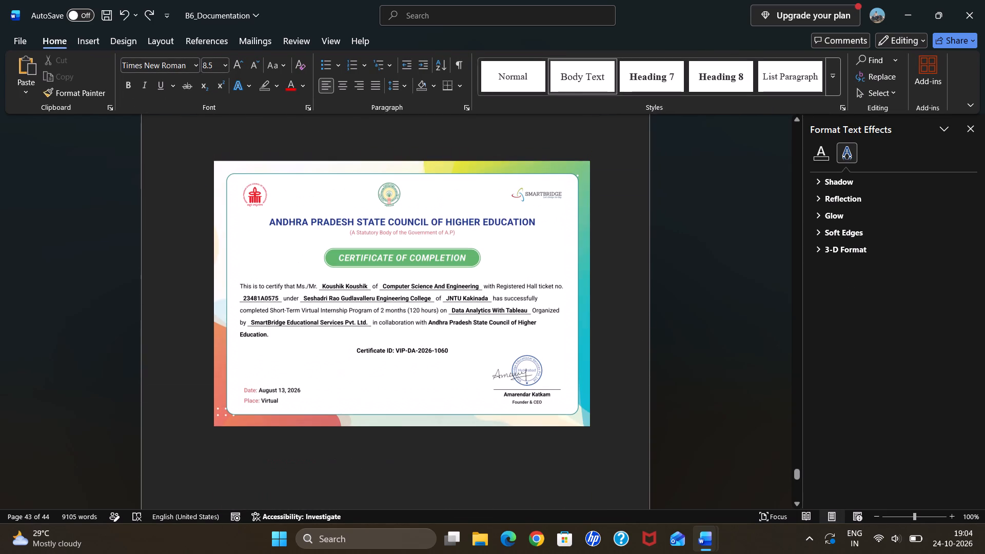
key("Down")
key("Return")
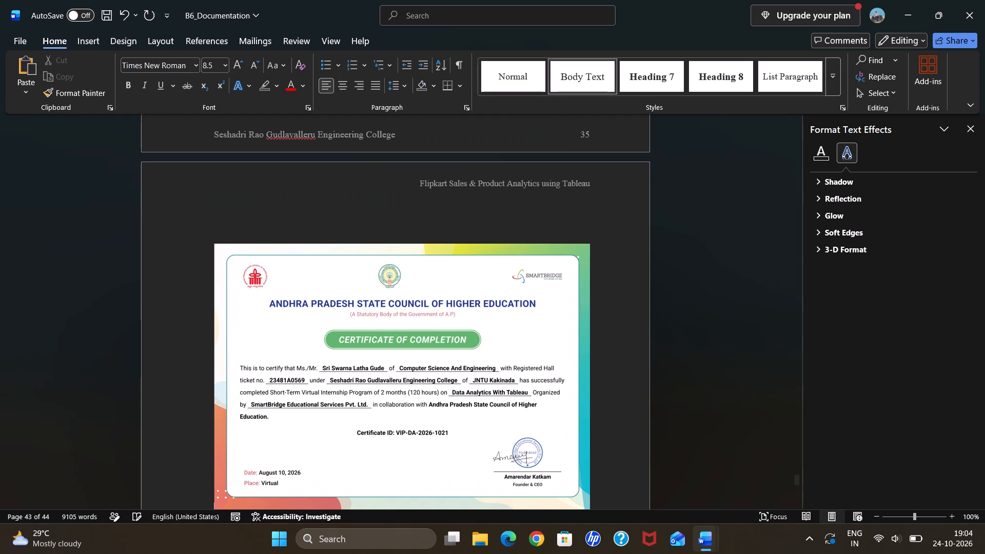
key("Return")
Move the August 10, 2026 certificate image down past the blank lines, directly before the September 25, 2026 certificate.
scroll(399, 271, "up", 3)
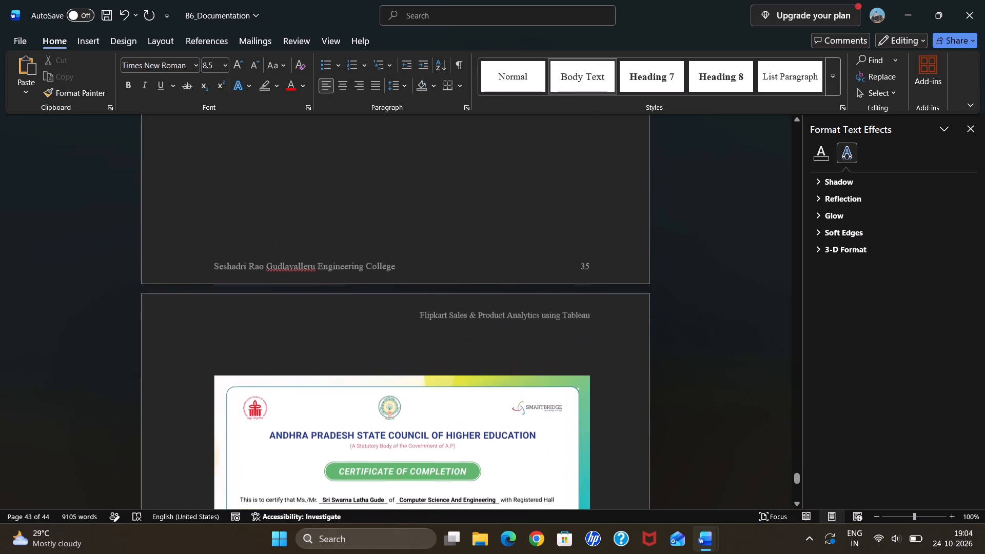
scroll(399, 271, "up", 1)
scroll(410, 267, "down", 2)
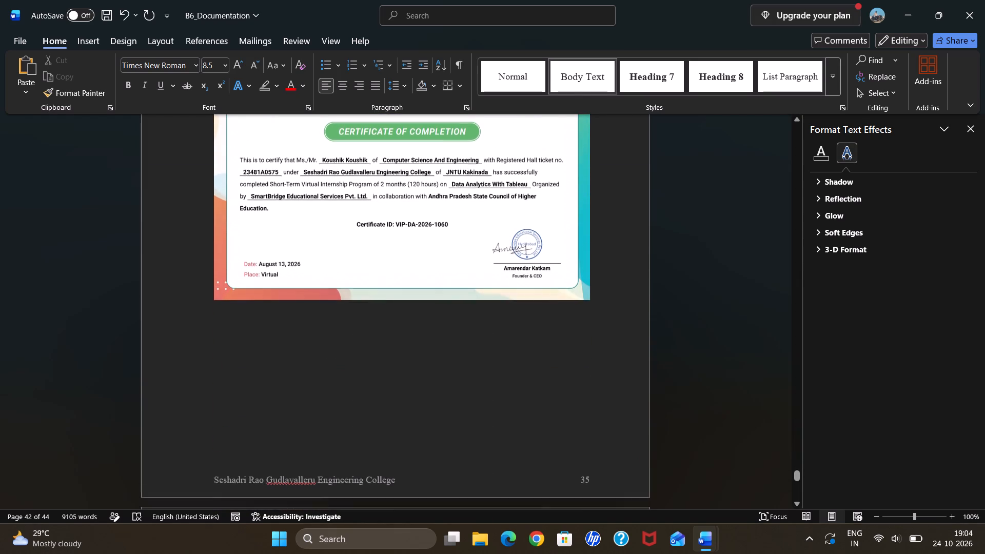
left_click(599, 292)
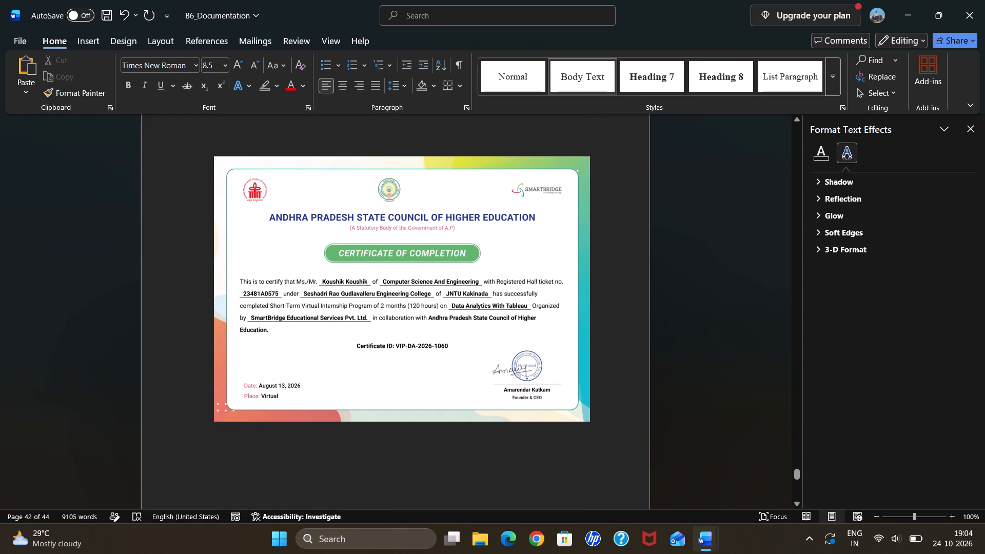
key("Right")
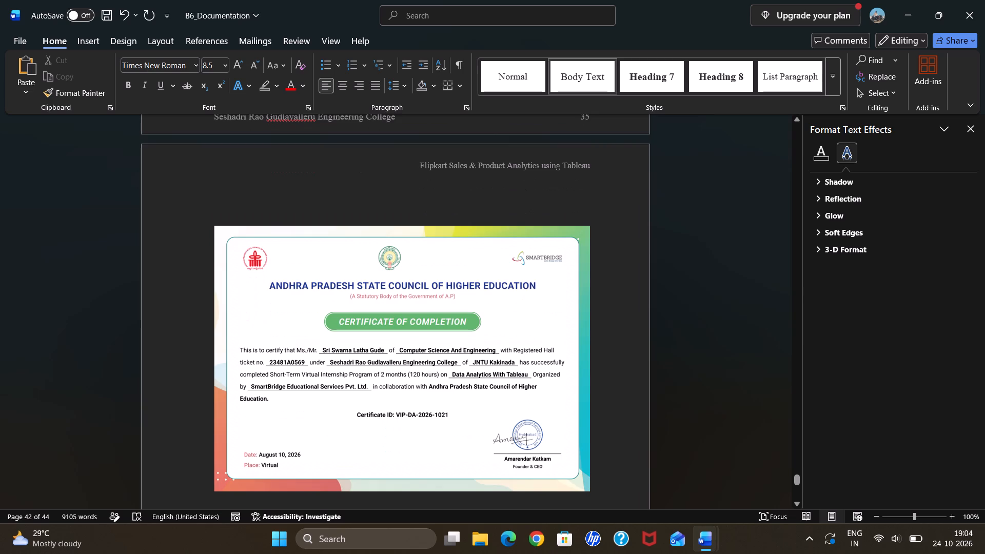
key("Left")
scroll(599, 292, "down", 2)
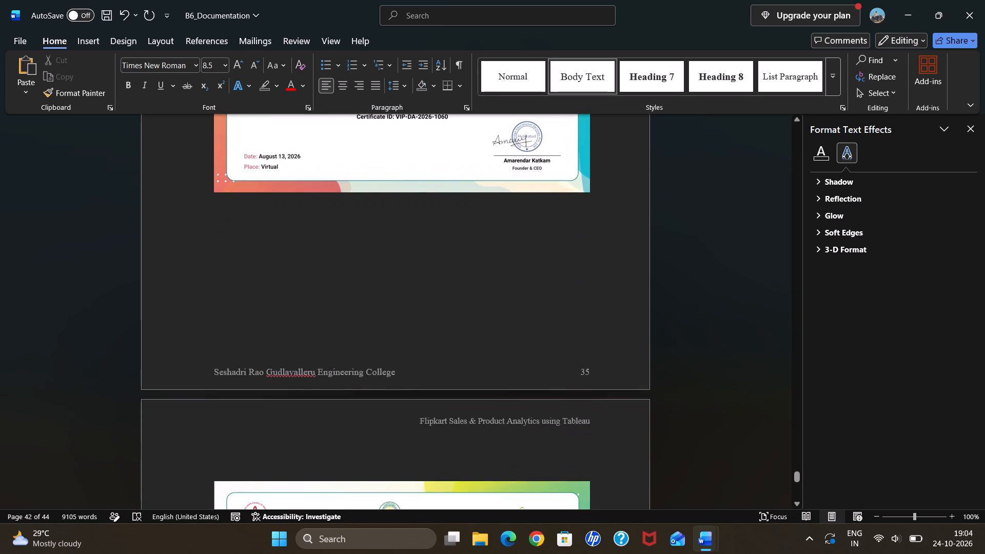
scroll(599, 292, "down", 1)
left_click_drag(460, 283, 467, 324)
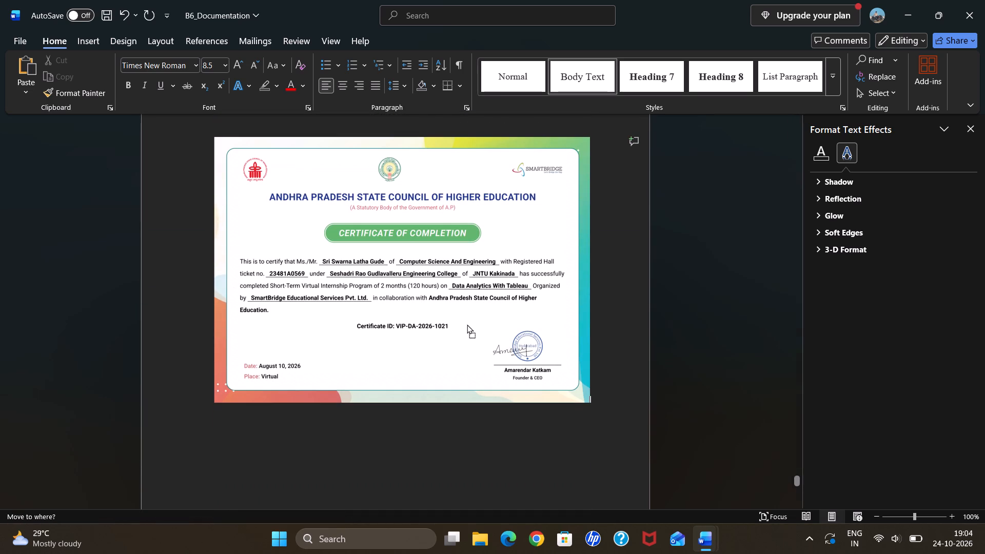
left_click_drag(467, 324, 474, 477)
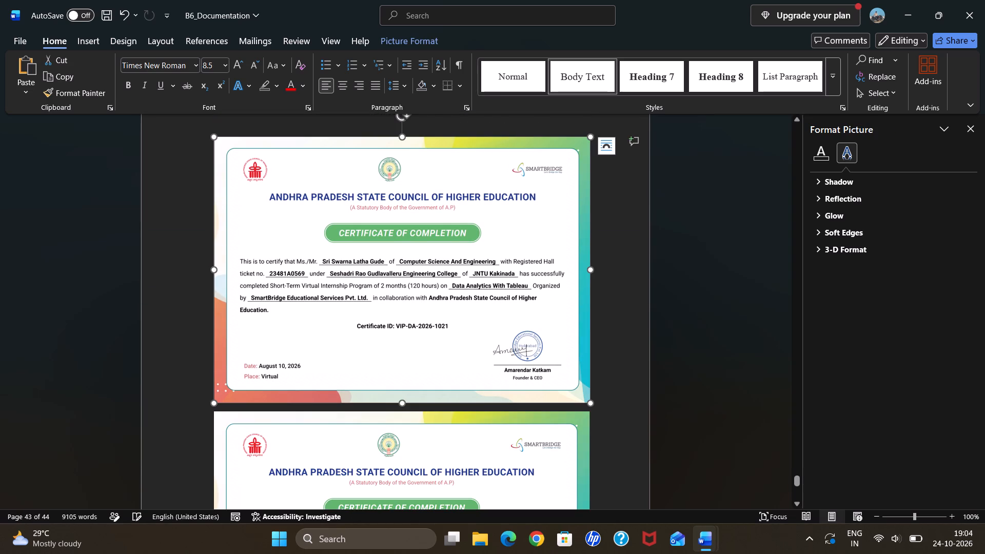
Examine how the certificate images are distributed across the document's last pages in a multi-page overview.
scroll(471, 416, "down", 1)
scroll(471, 416, "down", 6, "ctrl")
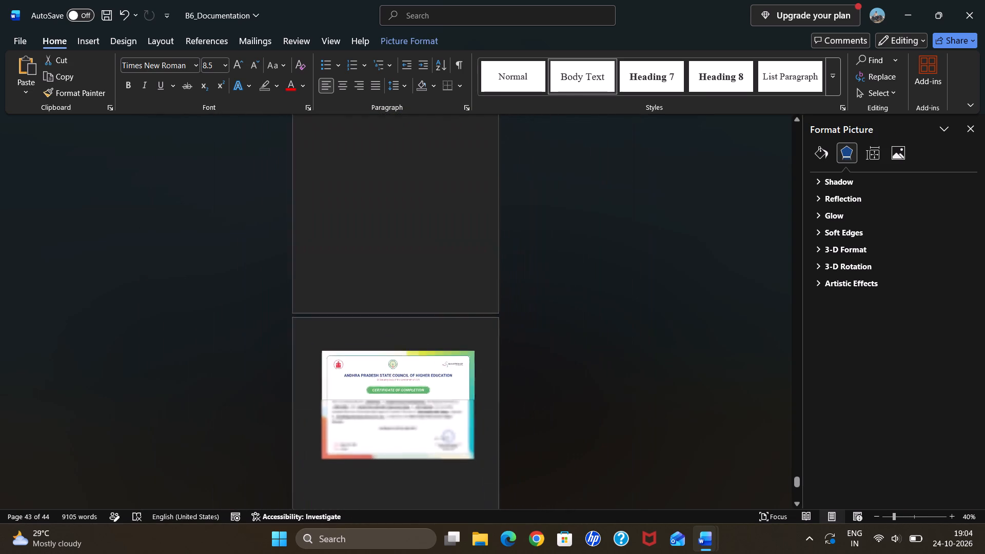
scroll(471, 416, "down", 2, "ctrl")
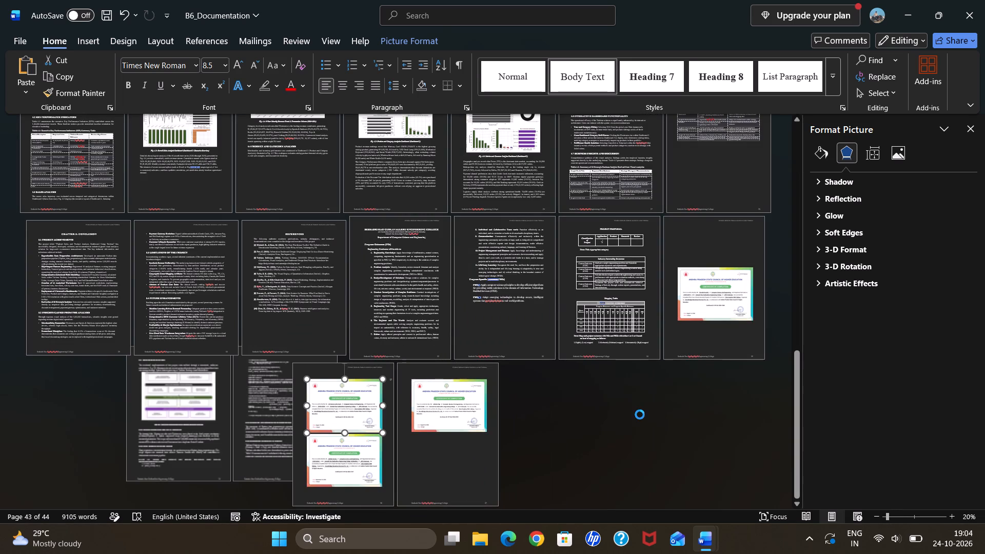
scroll(640, 414, "up", 4, "ctrl")
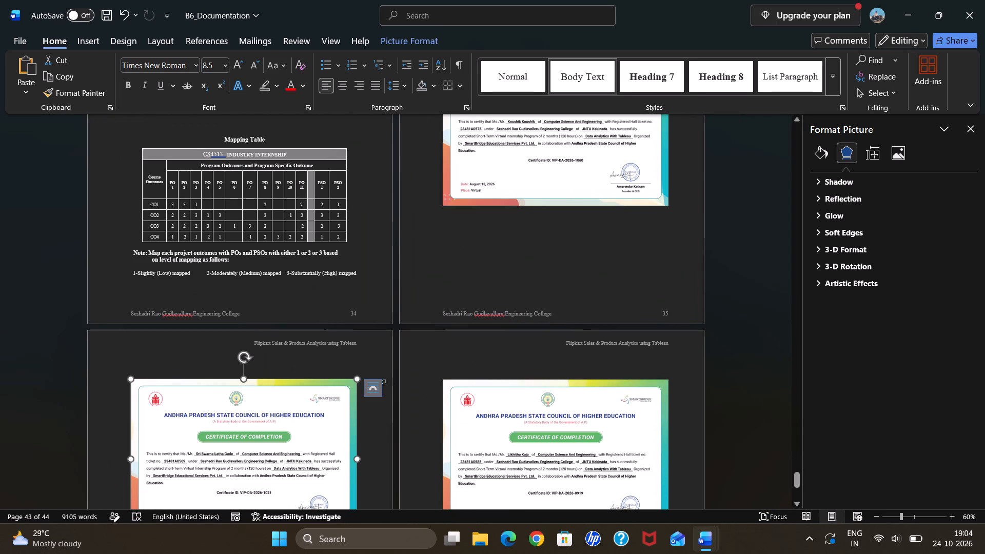
scroll(589, 396, "down", 1, "ctrl")
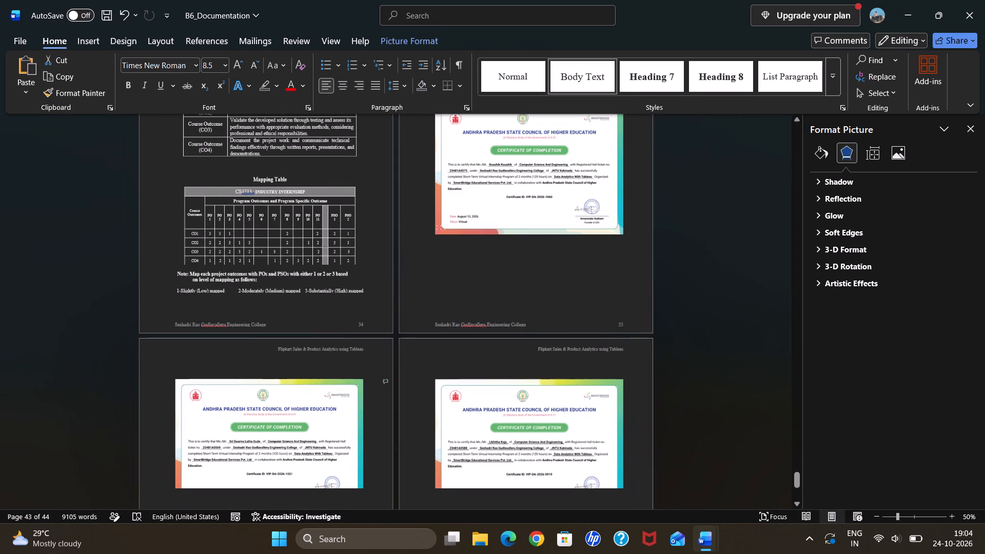
scroll(589, 396, "down", 4, "ctrl")
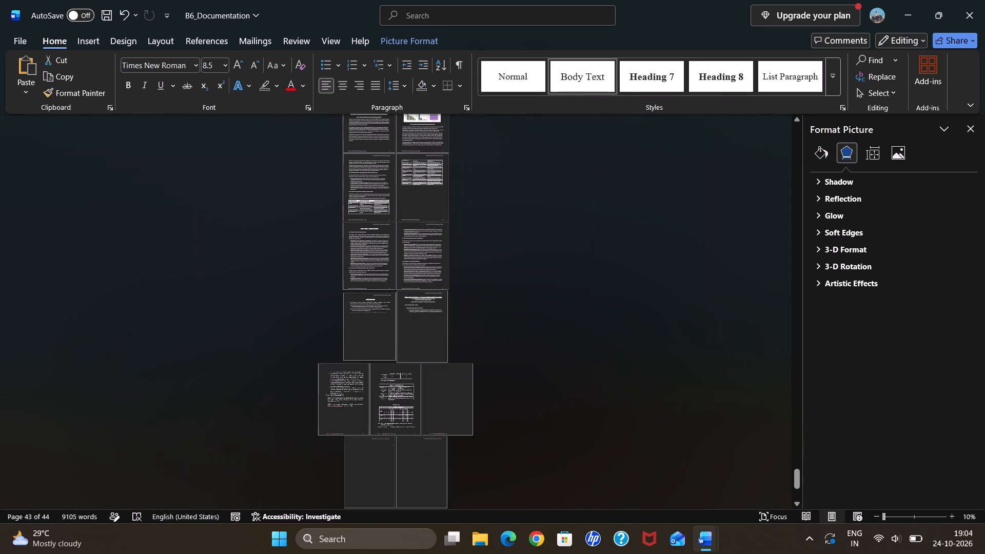
left_click(589, 396)
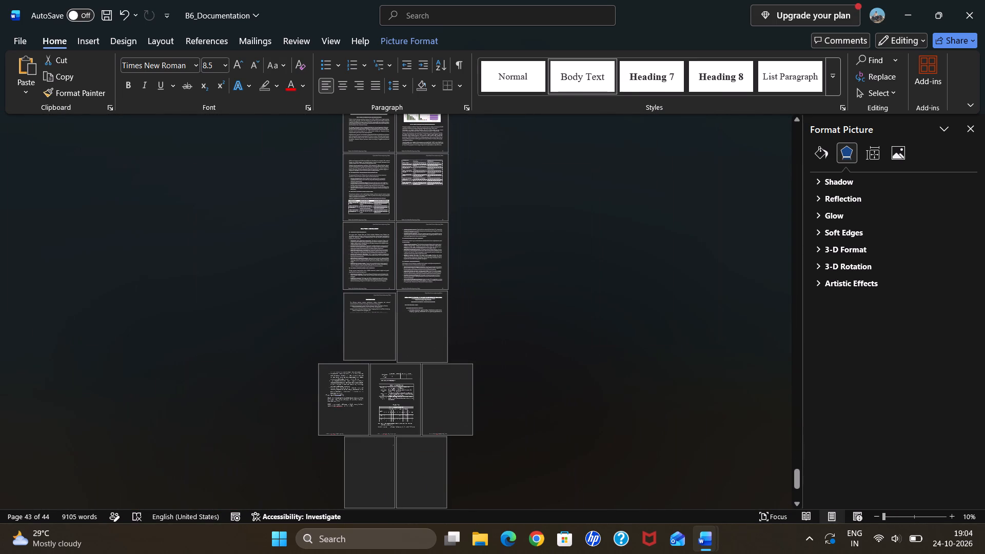
scroll(589, 396, "up", 2, "ctrl")
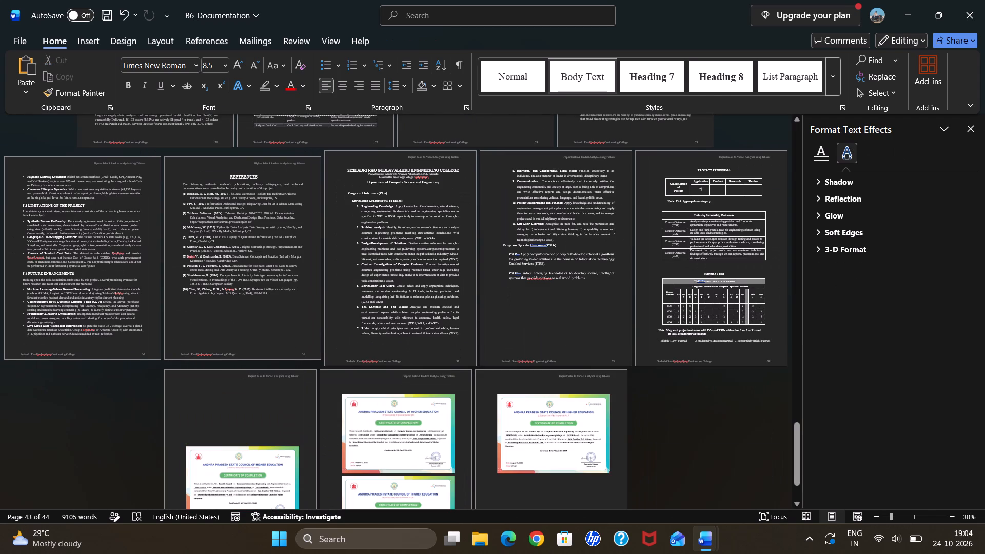
scroll(589, 396, "down", 1)
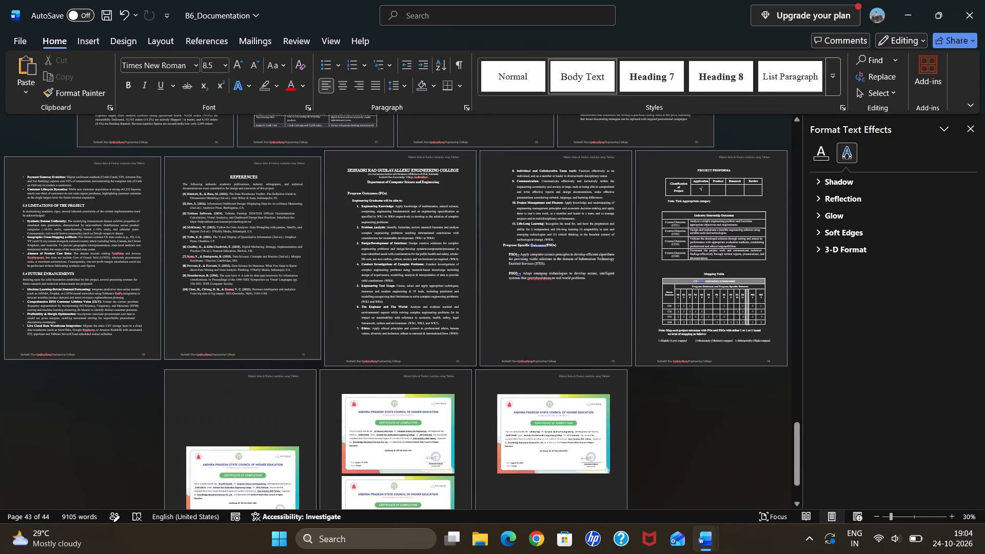
scroll(589, 396, "down", 1)
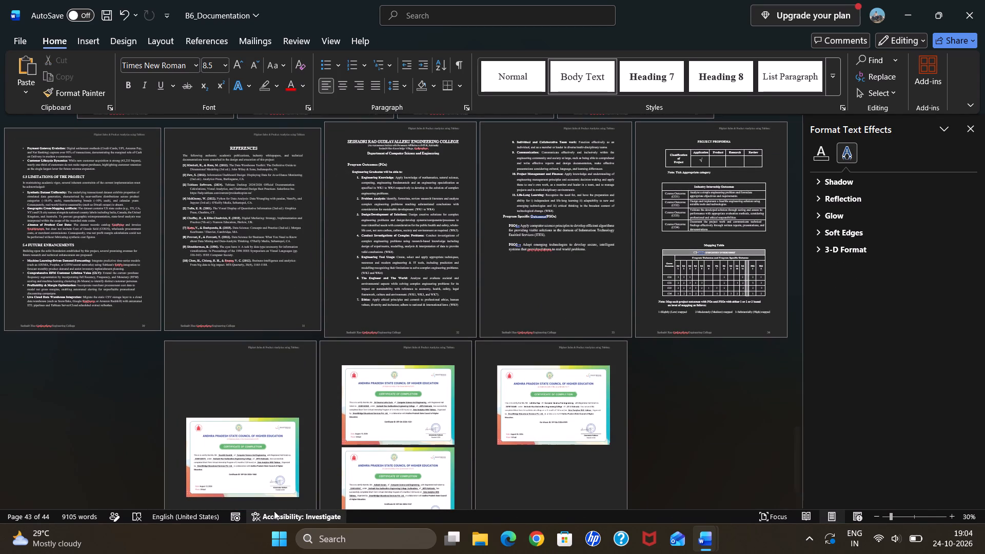
scroll(376, 432, "down", 1)
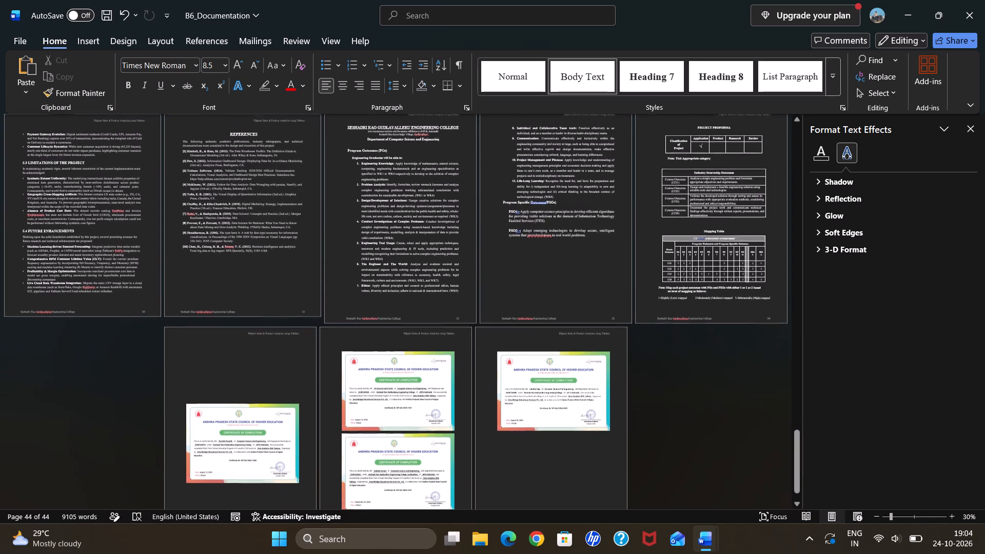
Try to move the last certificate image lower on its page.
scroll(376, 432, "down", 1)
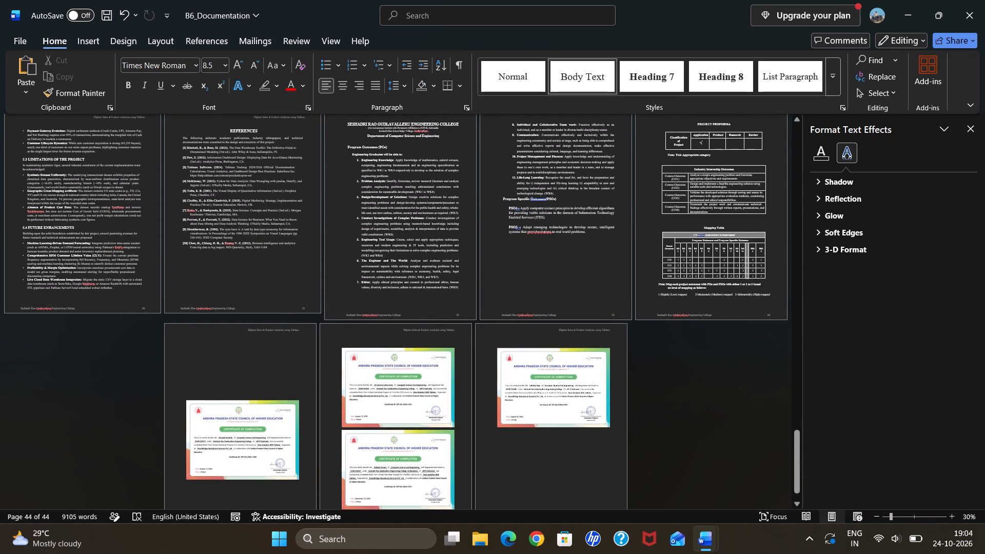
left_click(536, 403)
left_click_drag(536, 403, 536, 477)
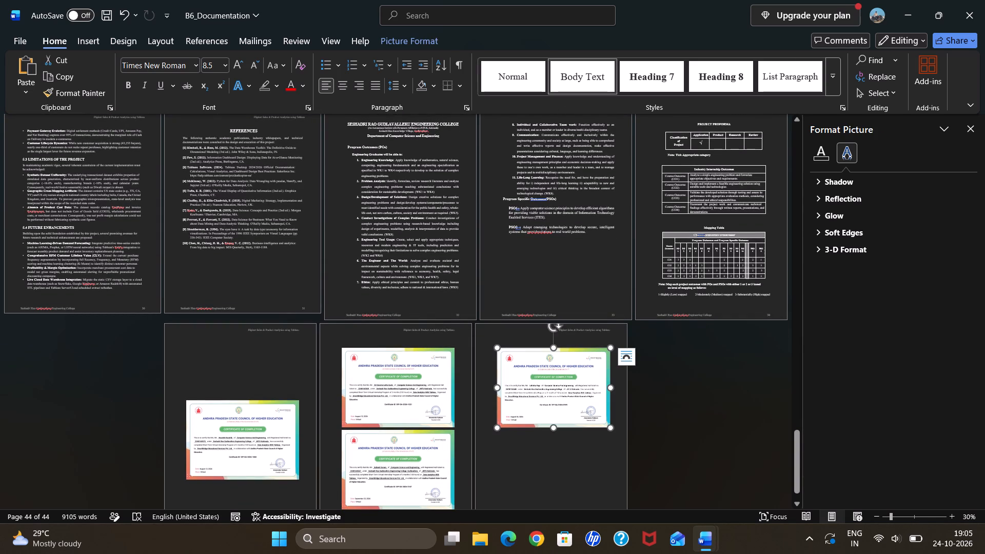
Insert 38 blank lines directly after the August 10, 2026 certificate to push the September 25, 2026 certificate onto its own page.
left_click(462, 420)
key("Return")
key("Return")
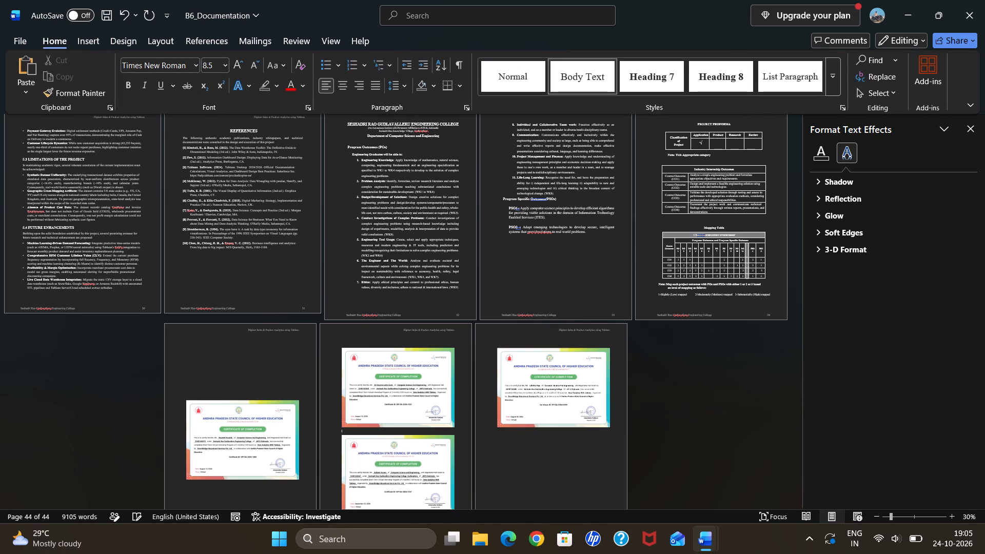
key("Return")
key("Return")
key("Return")
key("Return")
key("Return")
key("Return")
key("Return")
key("Return")
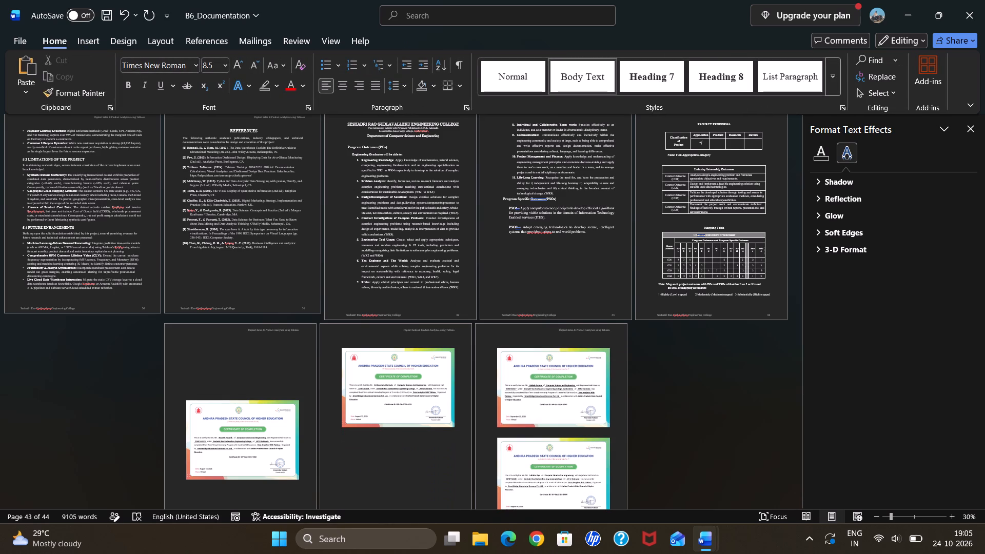
key("Return")
key("Return")
key("Return")
key("Return")
key("Return")
key("Return")
key("Return")
key("Return")
key("Return")
key("Return")
key("Return")
key("Return")
key("Return")
key("Return")
key("Return")
key("Return")
key("Return")
key("Return")
key("Return")
key("Return")
key("Return")
key("Return")
key("Return")
key("Return")
key("Return")
key("Return")
key("Return")
key("Return")
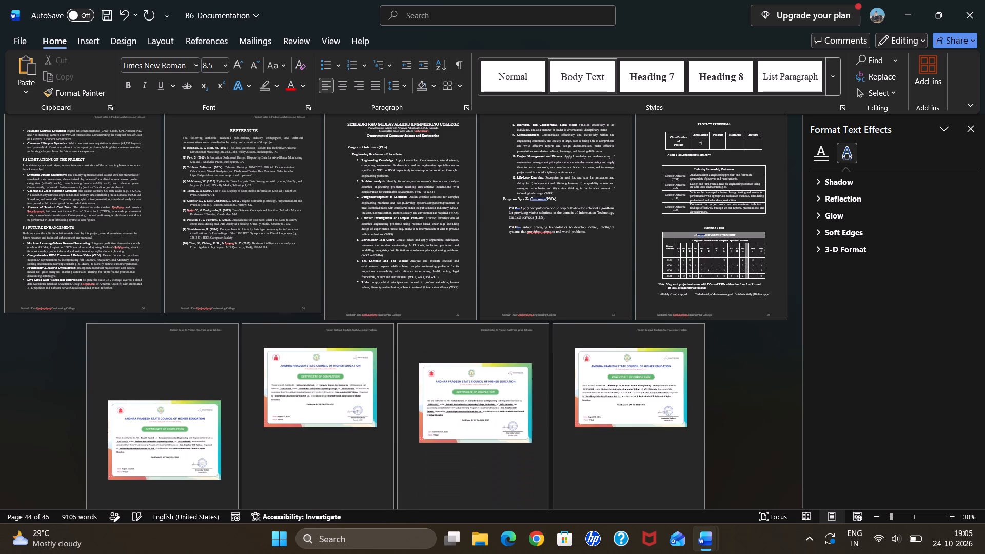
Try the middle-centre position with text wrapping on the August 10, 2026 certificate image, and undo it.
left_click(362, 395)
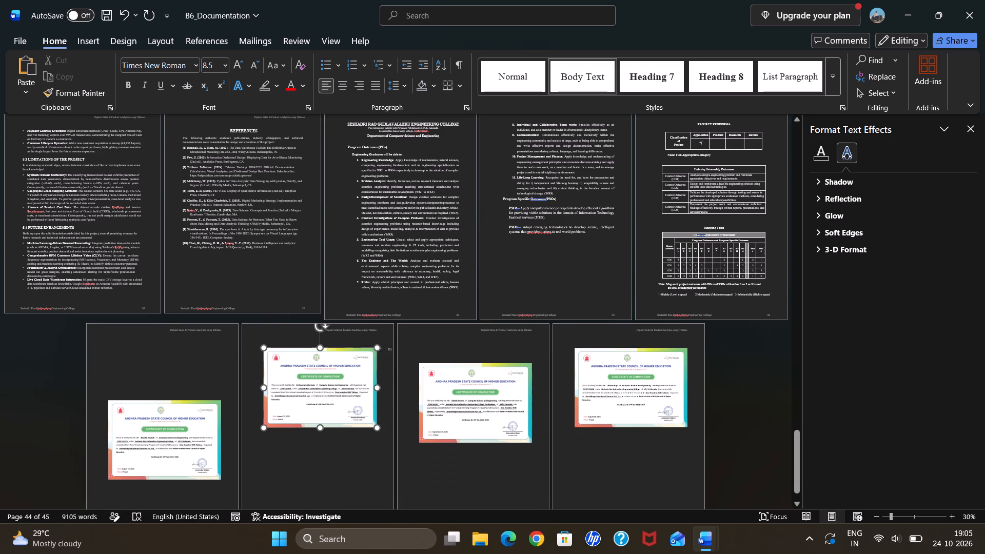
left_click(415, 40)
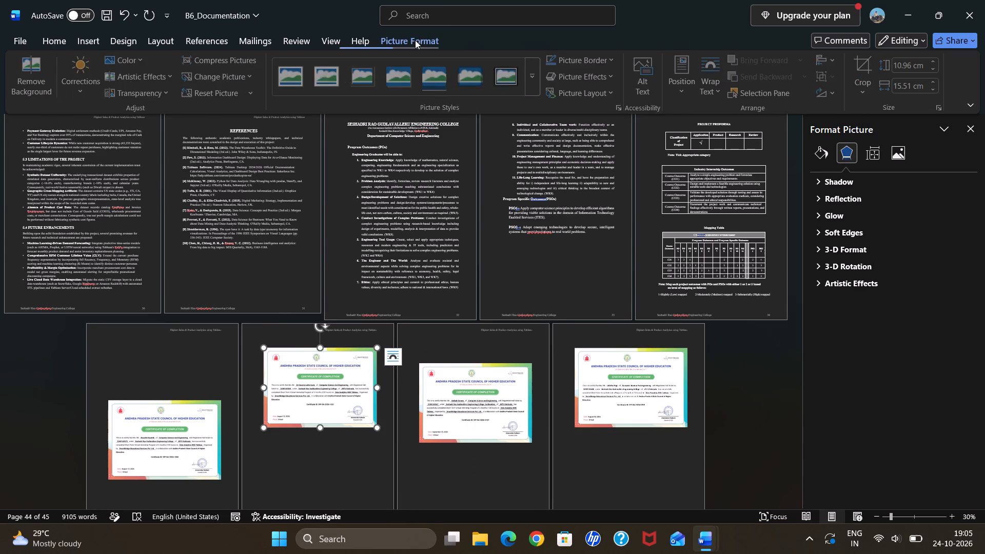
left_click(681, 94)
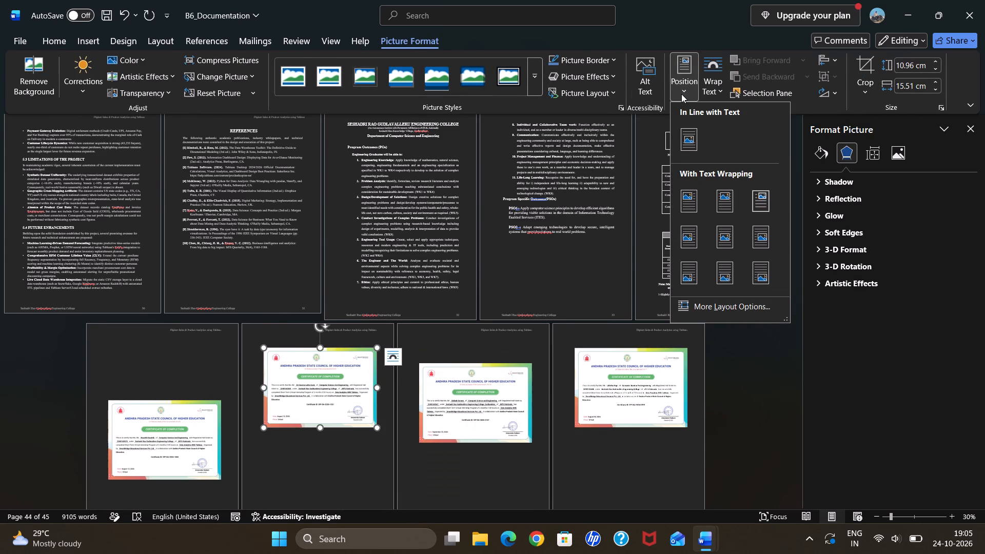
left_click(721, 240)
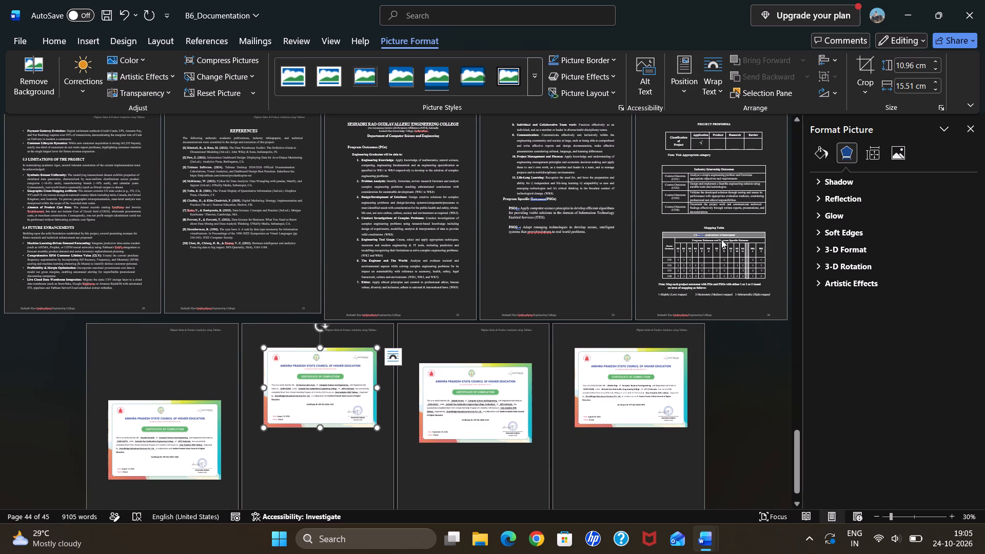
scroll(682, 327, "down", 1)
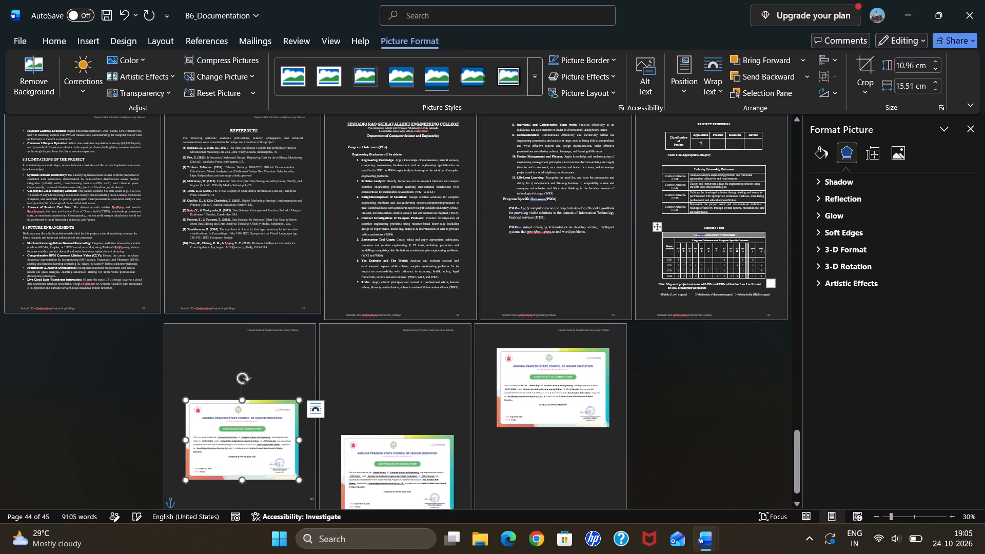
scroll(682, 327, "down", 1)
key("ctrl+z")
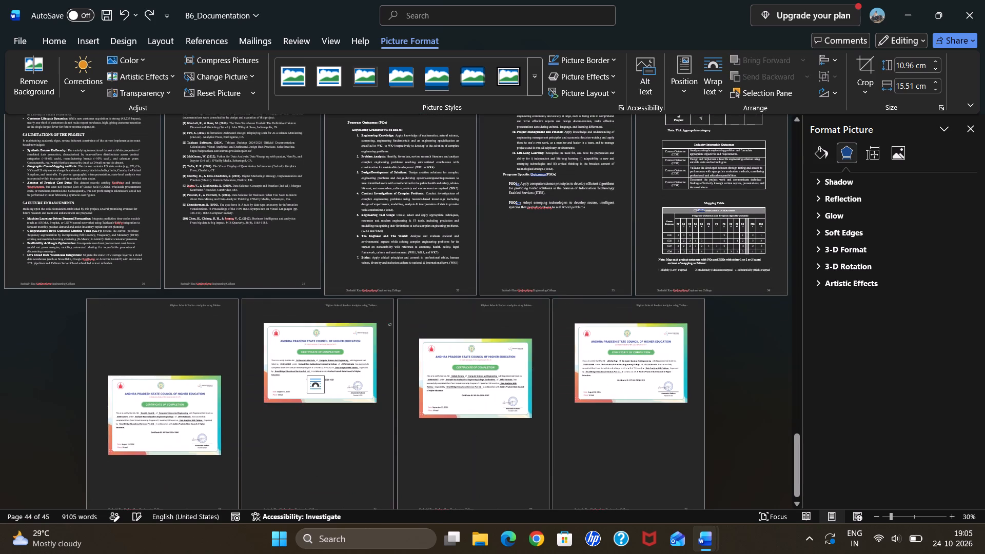
Insert 21 blank lines below the August 13, 2026 certificate, running onto the August 10, 2026 certificate's page ahead of its image.
left_click(179, 481)
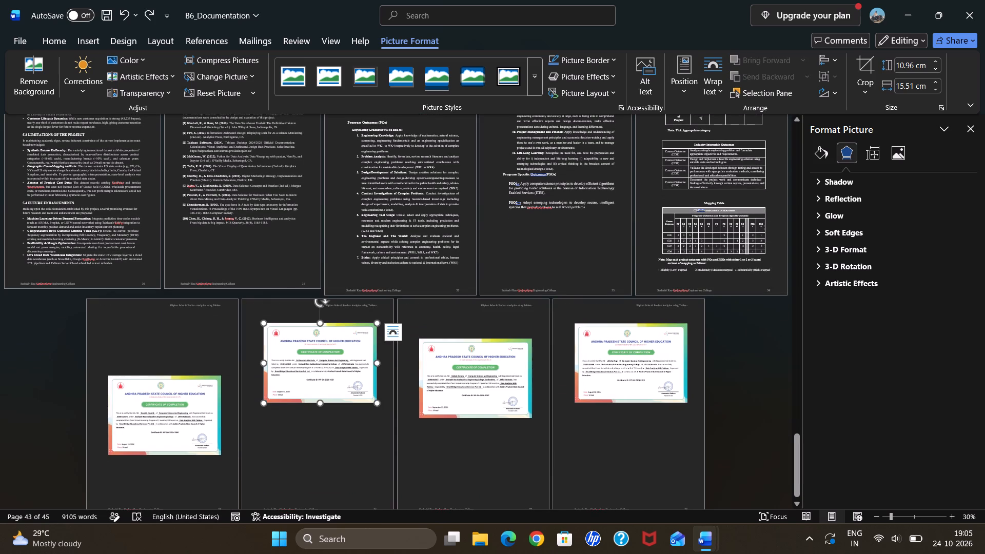
key("Return")
key("Return")
key("Return")
key("Return")
key("Return")
key("Return")
key("Return")
key("Return")
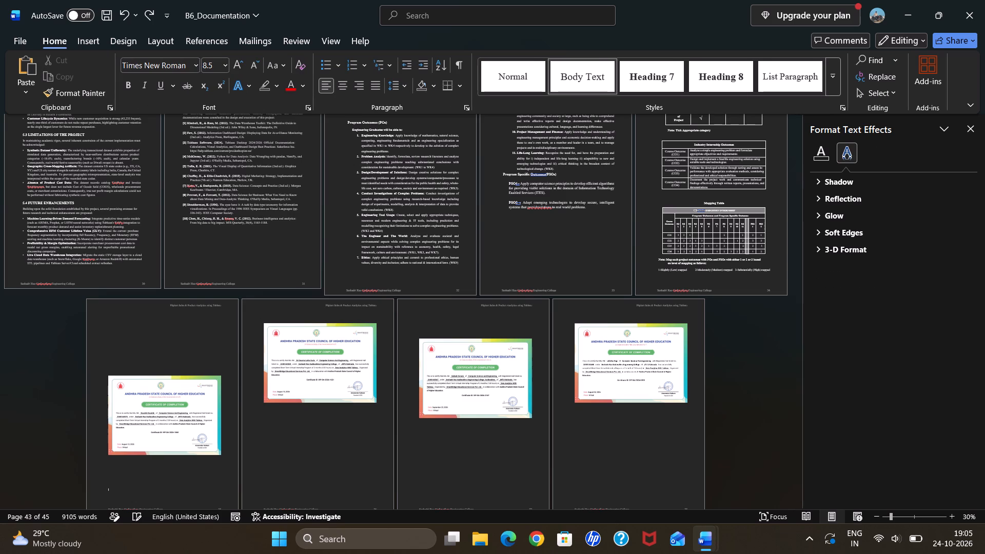
key("Return")
key("Return")
key("Return")
key("Return")
key("Return")
key("Return")
key("Return")
key("Return")
key("Return")
key("Return")
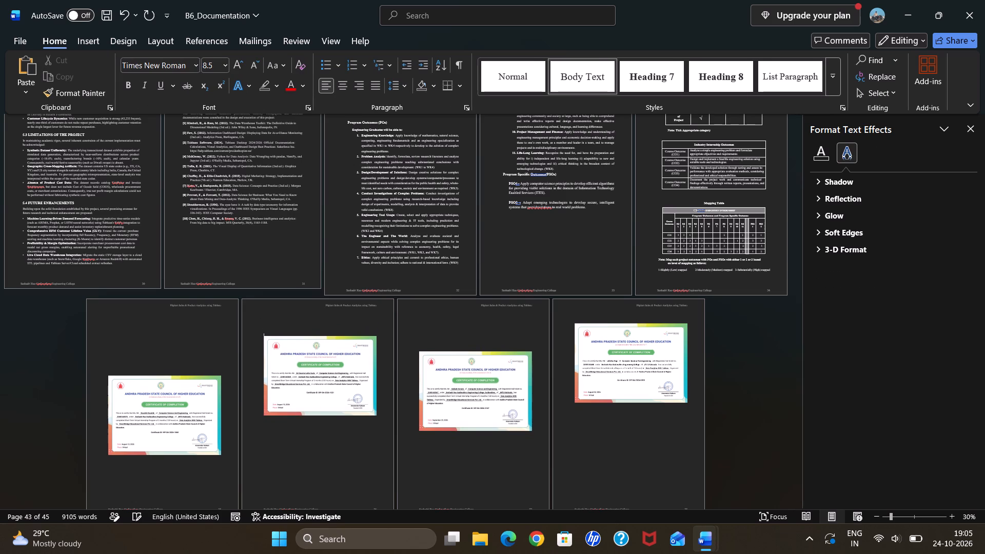
key("Return")
key("Return")
key("Return")
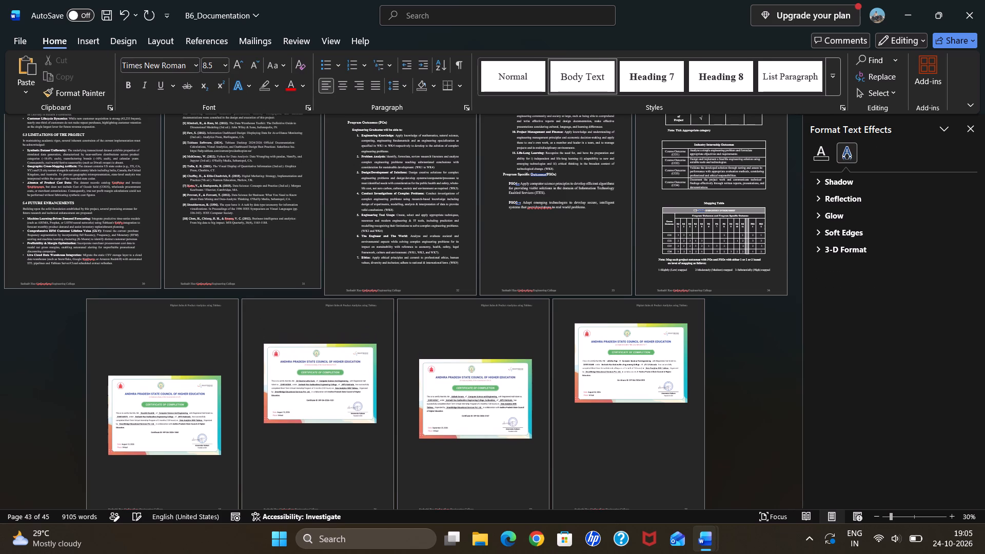
Position the August 10, 2026 certificate image in the middle centre of its page with text wrapping.
left_click(314, 399)
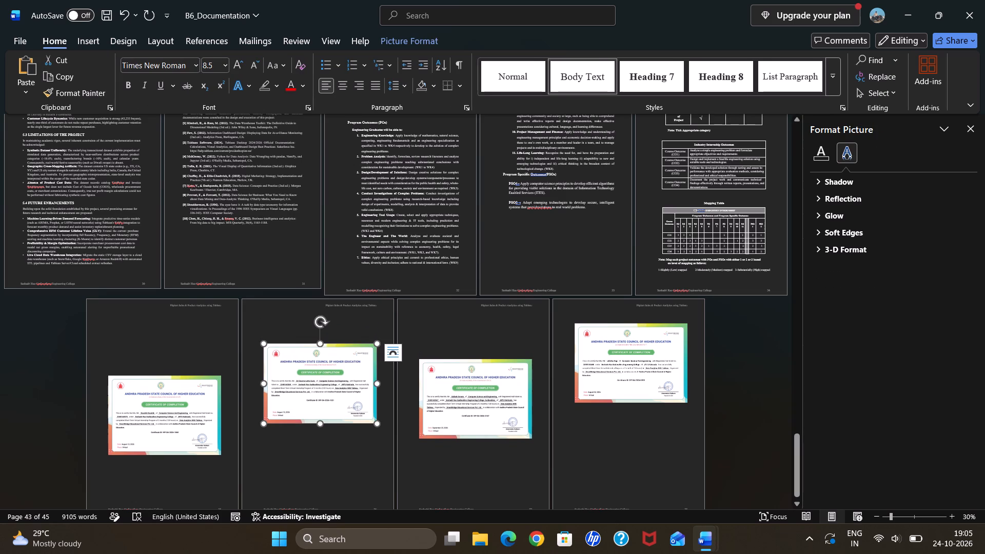
left_click(423, 38)
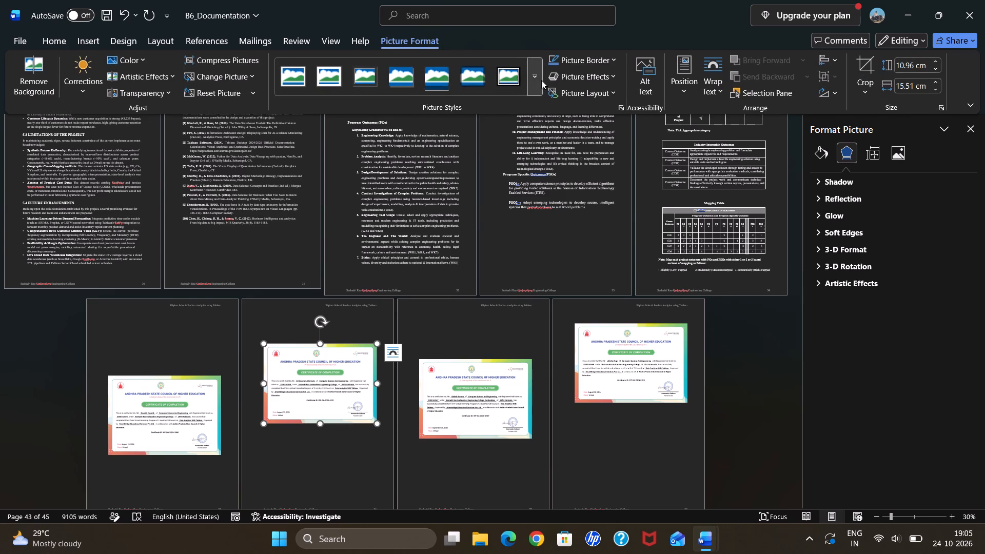
left_click(688, 91)
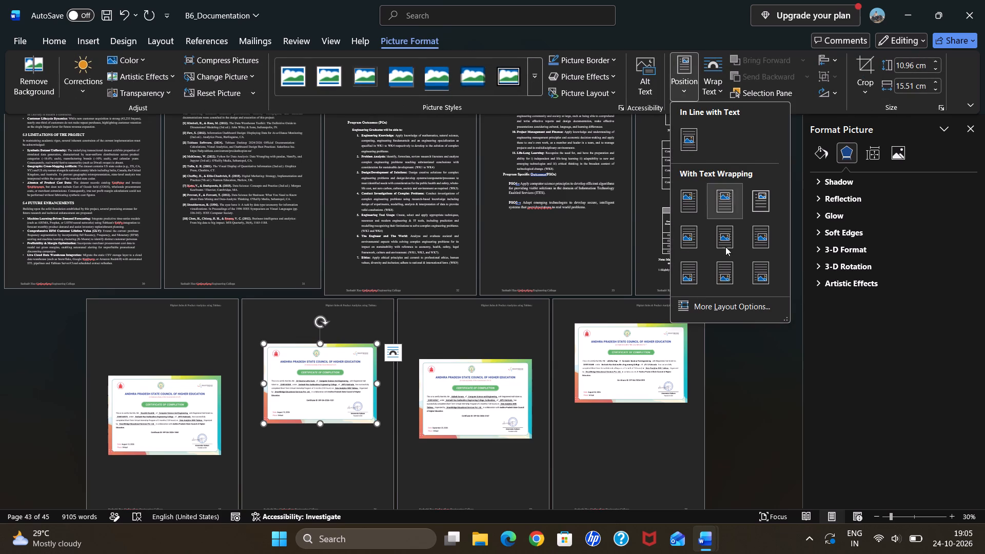
left_click(727, 233)
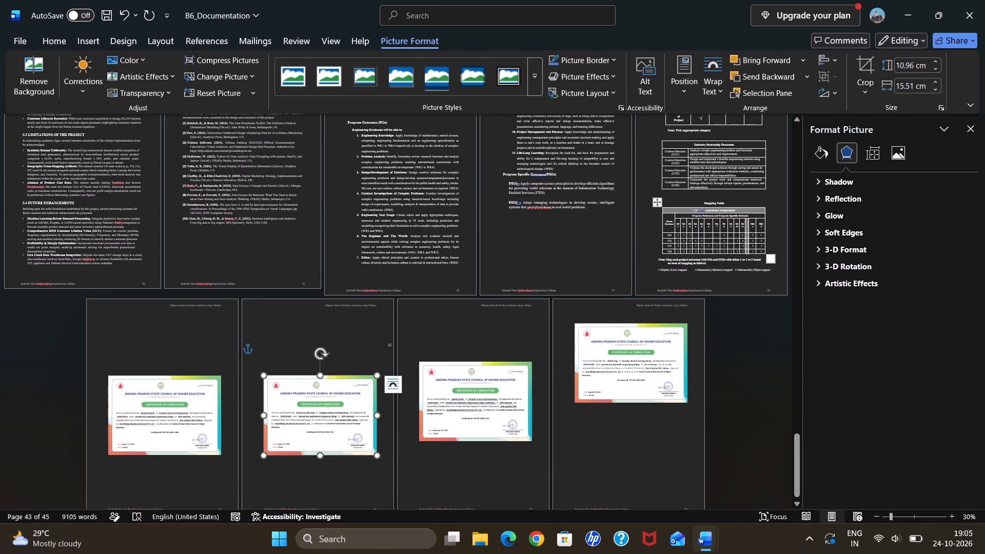
Insert 14 blank lines below the August 10, 2026 certificate, pushing the September 25, 2026 certificate further down the following page.
left_click(290, 473)
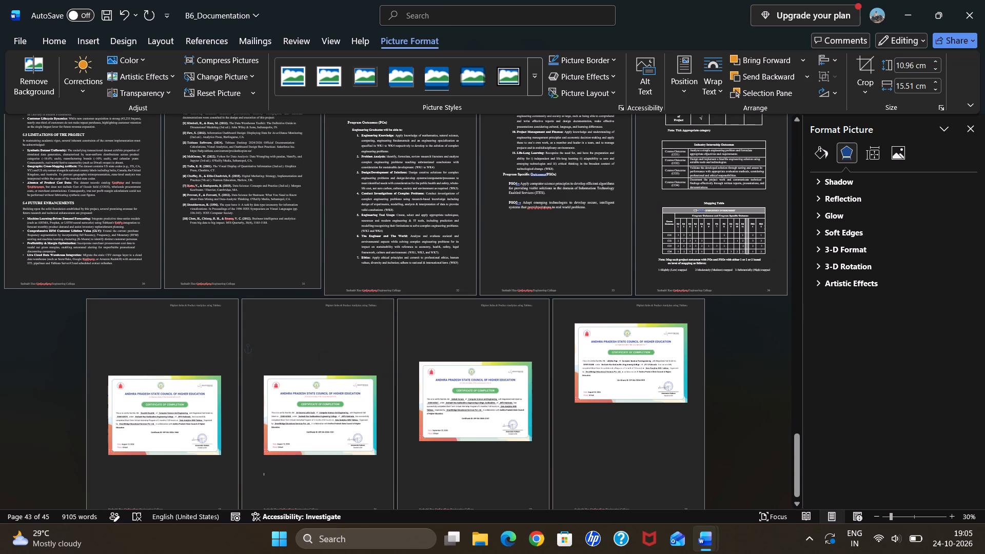
key("Return")
key("Return")
key("Return")
key("Return")
key("Return")
key("Return")
key("Return")
key("Return")
key("Return")
key("Return")
key("Return")
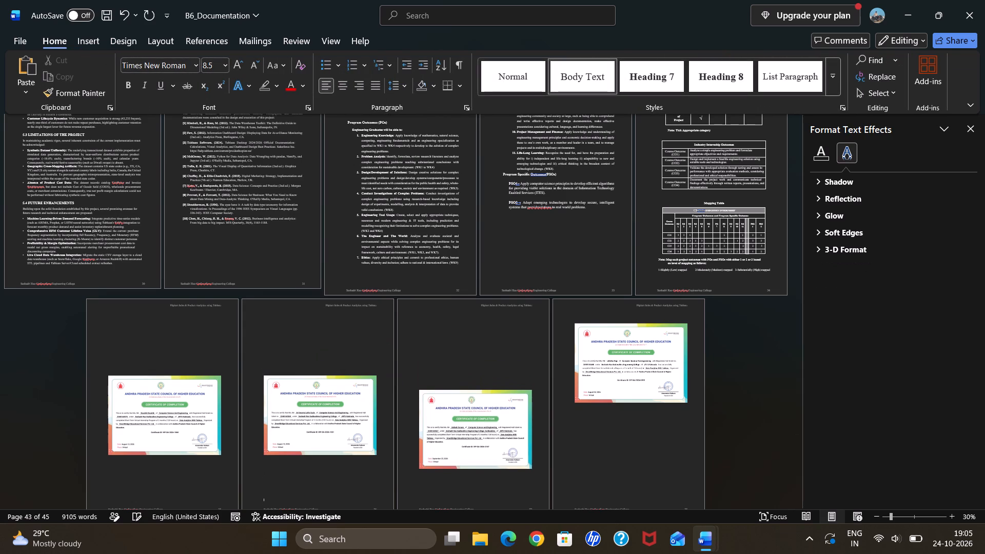
key("Return")
key("Return")
key("Return")
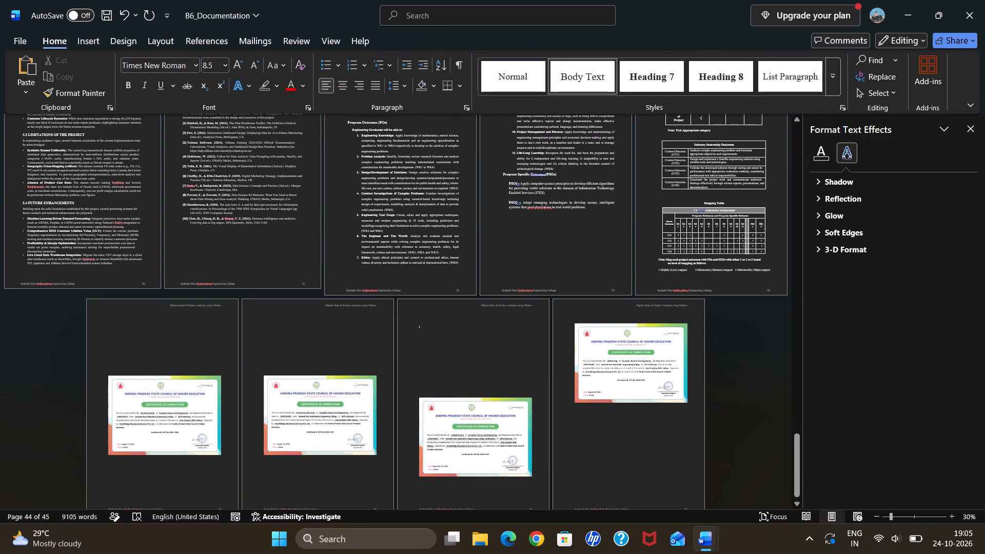
Position the September 25, 2026 certificate image in the middle centre of its page with text wrapping.
left_click(457, 403)
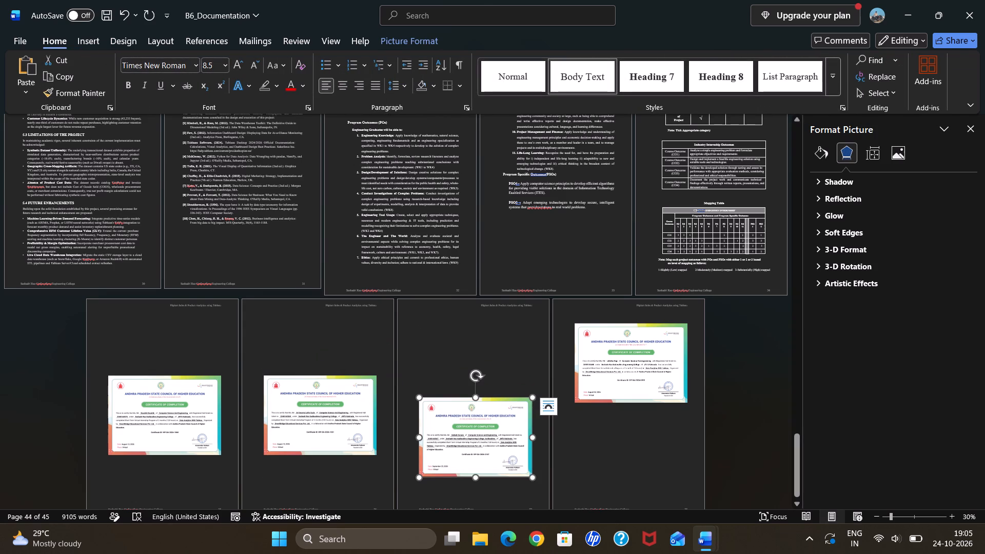
left_click(426, 34)
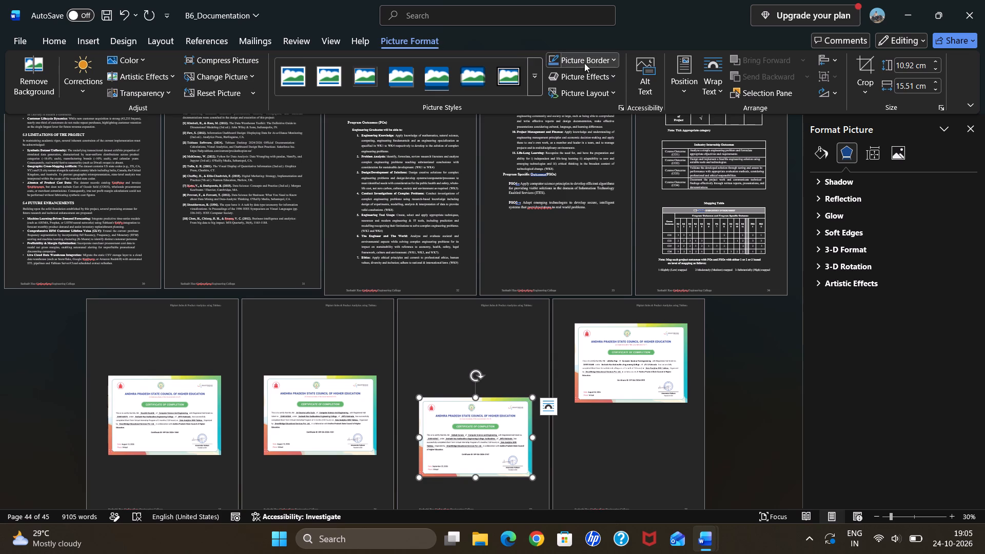
left_click(675, 90)
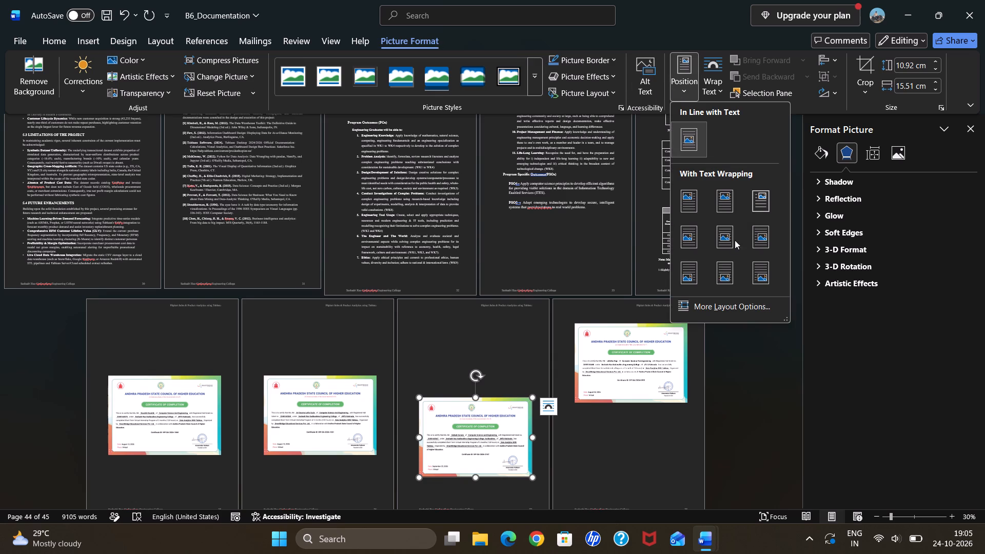
left_click(724, 233)
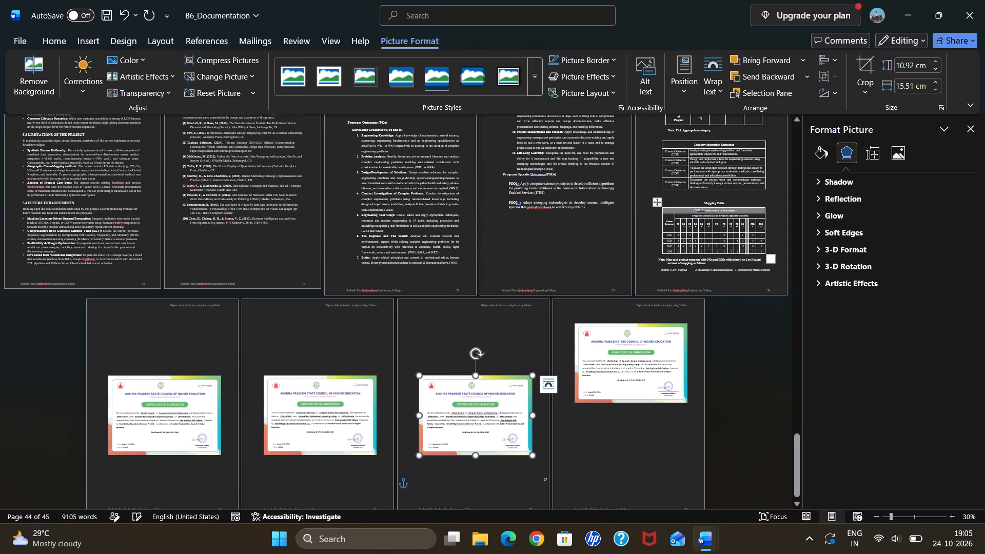
Insert 26 blank lines below the September 25, 2026 certificate, pushing the last certificate down its own page.
left_click(457, 487)
key("Return")
key("Return")
key("Return")
key("Return")
key("Return")
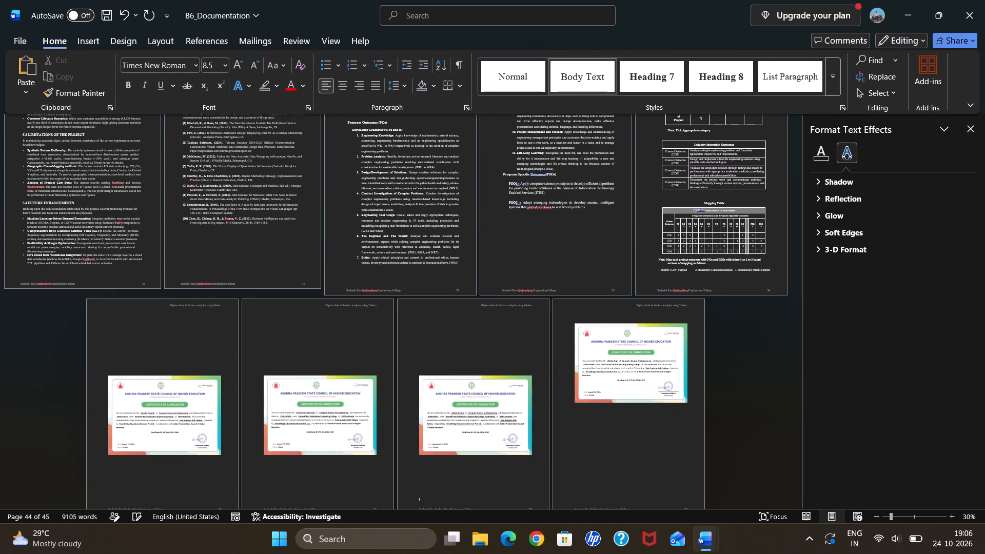
key("Return")
key("Return")
key("Return")
key("Return")
key("Return")
key("Return")
key("Return")
key("Return")
key("Return")
key("Return")
key("Return")
key("Return")
key("Return")
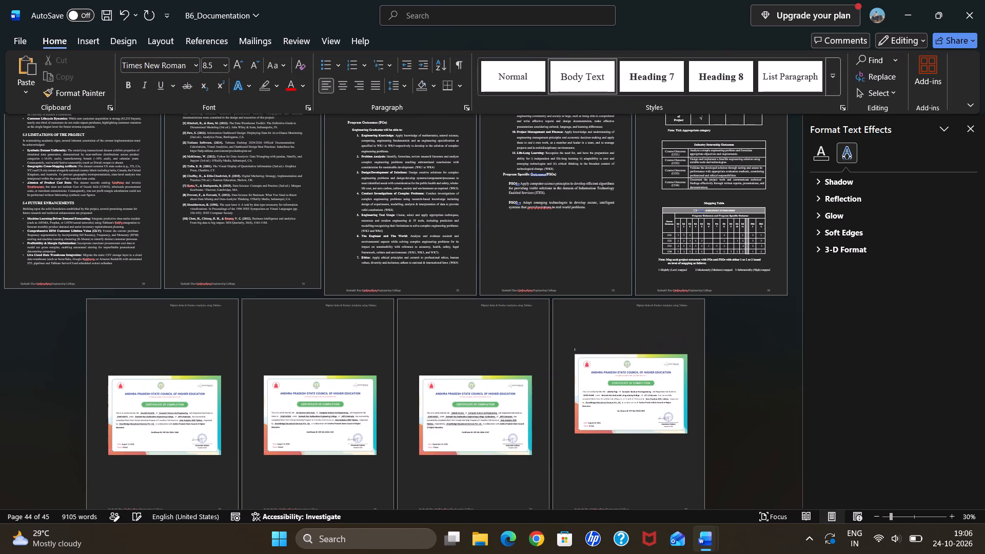
key("Return")
key("Return")
key("Return")
key("Return")
key("Return")
key("Return")
key("Return")
key("Return")
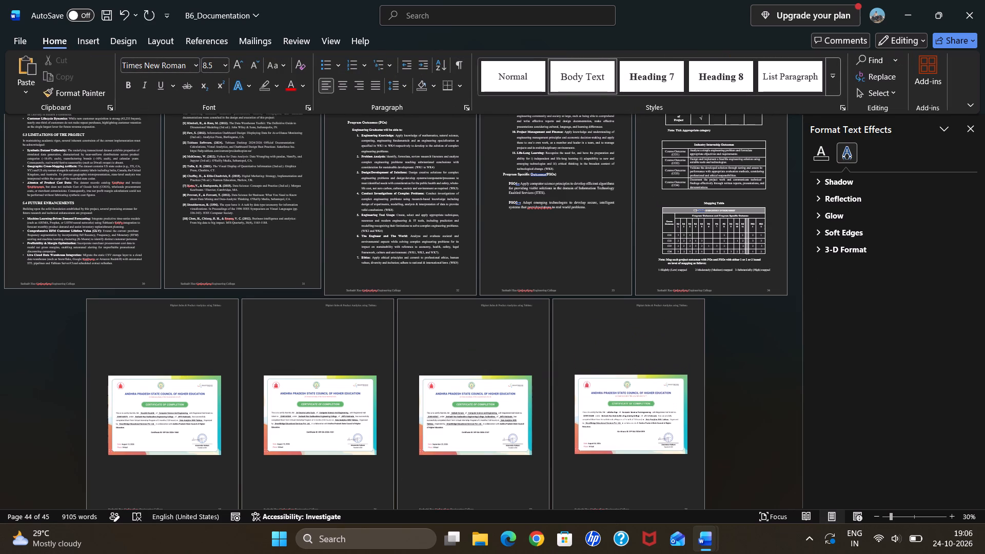
Position the last certificate image in the middle centre of its page with text wrapping.
left_click(633, 429)
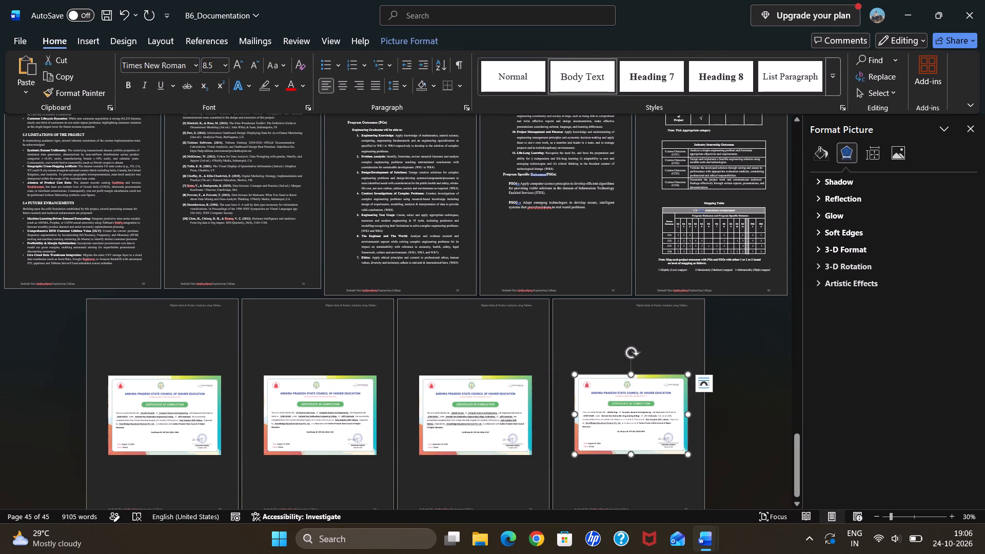
left_click(404, 43)
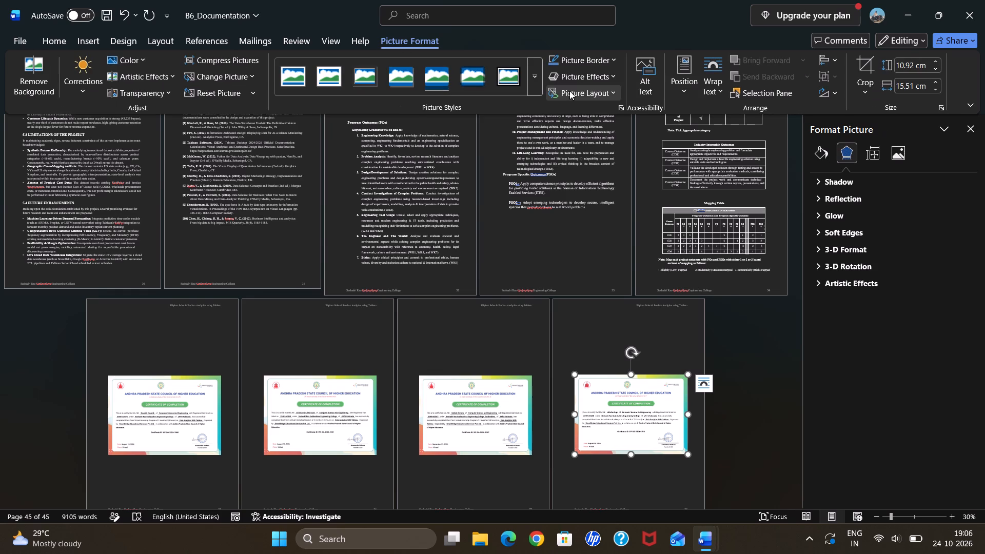
left_click(678, 91)
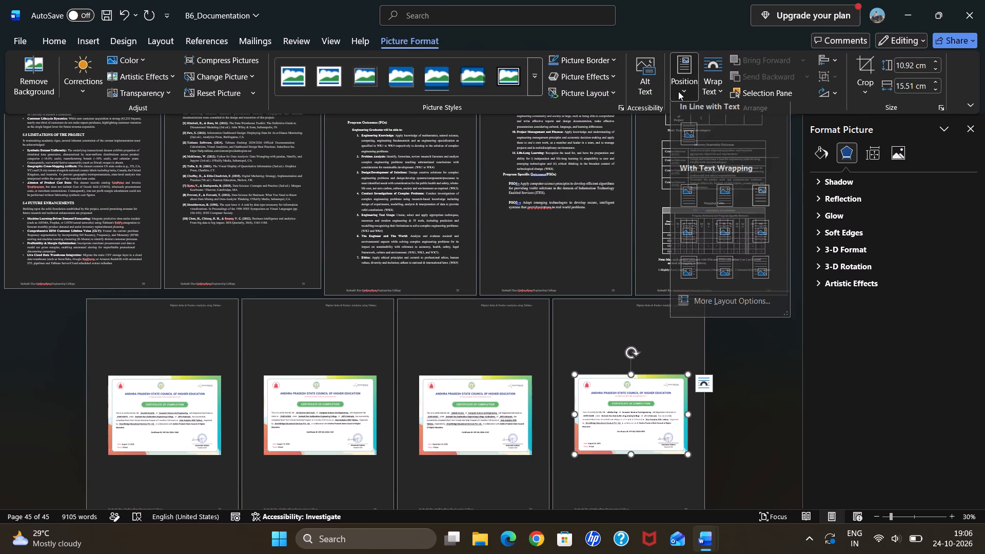
left_click(720, 234)
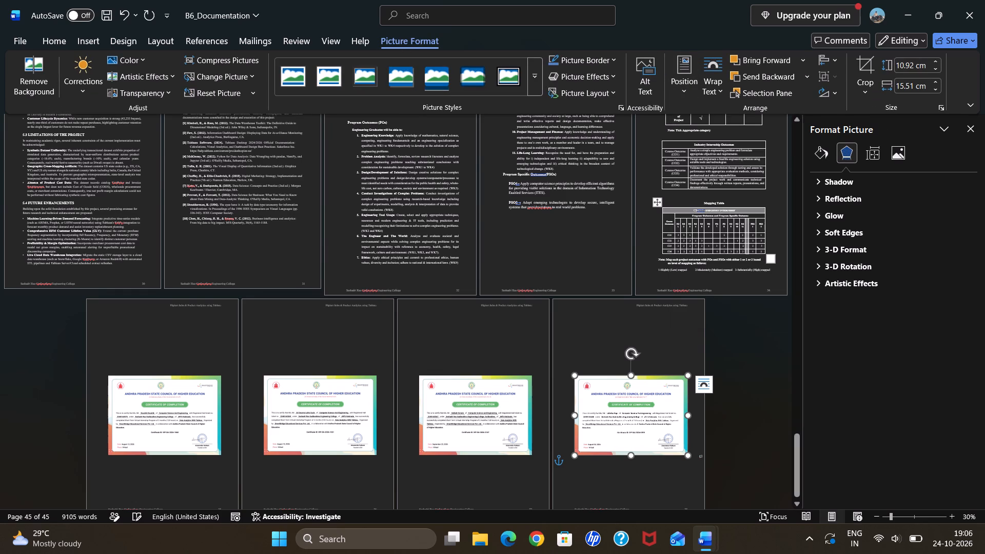
Save the B6_Documentation report.
key("ctrl+s")
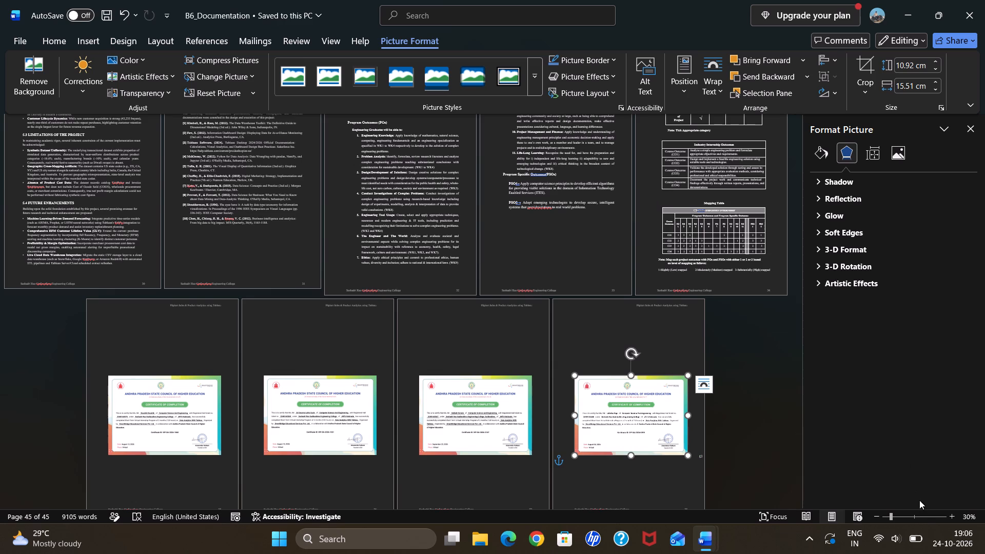
Enlarge the page view to about 98% and examine the placement of the certificates on their pages.
left_click(916, 515)
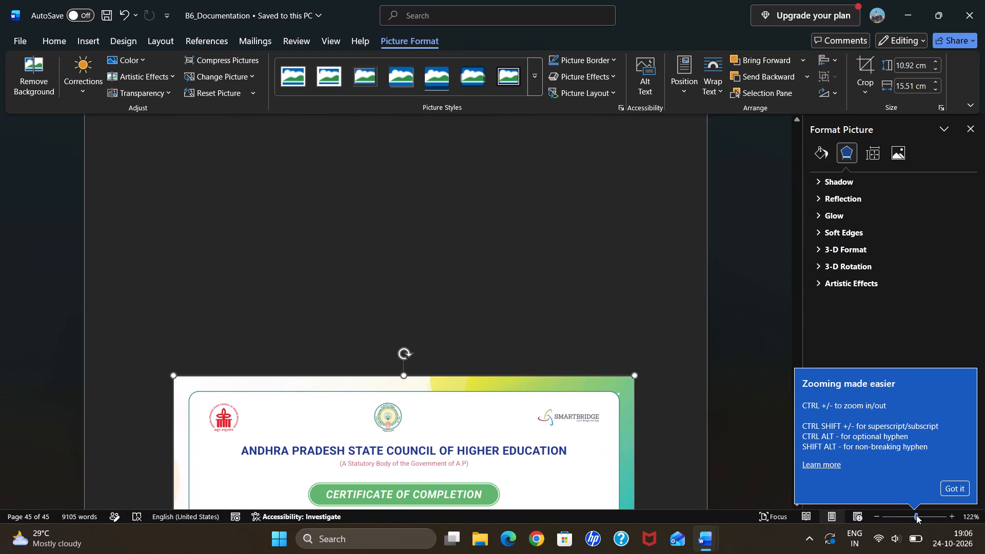
left_click(914, 516)
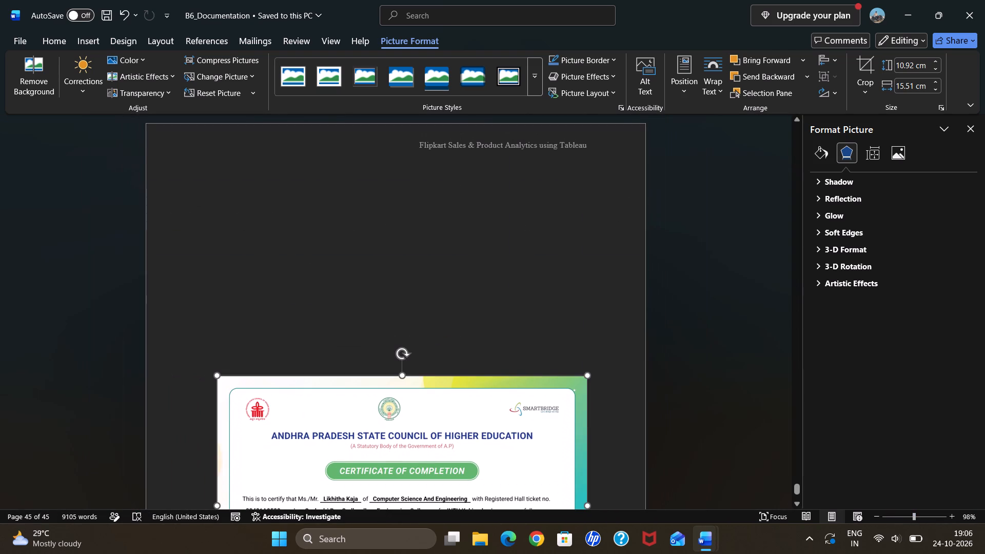
scroll(707, 346, "down", 5)
scroll(707, 346, "up", 3)
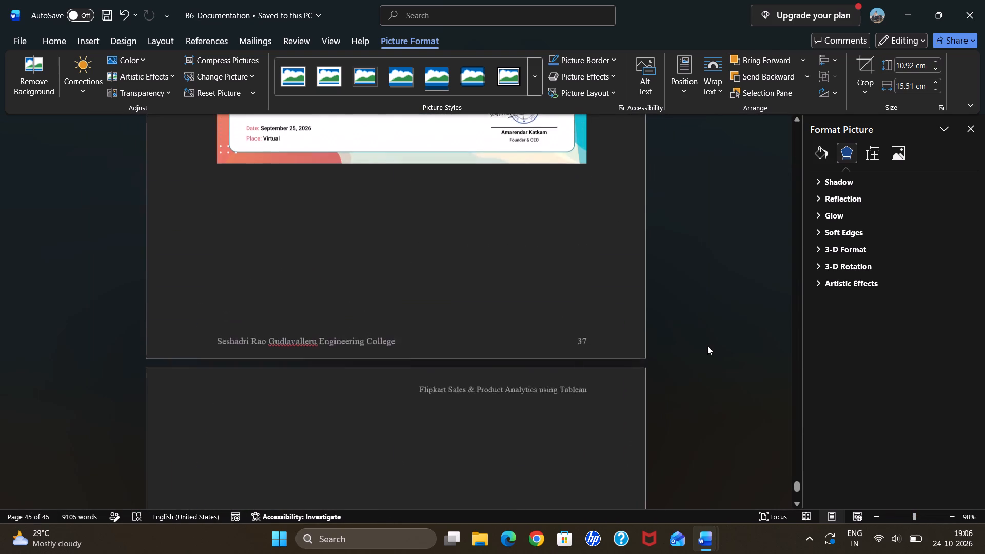
scroll(707, 346, "up", 8)
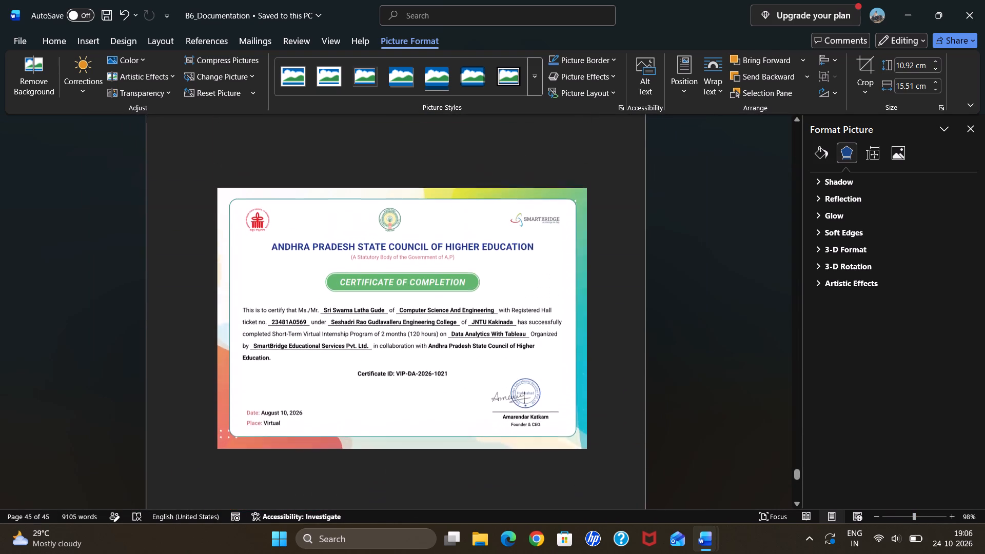
scroll(707, 346, "up", 1)
scroll(707, 346, "down", 3)
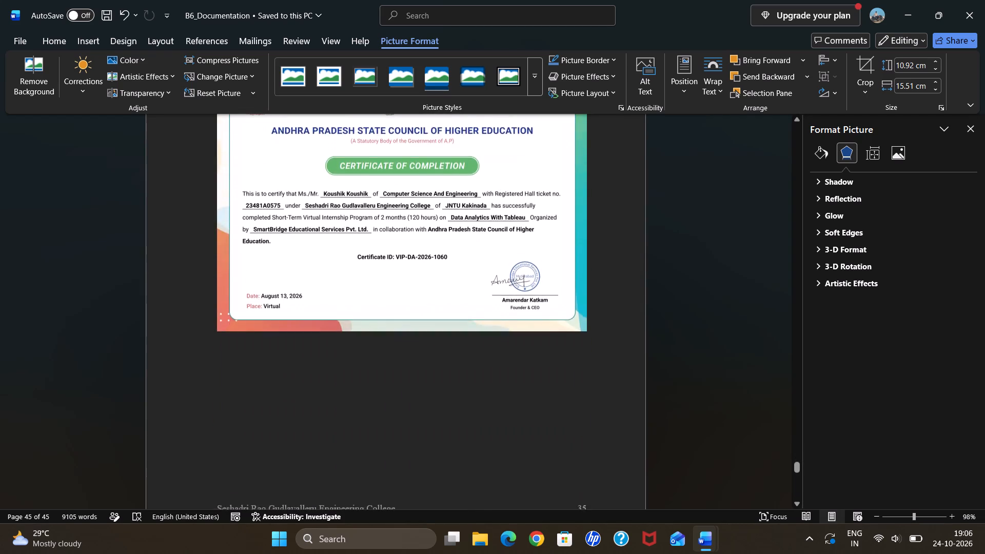
scroll(707, 346, "up", 2)
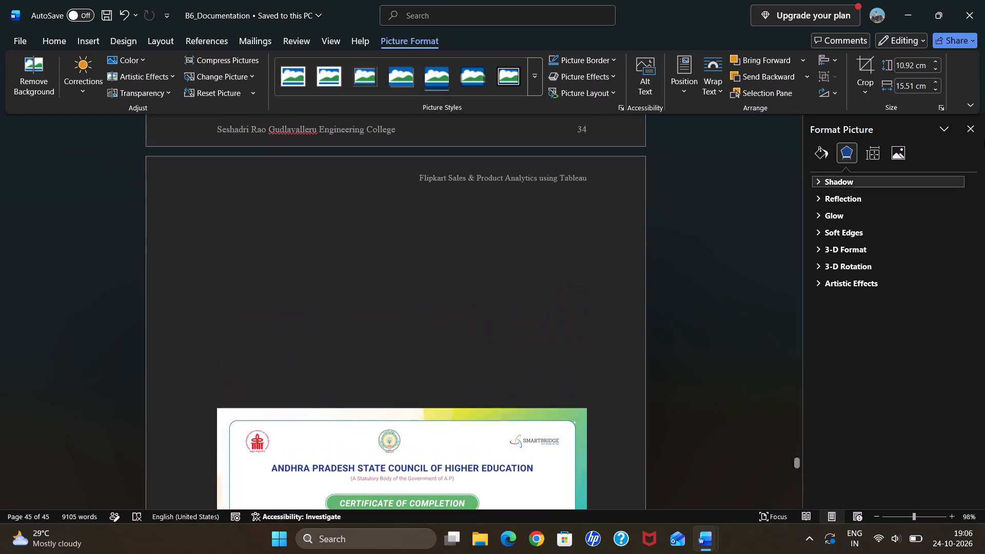
Close the Format Picture pane.
left_click(971, 130)
Centre the "Program Outcomes (POs)" heading below the department name on page 32.
scroll(797, 263, "up", 3)
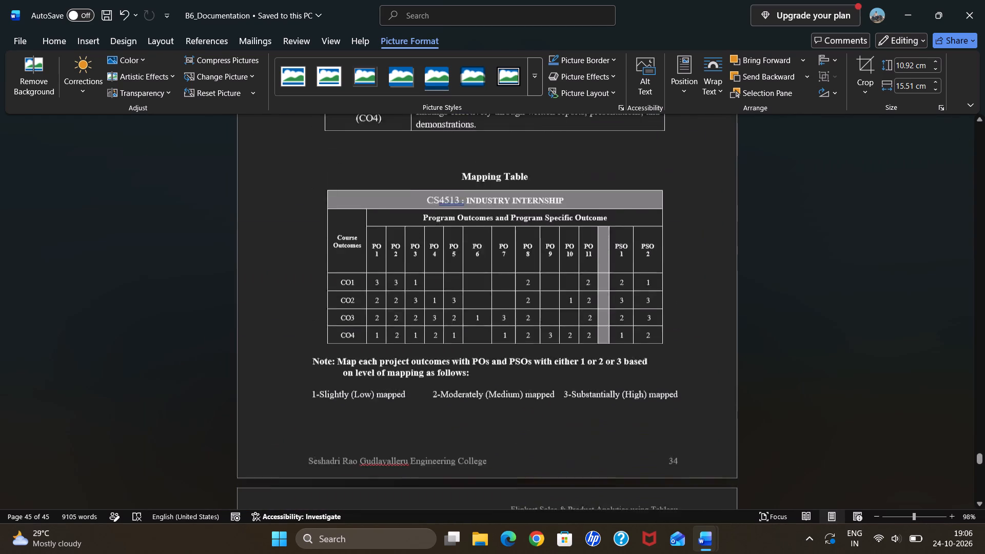
scroll(797, 263, "up", 10)
scroll(797, 263, "down", 1)
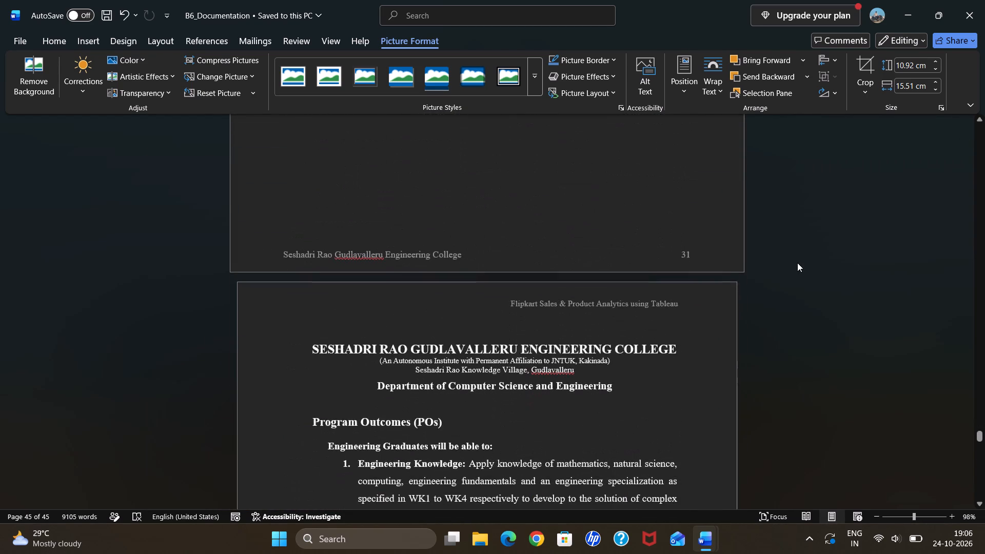
scroll(797, 263, "down", 1)
scroll(797, 263, "up", 2)
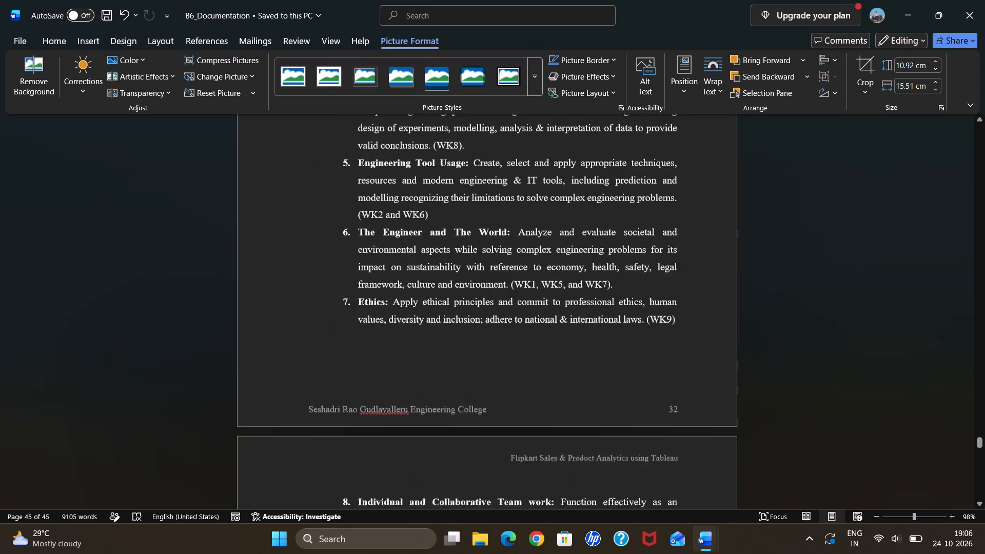
scroll(797, 263, "up", 2)
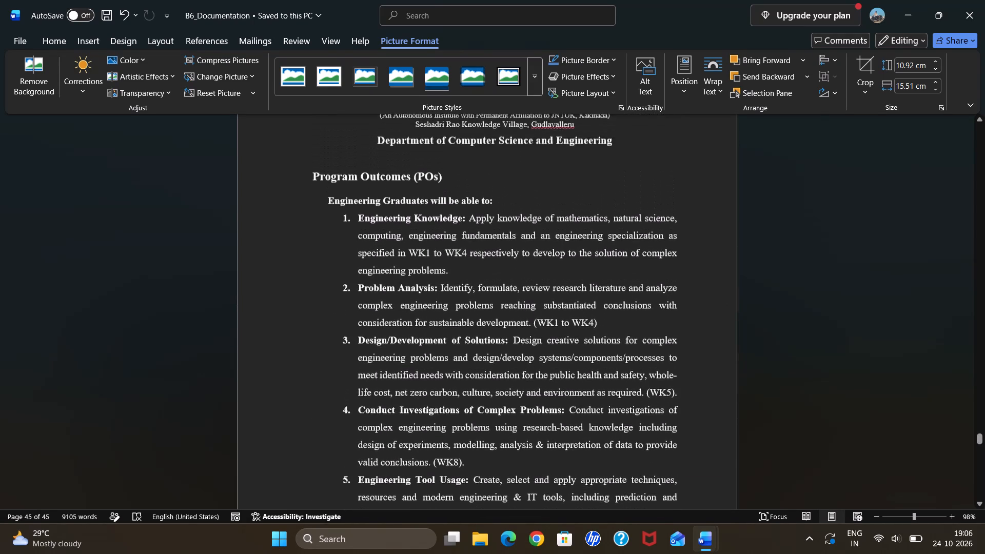
scroll(797, 263, "up", 1)
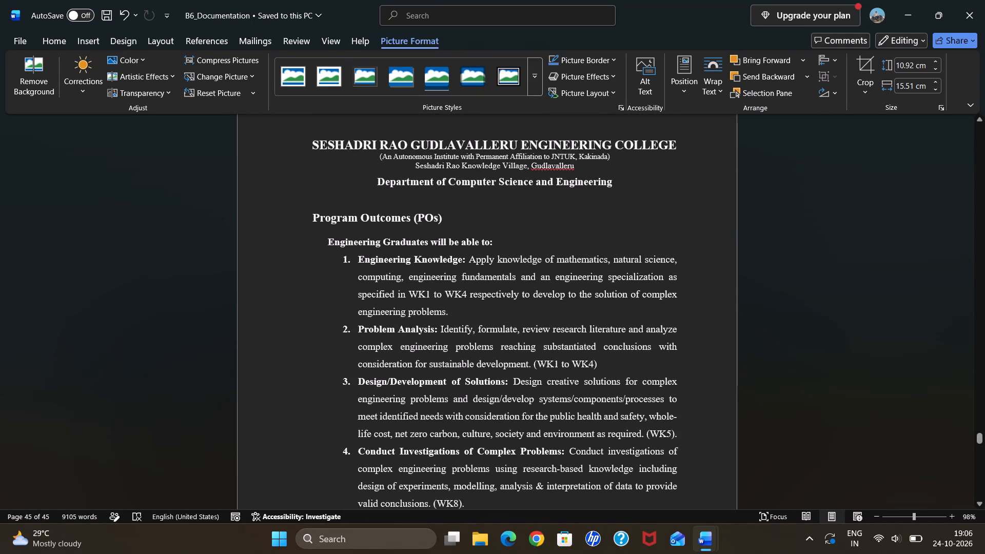
left_click_drag(452, 222, 325, 218)
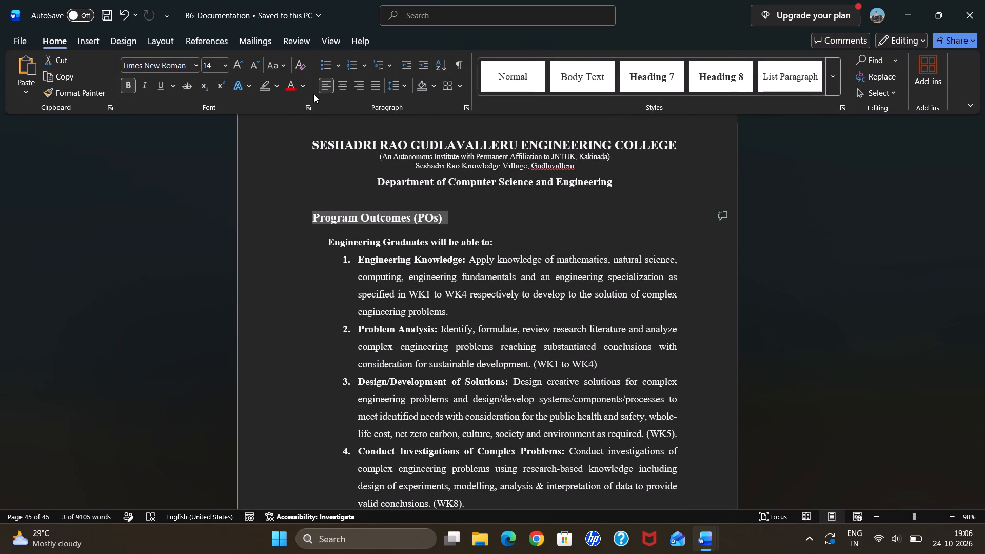
left_click(343, 86)
left_click(343, 86)
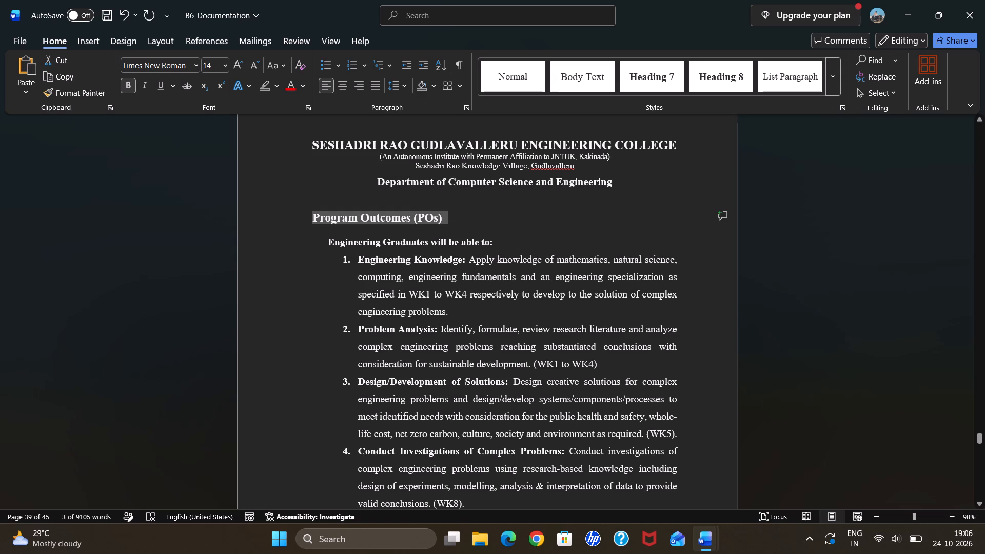
left_click(451, 216)
left_click_drag(451, 216, 322, 199)
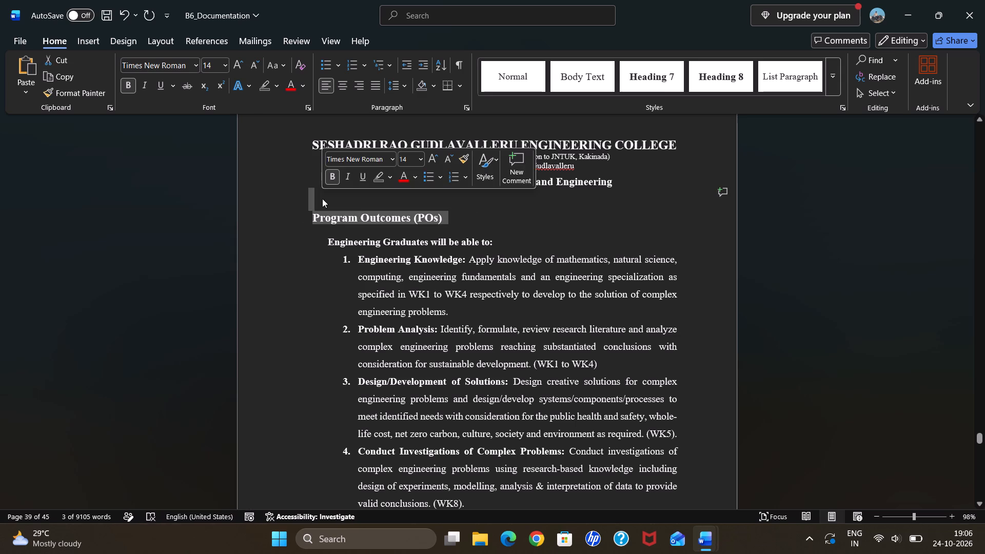
left_click(455, 216)
left_click_drag(455, 216, 406, 214)
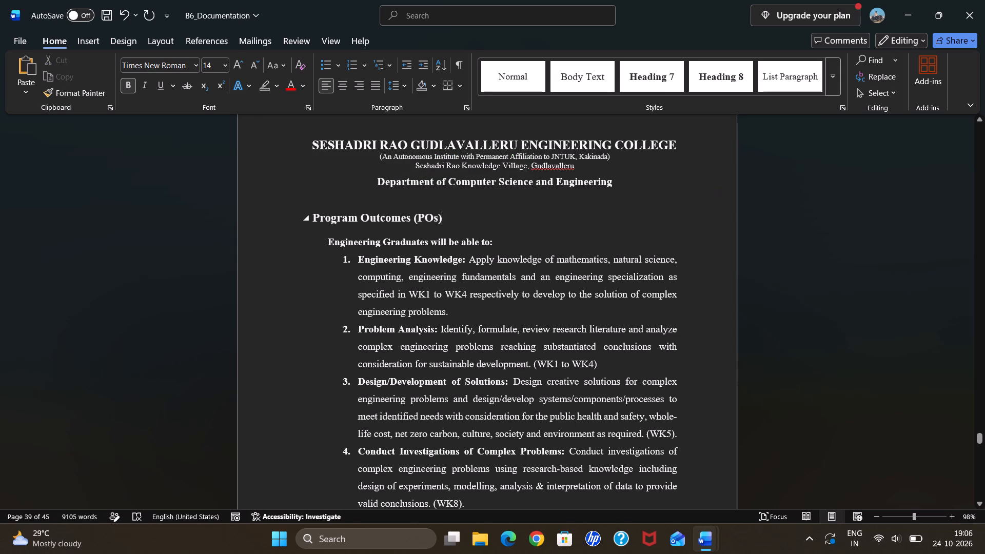
left_click_drag(406, 214, 317, 221)
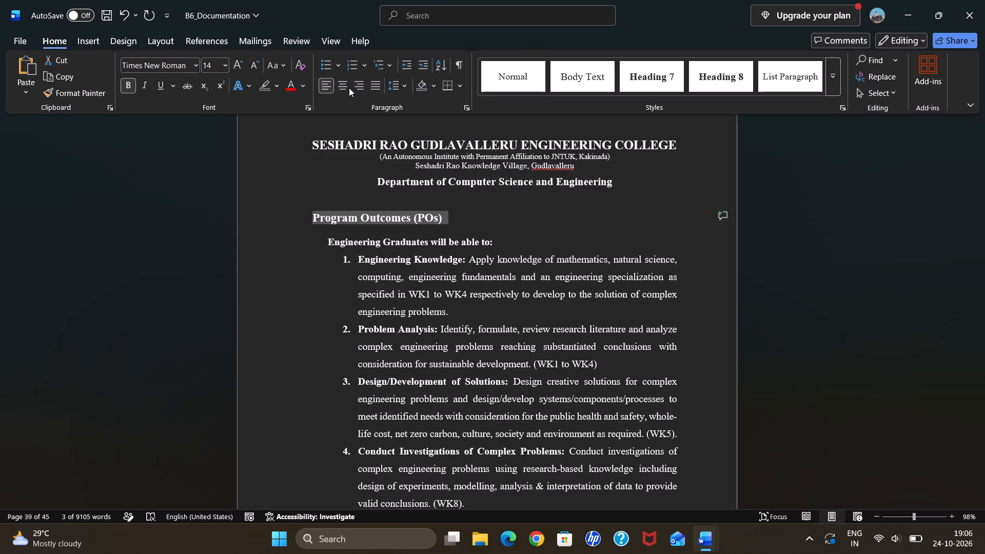
left_click(344, 87)
left_click_drag(344, 87, 327, 84)
left_click(327, 84)
left_click(340, 84)
Centre the "Program Specific Outcomes(PSOs)" heading above PSO1 on page 33.
scroll(453, 260, "down", 1)
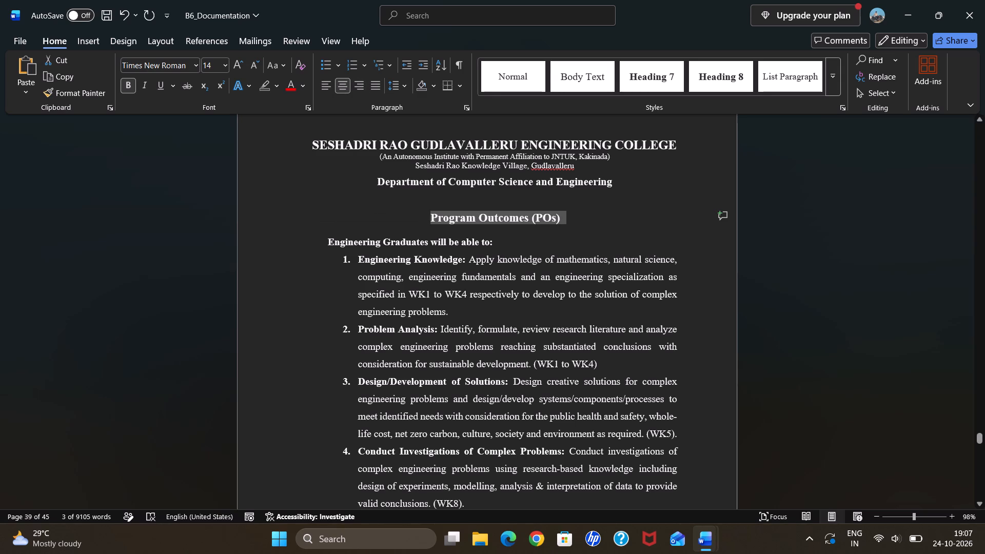
scroll(453, 260, "down", 5)
scroll(453, 260, "up", 1)
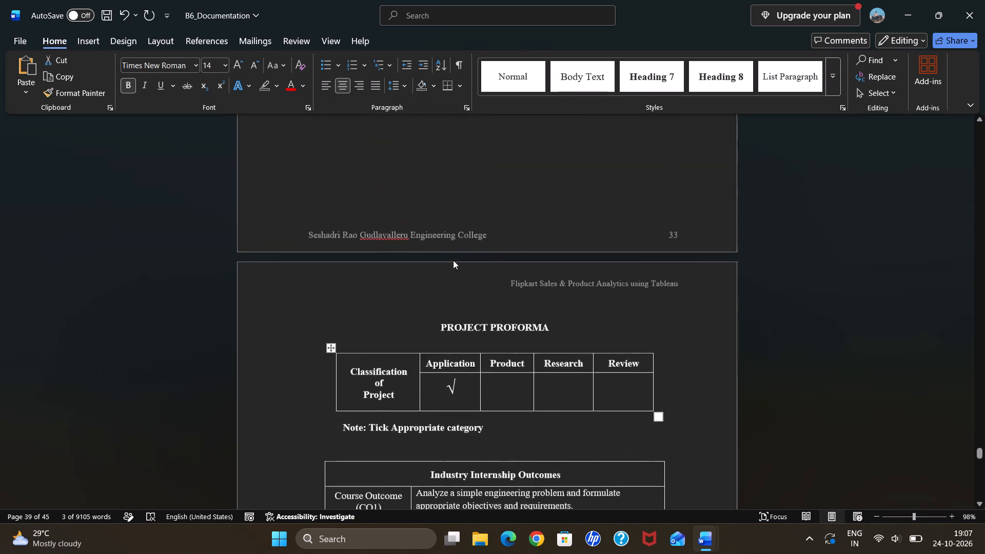
scroll(453, 260, "up", 3)
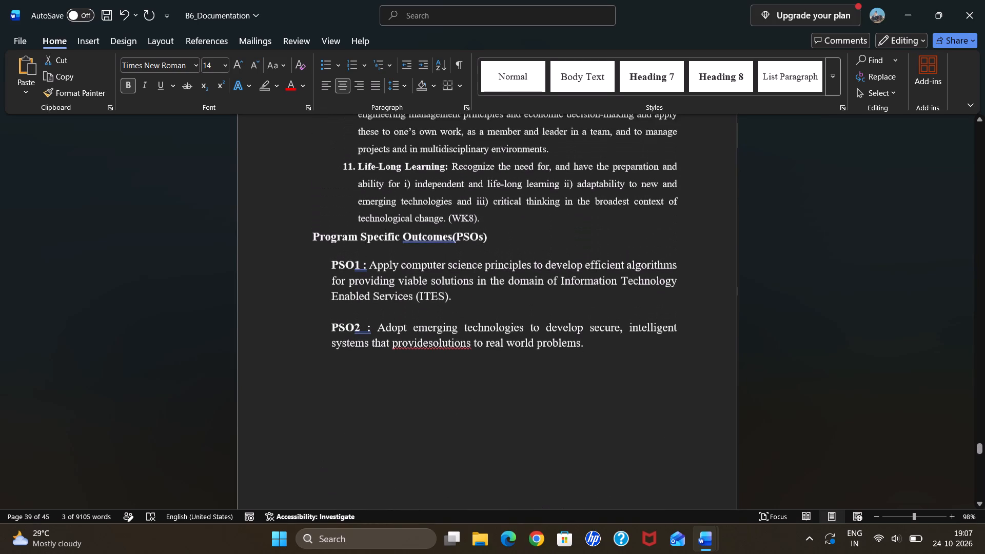
left_click_drag(498, 240, 341, 228)
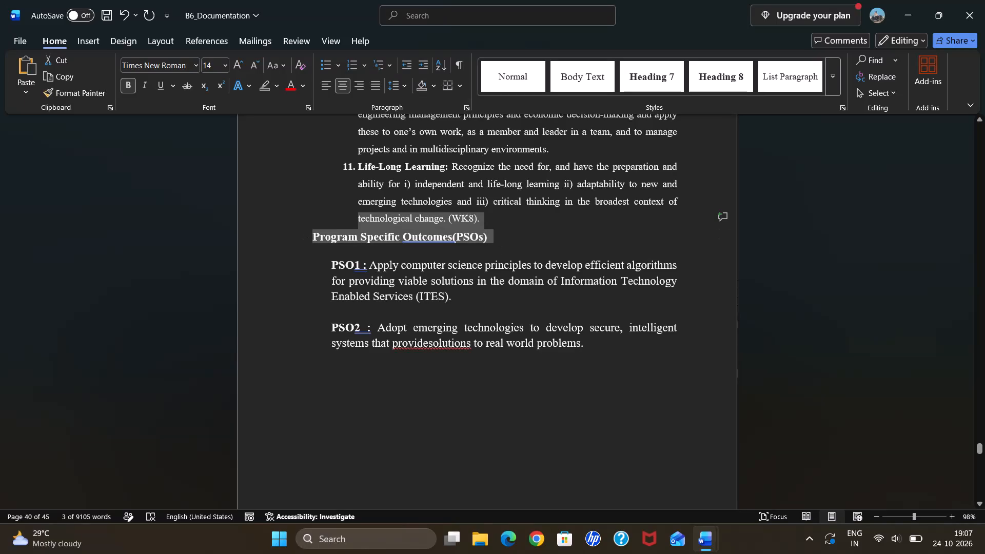
left_click_drag(341, 228, 336, 228)
left_click(494, 235)
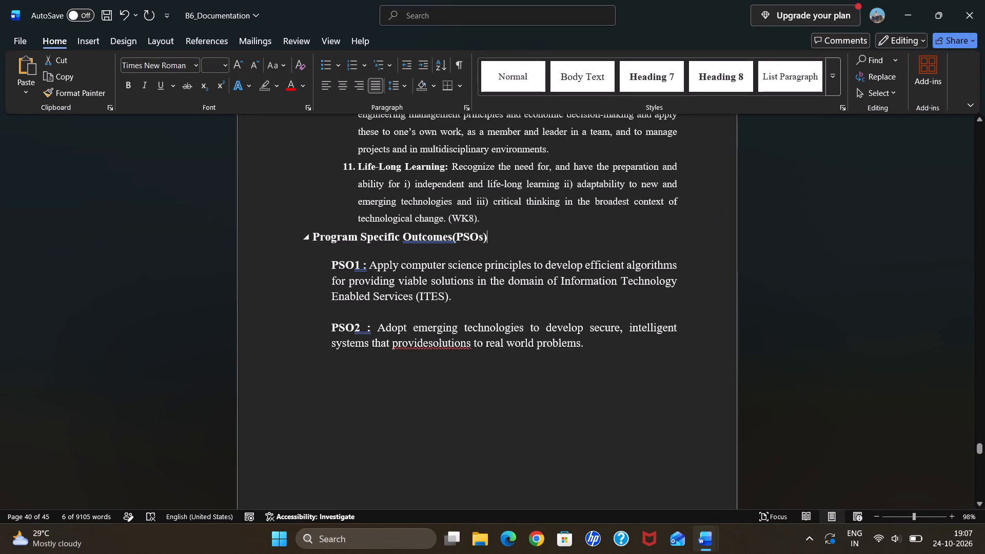
left_click_drag(494, 235, 318, 235)
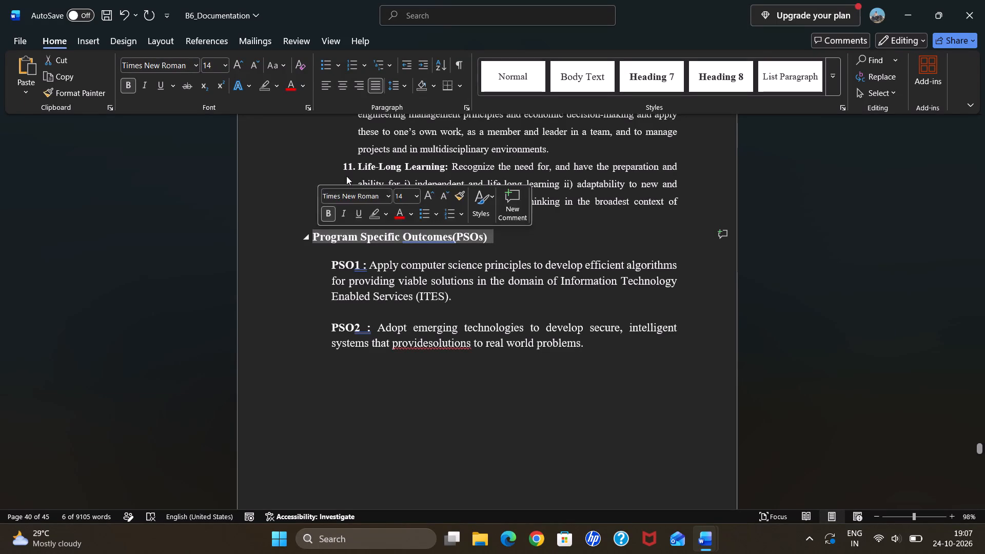
left_click(346, 87)
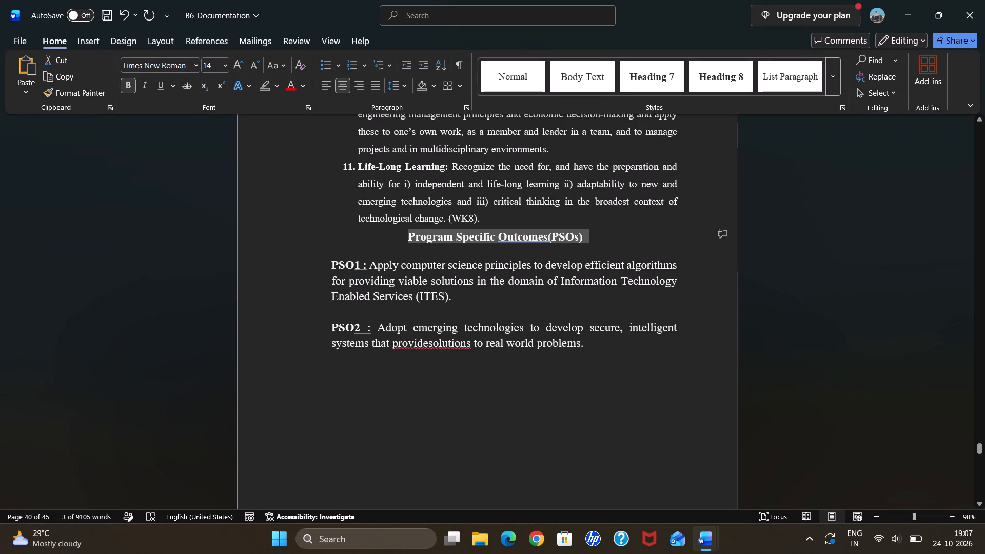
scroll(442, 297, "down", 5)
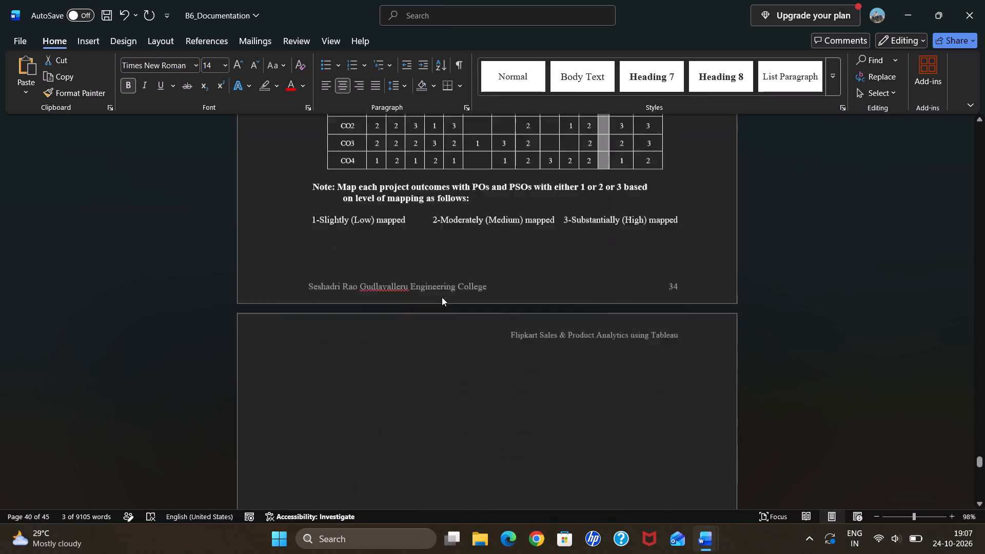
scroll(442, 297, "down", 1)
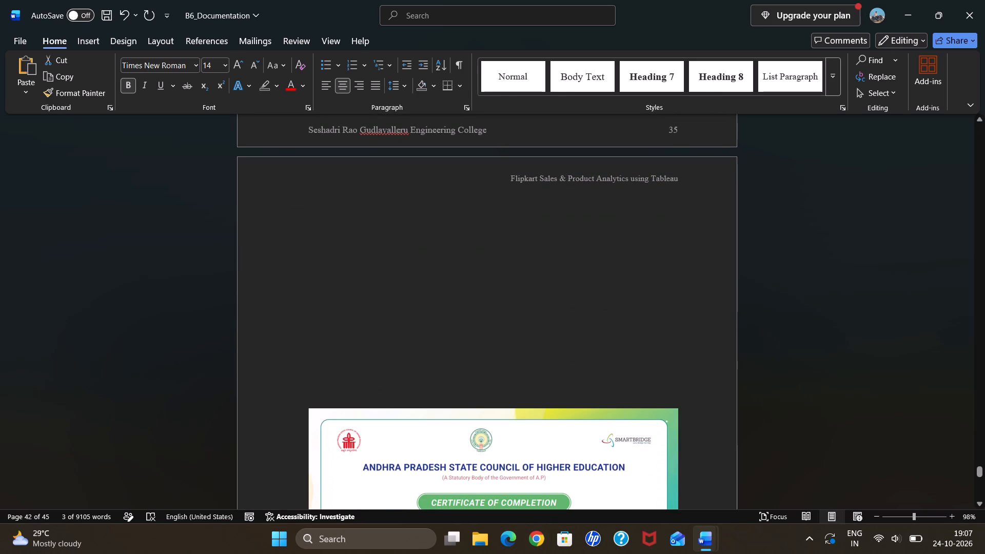
Switch to File Explorer and open the B6_Documentation PDF from the recent files in Chrome.
left_click(475, 549)
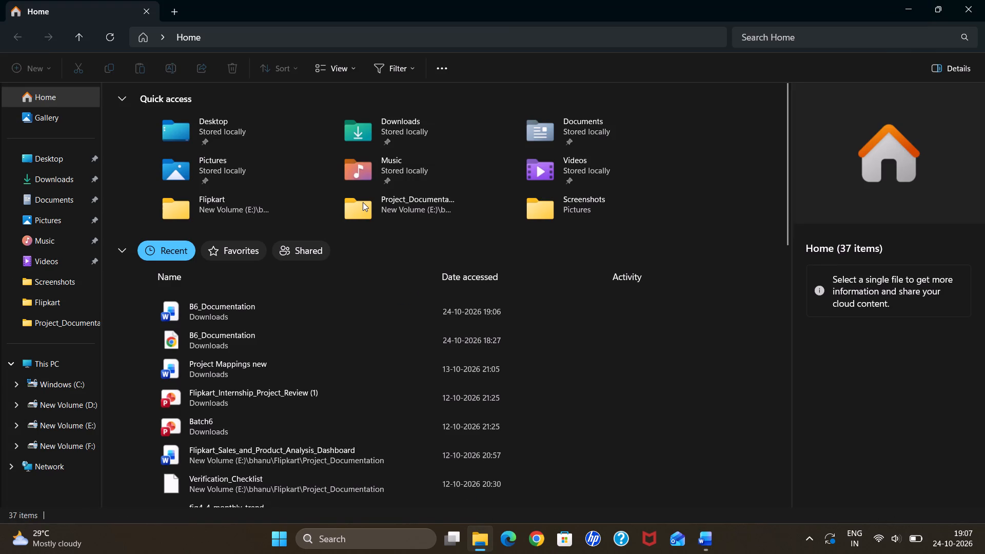
double_click(225, 343)
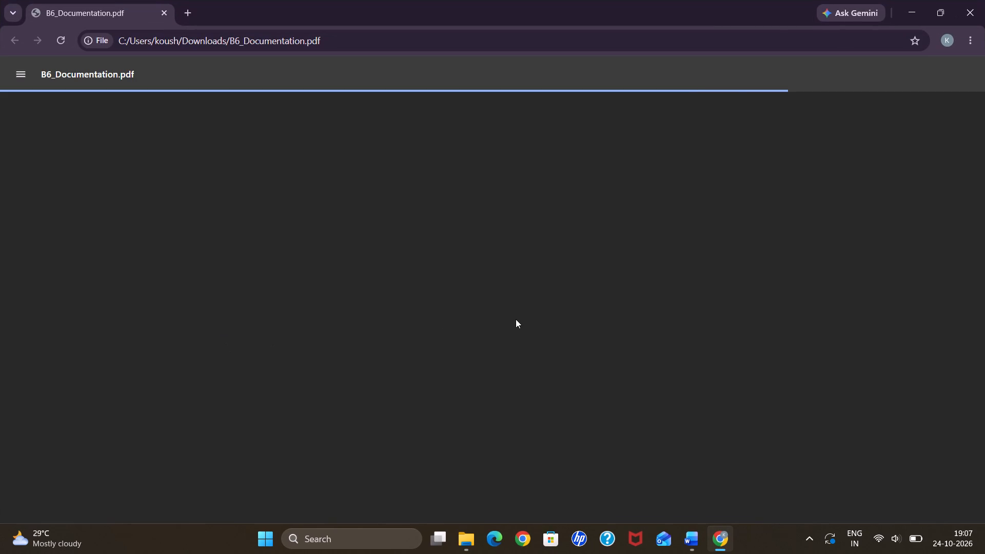
Look through the B6_Documentation PDF from the title page through the contents and chapters to the REFERENCES page.
scroll(516, 319, "down", 2)
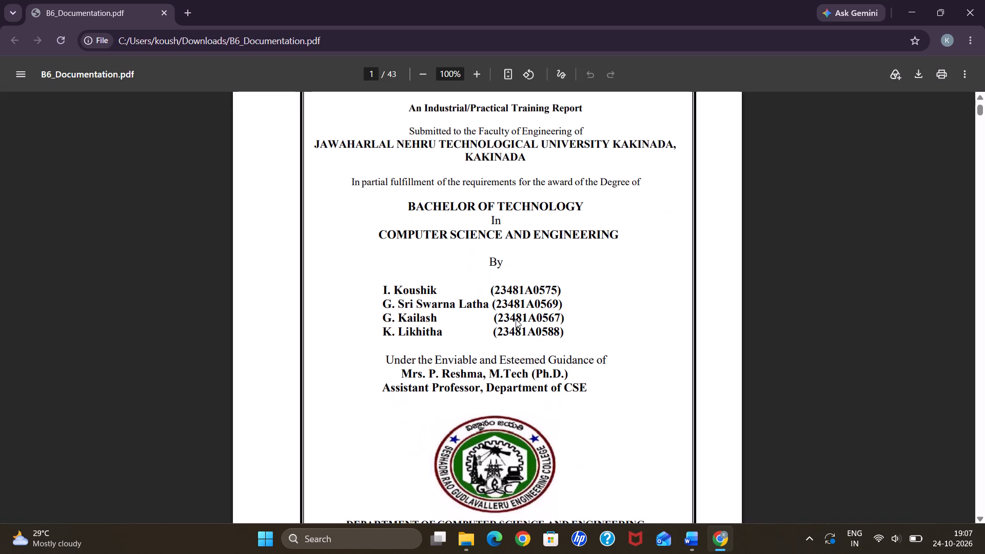
scroll(516, 319, "down", 4)
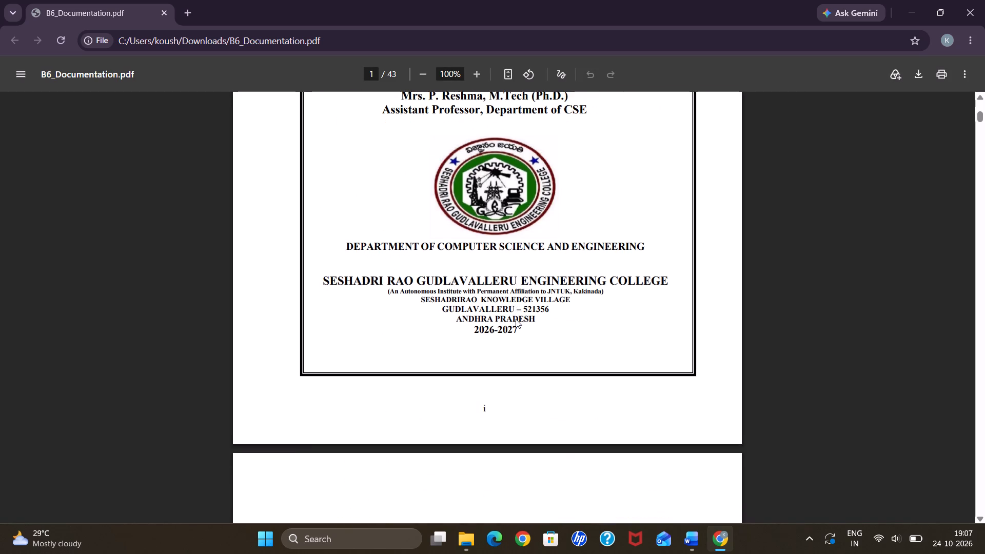
scroll(516, 319, "down", 6)
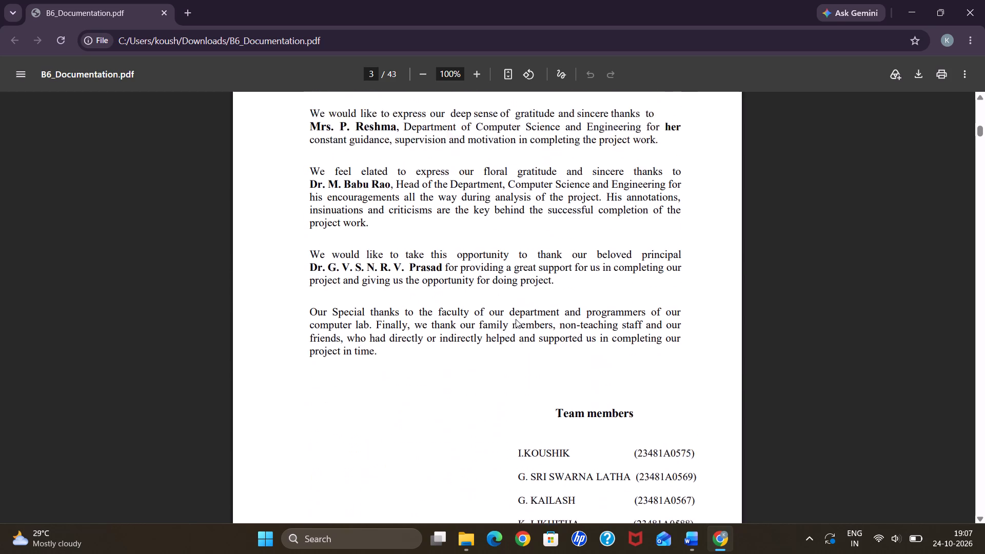
scroll(516, 319, "down", 4)
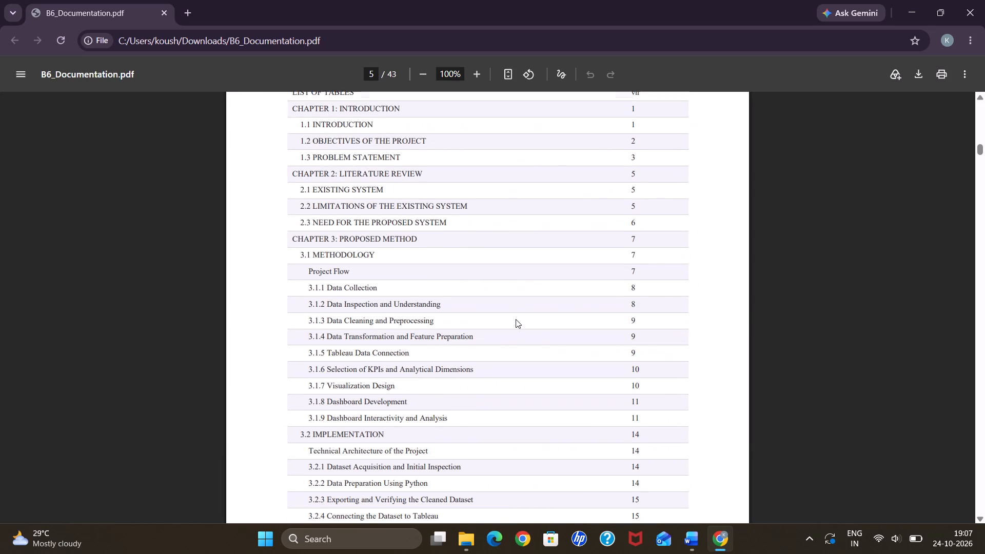
scroll(516, 319, "down", 4)
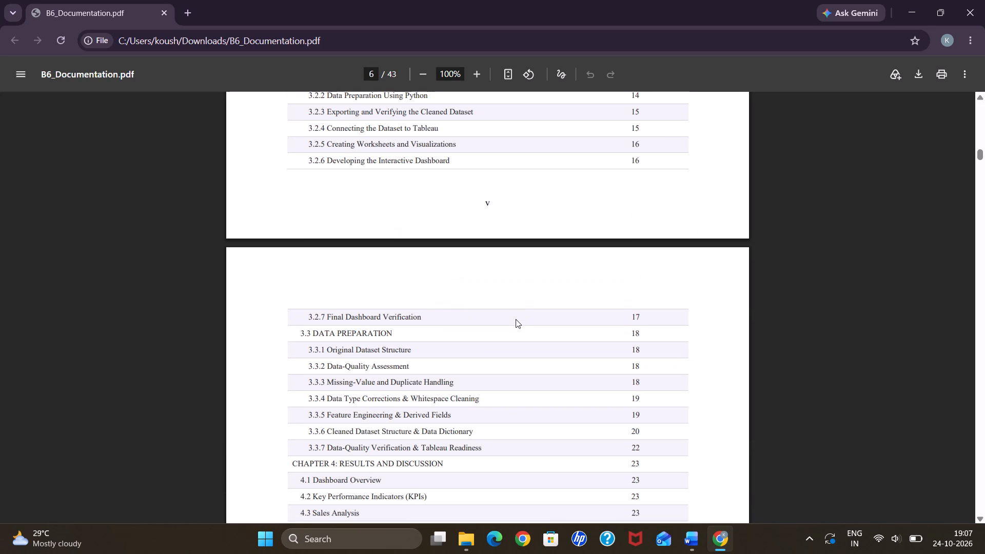
scroll(516, 319, "down", 7)
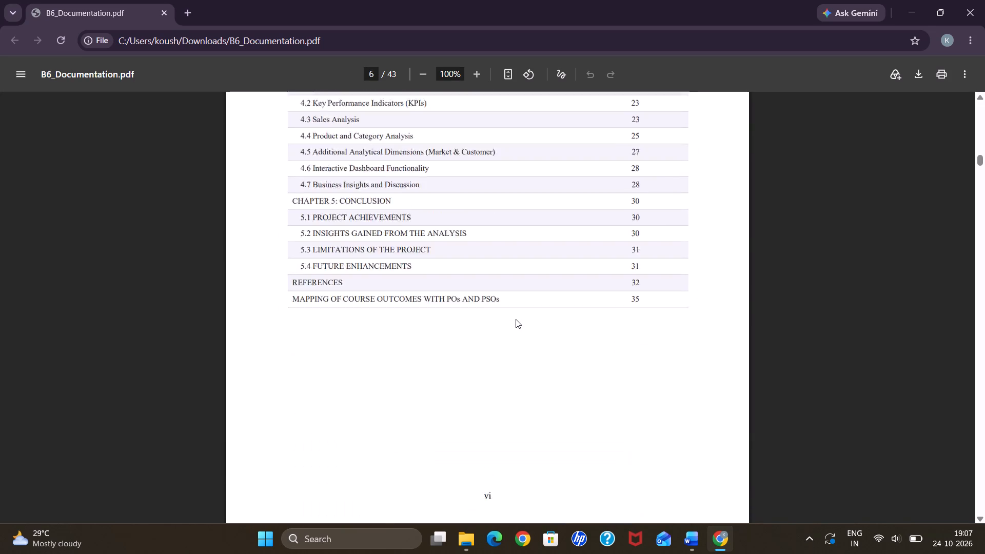
scroll(516, 319, "down", 7)
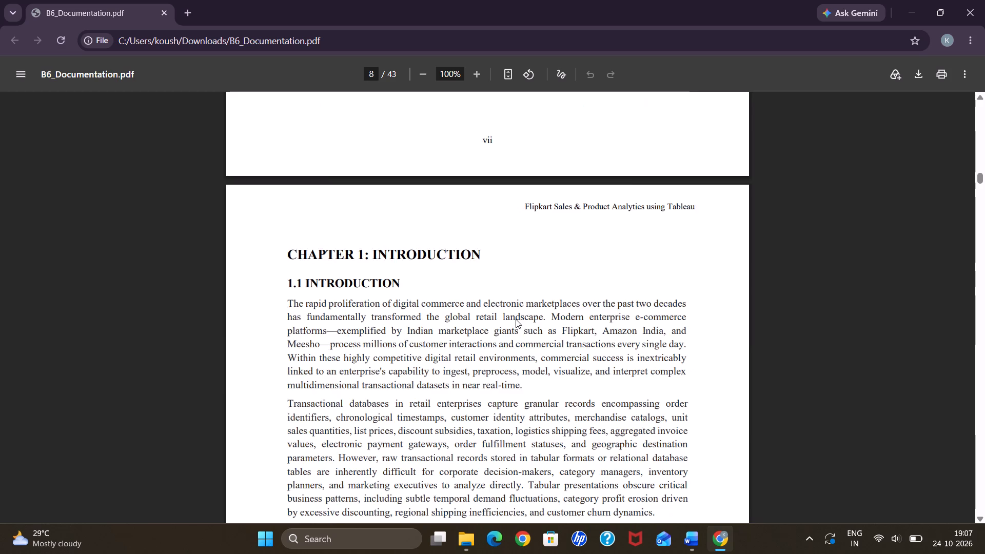
scroll(516, 319, "down", 20)
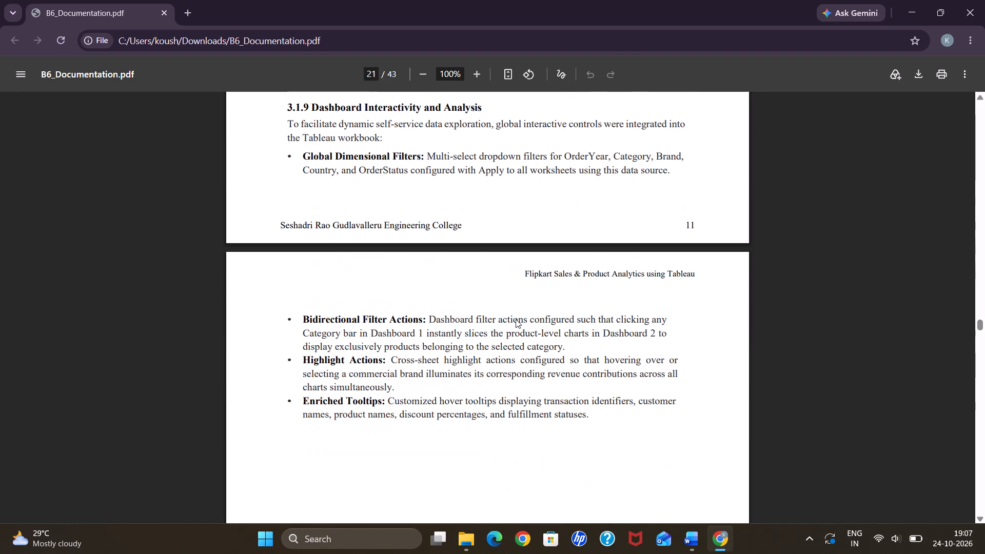
scroll(516, 319, "down", 12)
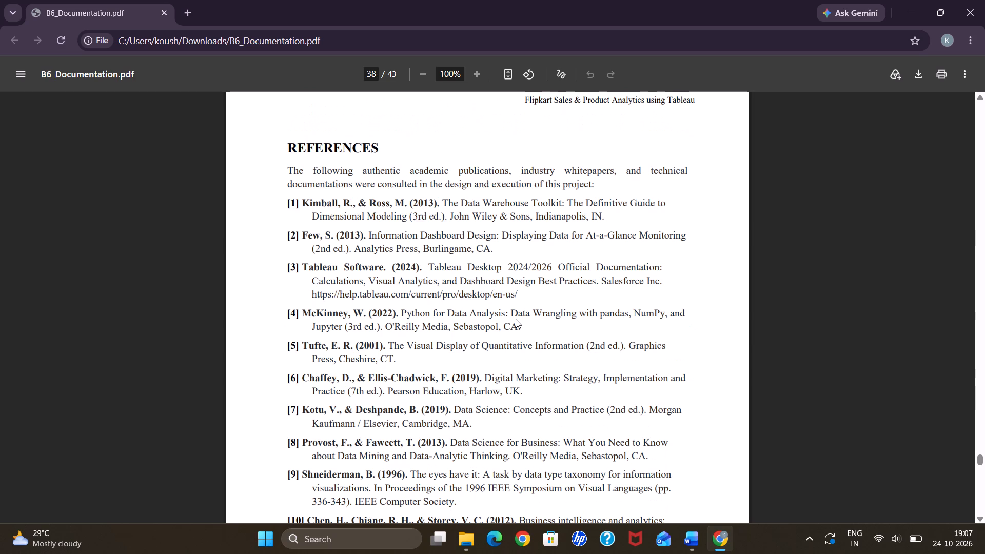
Examine the PDF's Program Outcomes, Program Specific Outcomes, mapping table and certificate pages, checking heading alignment and certificate placement.
scroll(516, 319, "up", 1)
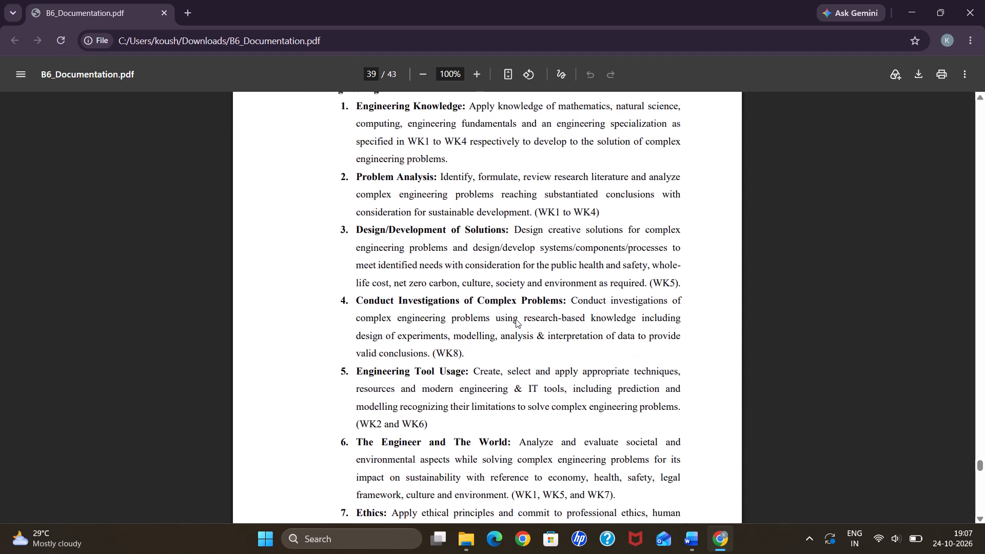
scroll(516, 319, "up", 1)
scroll(516, 319, "down", 1)
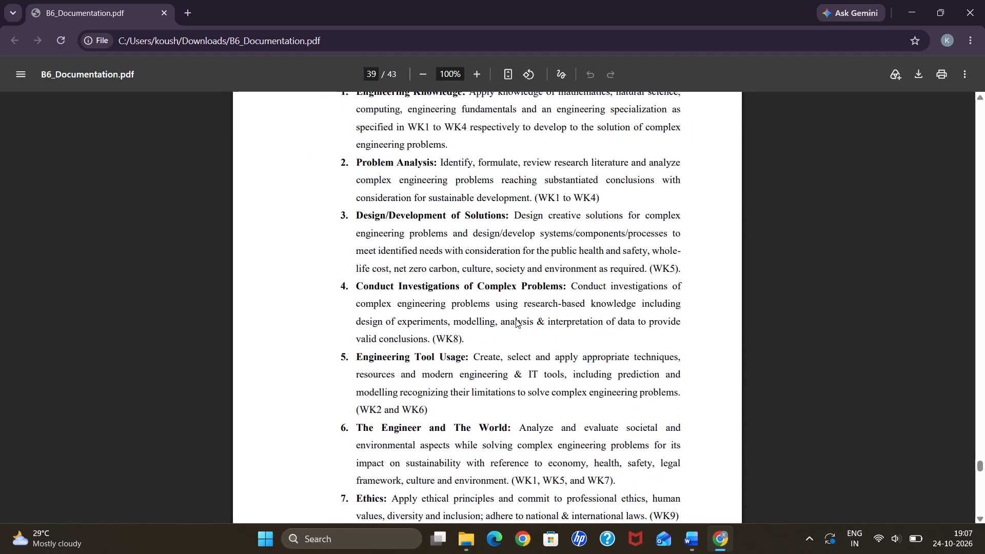
scroll(516, 319, "down", 6)
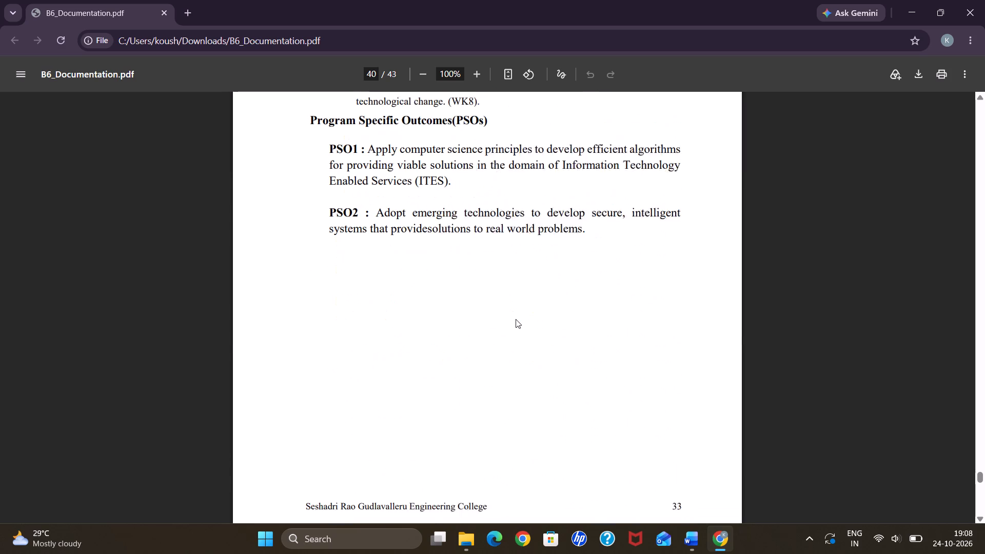
scroll(516, 319, "down", 2)
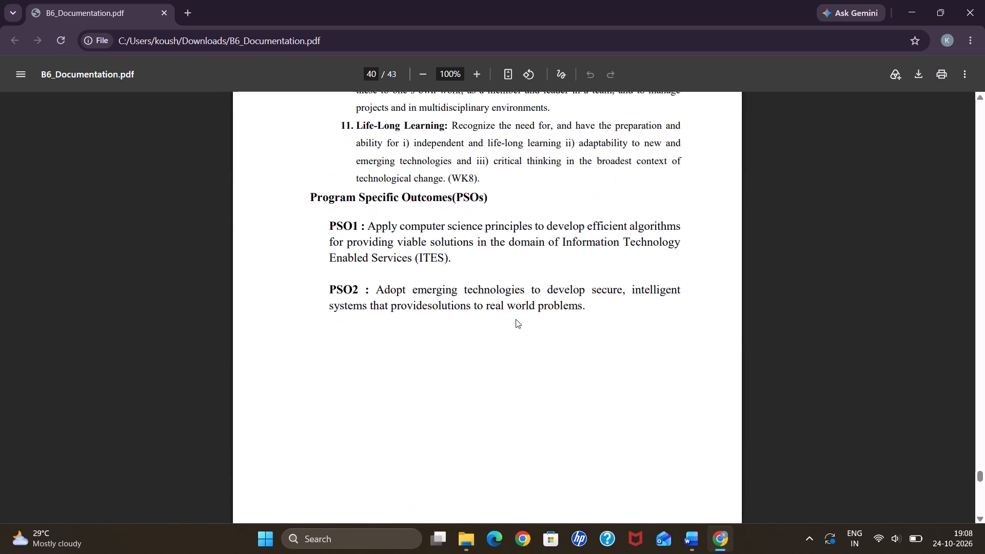
scroll(516, 319, "down", 5)
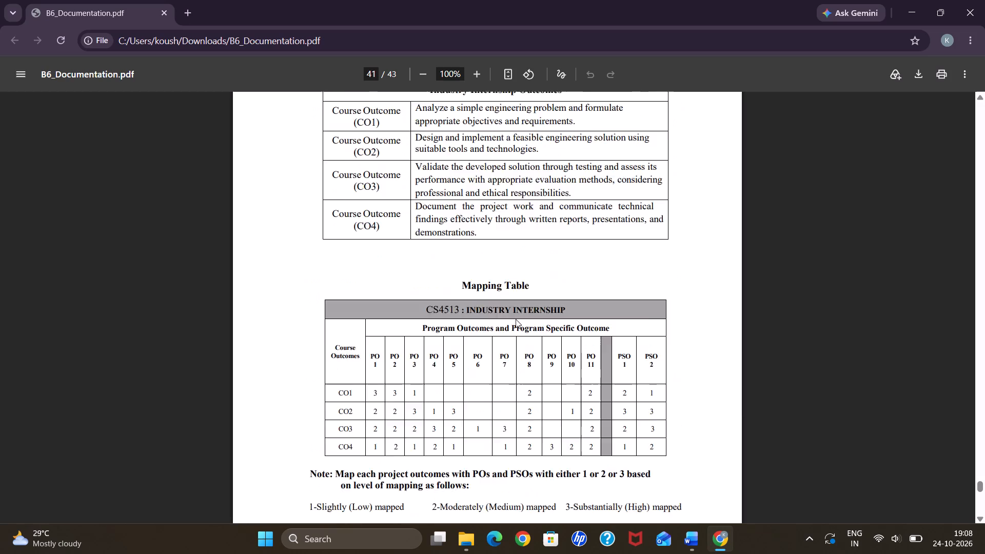
scroll(516, 319, "down", 4)
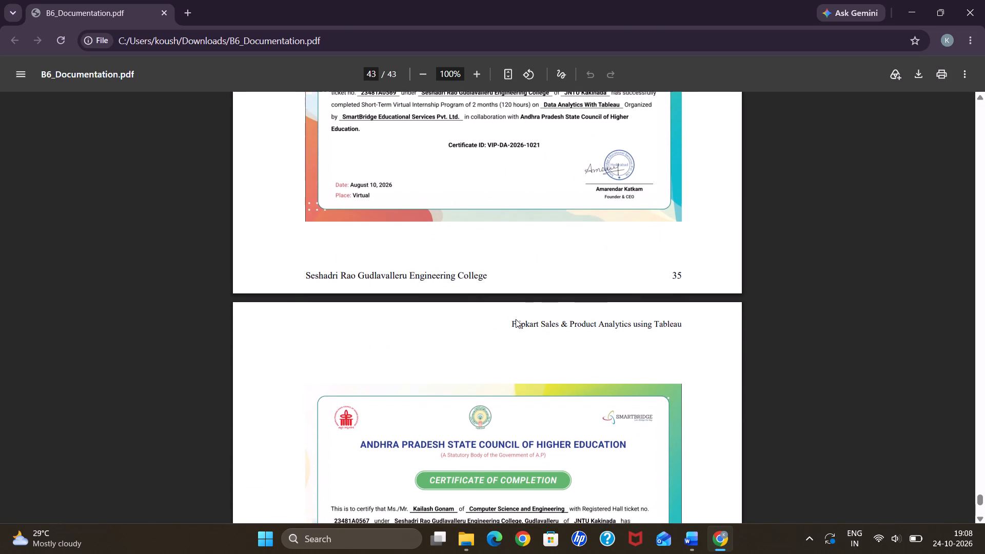
scroll(516, 319, "down", 3)
scroll(516, 319, "up", 1)
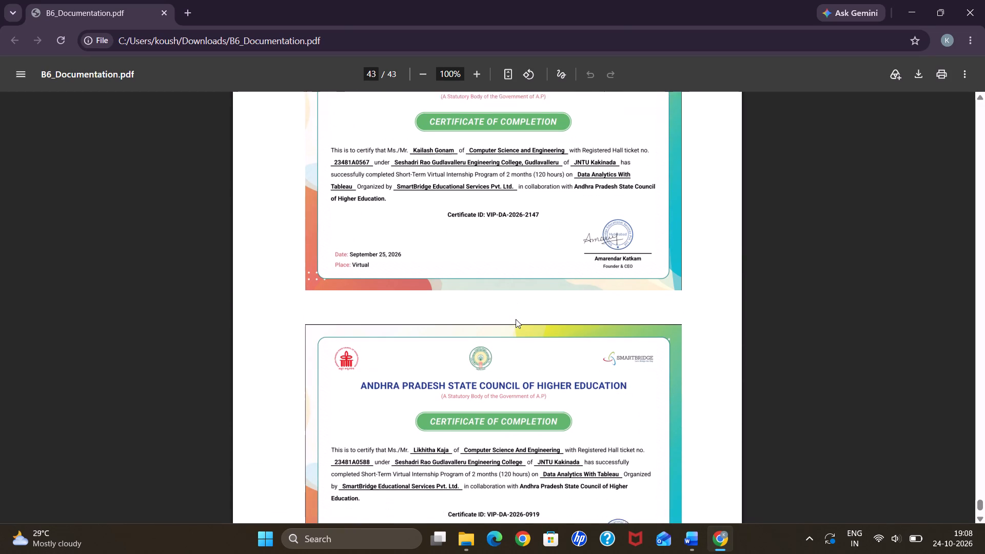
scroll(516, 319, "up", 8)
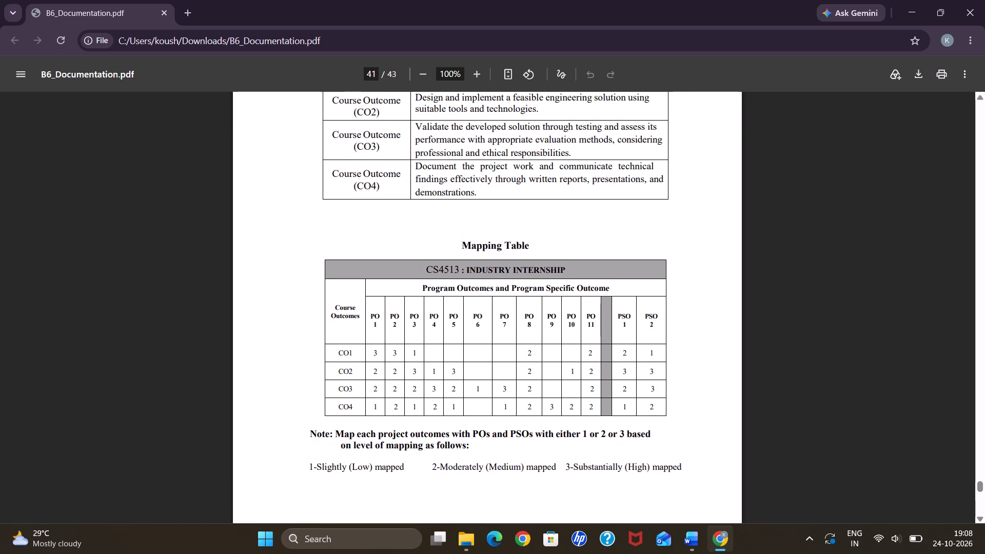
Switch to the B6_Documentation document in Word and undo the centring of the "Program Specific Outcomes(PSOs)" and "Program Outcomes (POs)" headings.
left_click(686, 539)
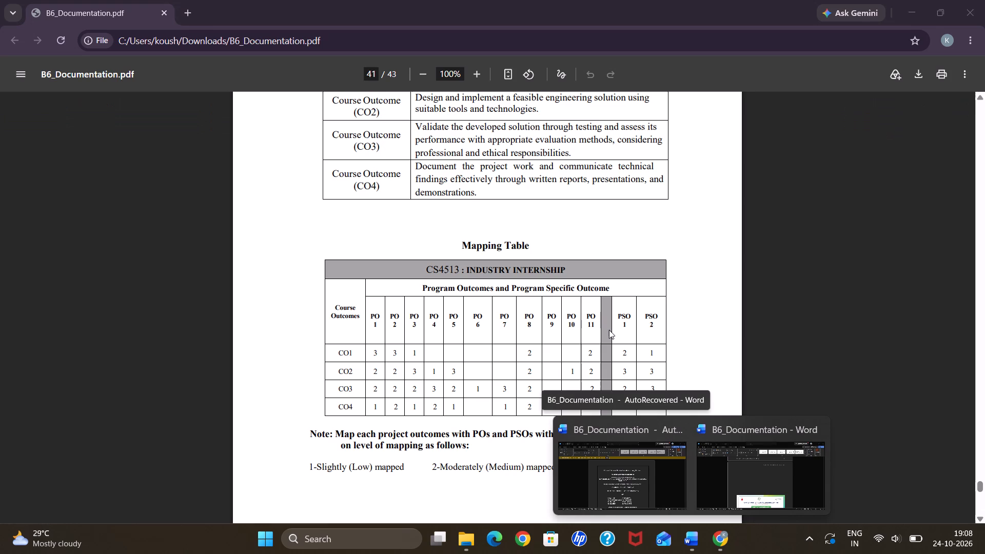
key("alt+Tab")
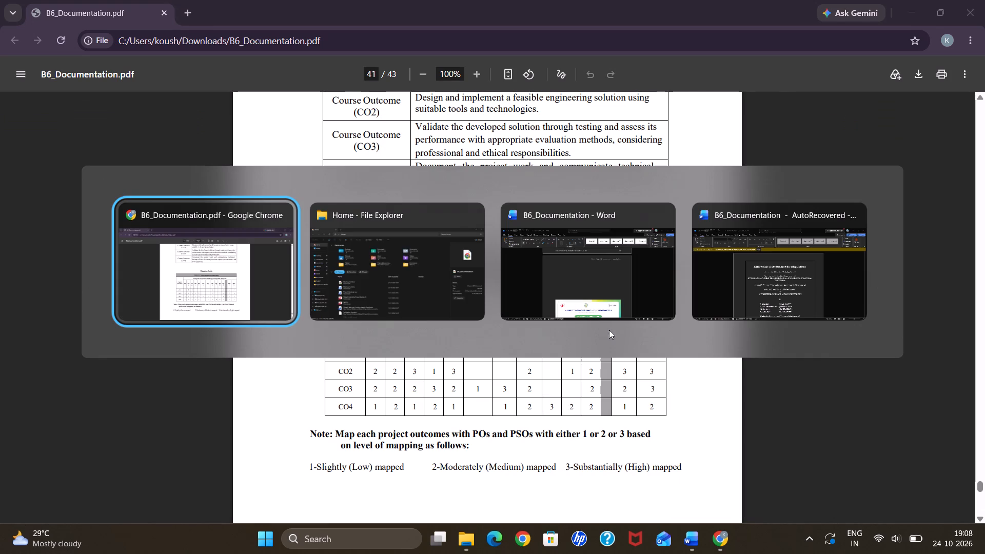
key("alt+Tab")
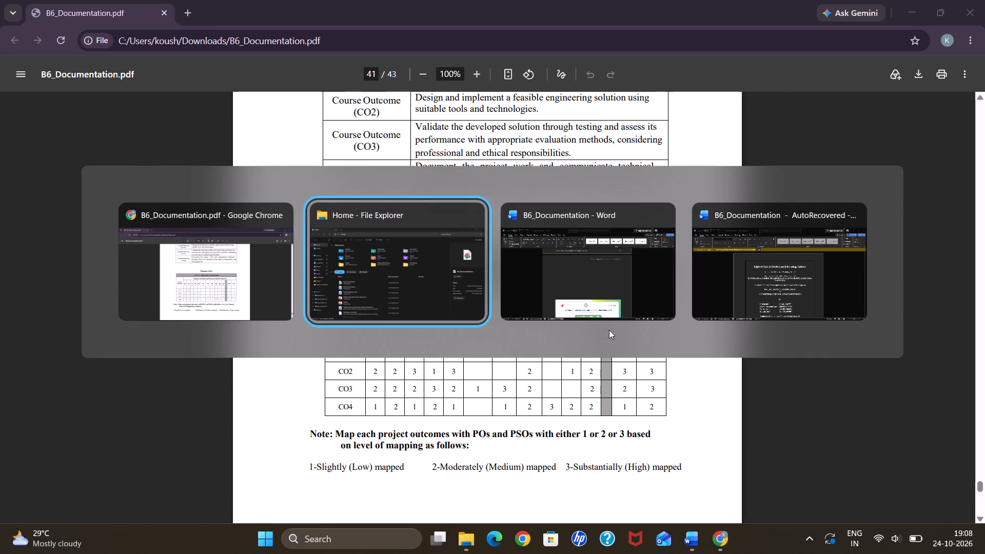
key("alt+Tab")
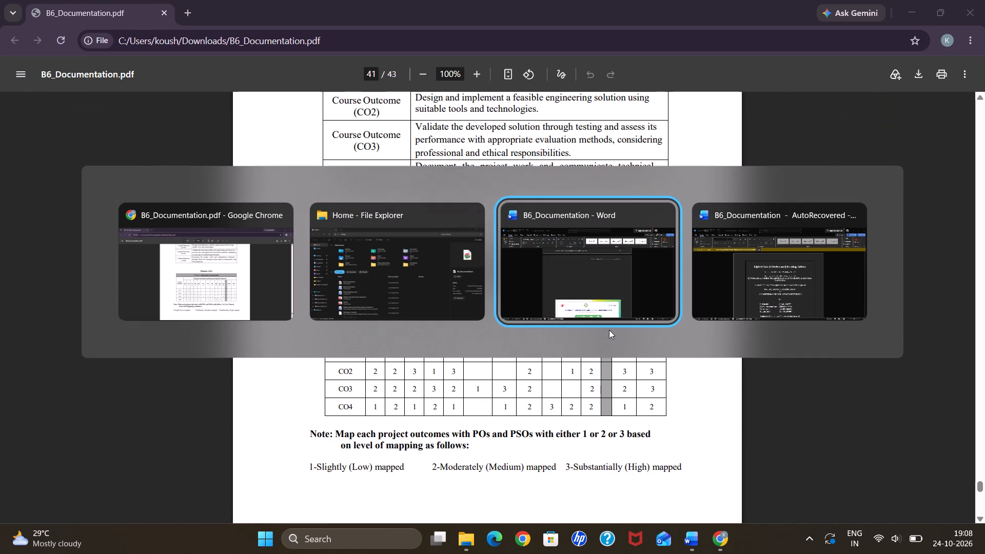
scroll(609, 330, "up", 4)
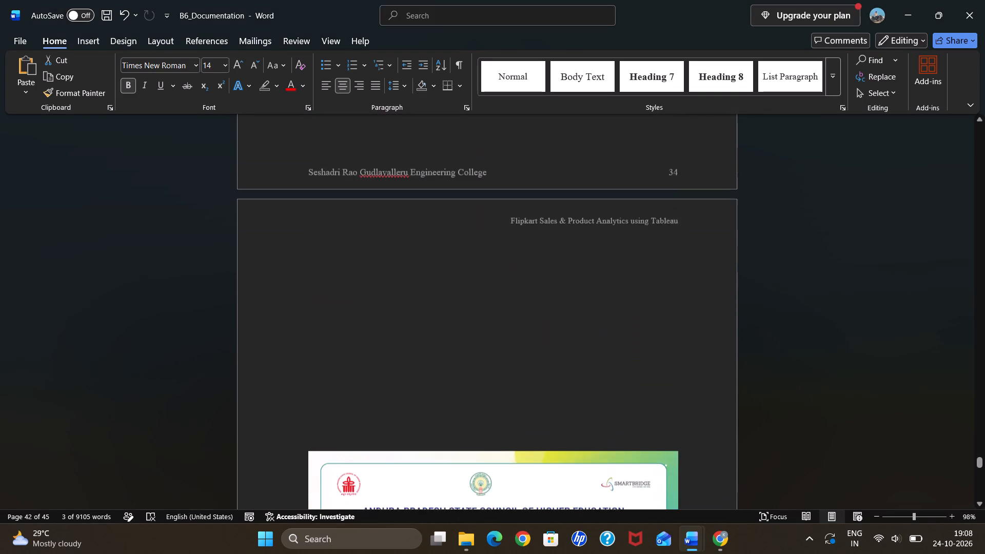
scroll(609, 330, "up", 7)
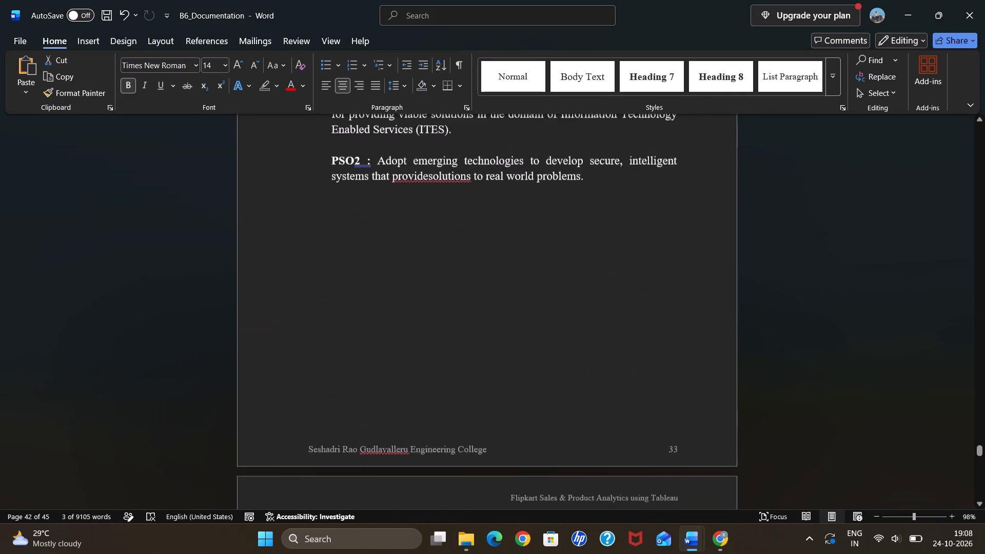
scroll(609, 330, "up", 3)
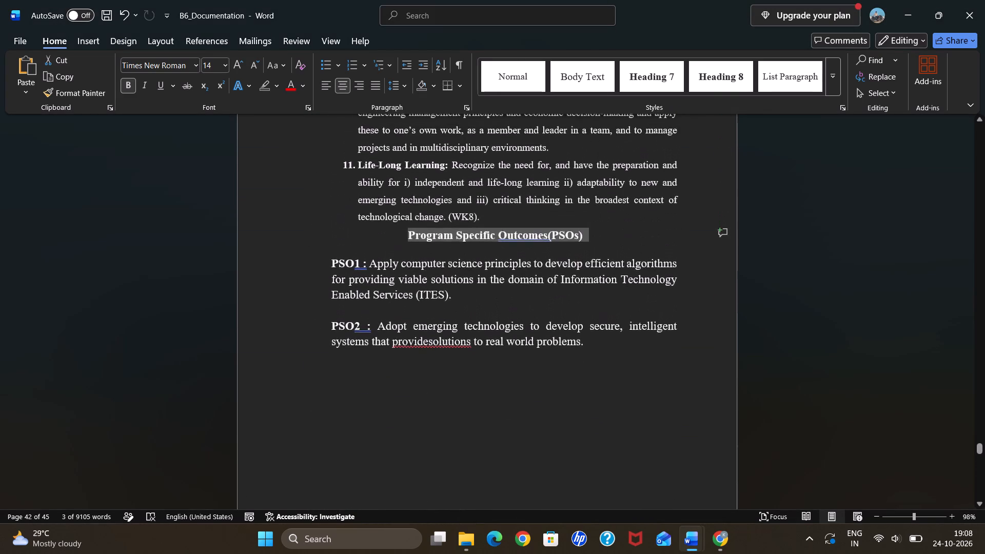
scroll(609, 330, "up", 1)
key("ctrl+z")
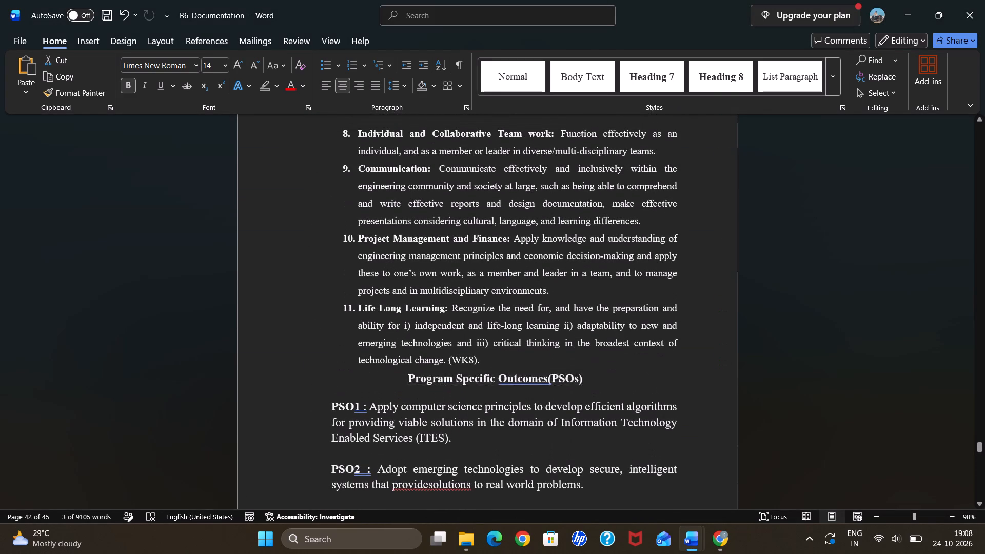
key("ctrl+z")
Examine the Word document's pages from Program Outcomes back through the references to section 5.3.
scroll(609, 330, "up", 1, "ctrl")
scroll(609, 330, "up", 1)
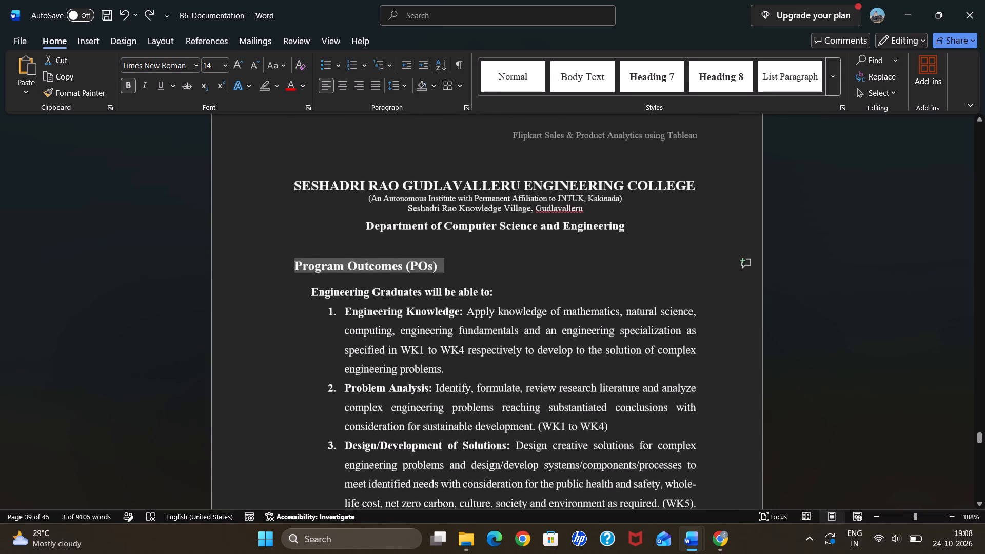
scroll(609, 330, "up", 5)
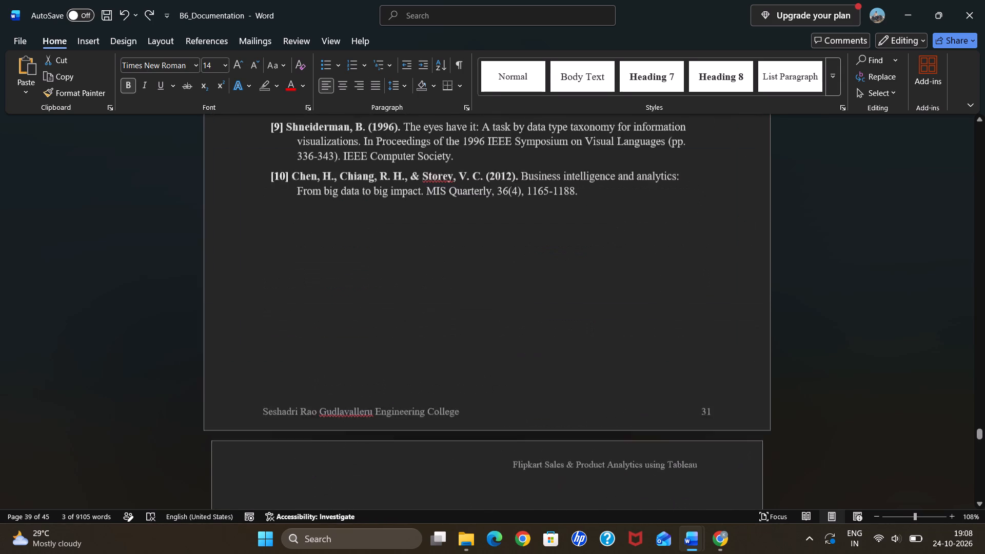
scroll(609, 330, "up", 8)
scroll(609, 330, "down", 2)
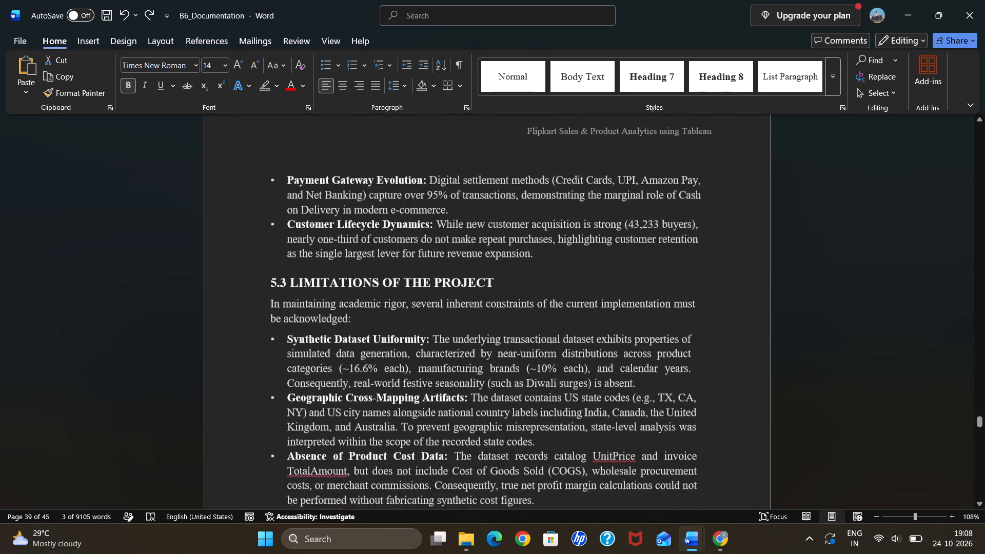
scroll(609, 330, "down", 10)
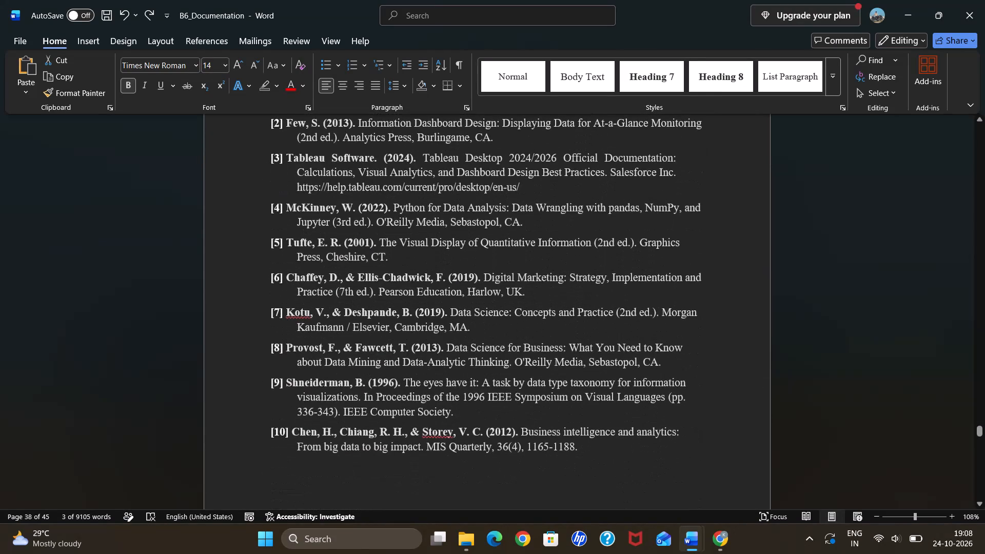
Switch to the PDF in Chrome and examine the pages from the mapping table back through Program Outcomes and REFERENCES to section 5.4.
left_click(717, 535)
scroll(708, 353, "up", 1)
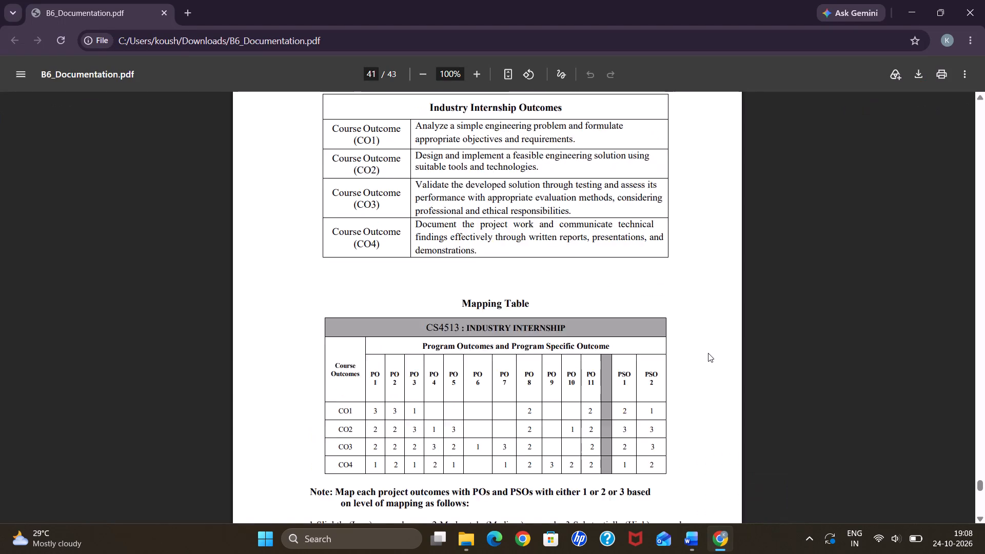
scroll(708, 353, "up", 6)
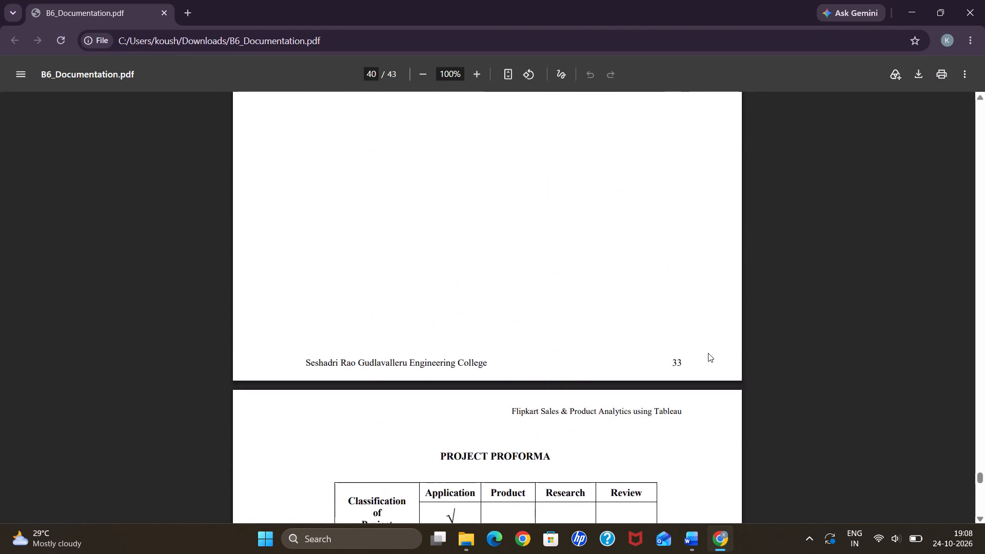
scroll(708, 353, "up", 15)
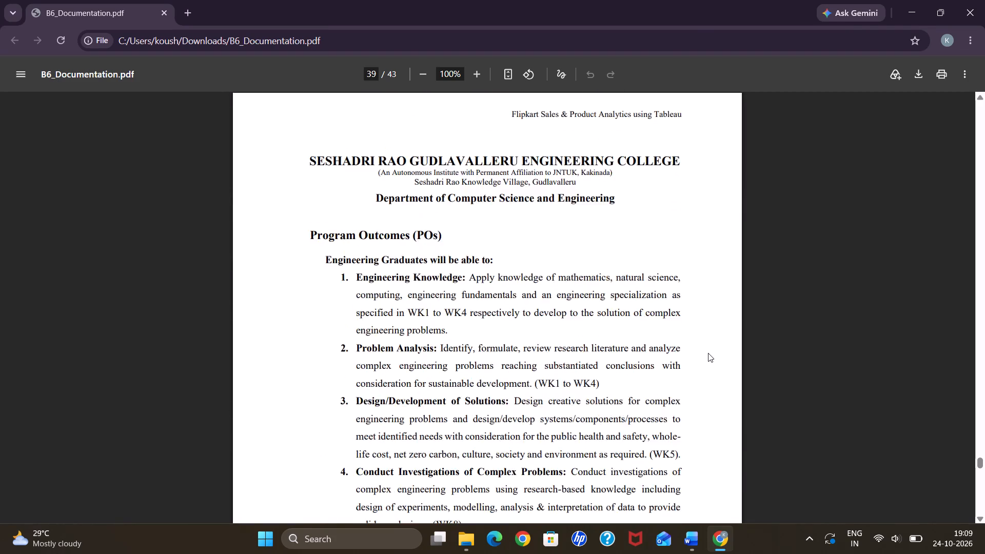
scroll(708, 353, "up", 5)
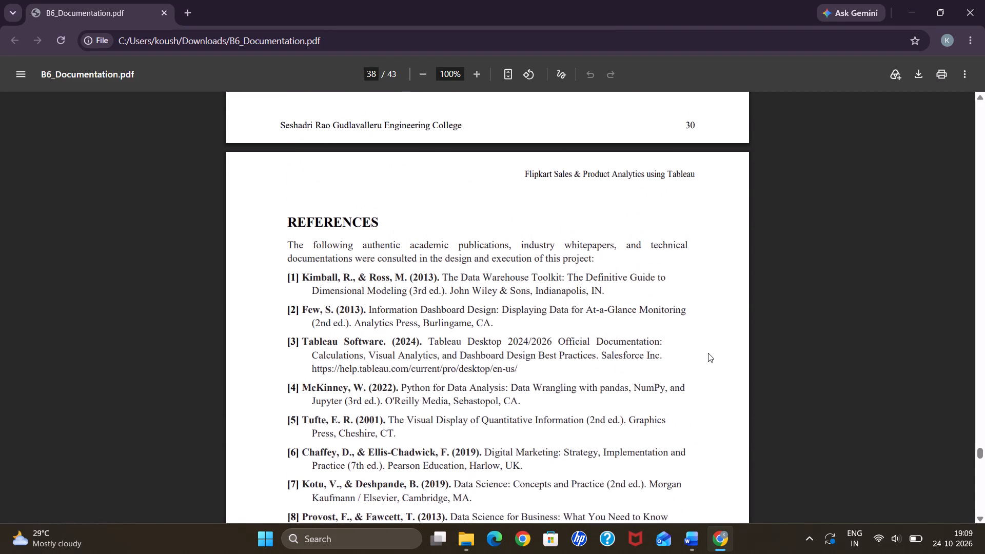
scroll(708, 353, "up", 4)
scroll(708, 353, "right", 1)
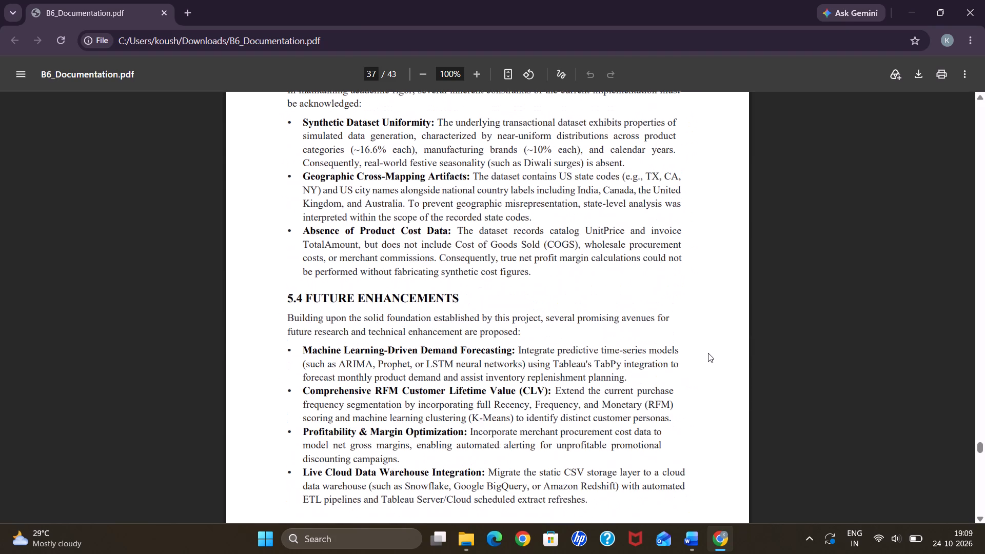
scroll(708, 353, "right", 1)
Switch to the B6_Documentation document in Word and examine the layout from the references back to the section 3.2 tables and section 3.3.
left_click(697, 537)
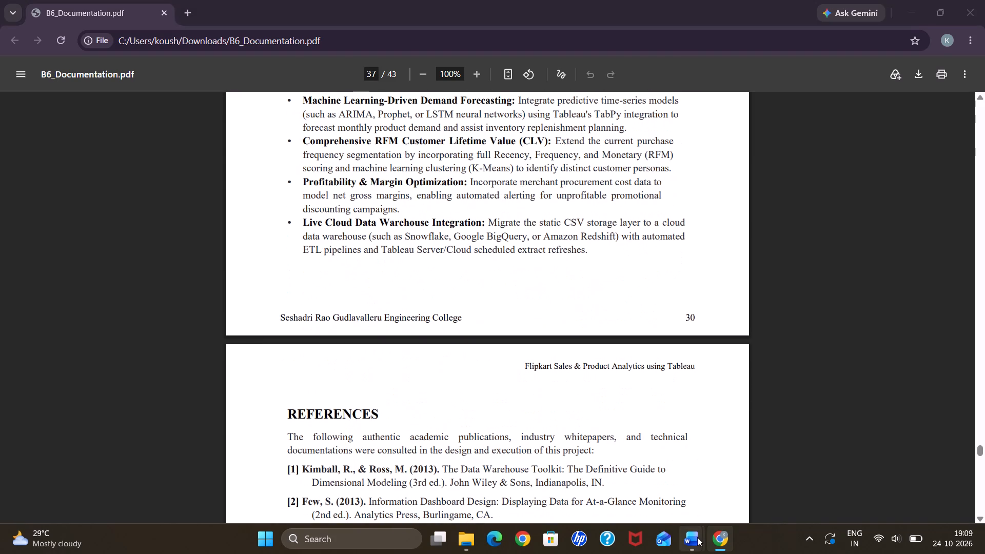
left_click(697, 537)
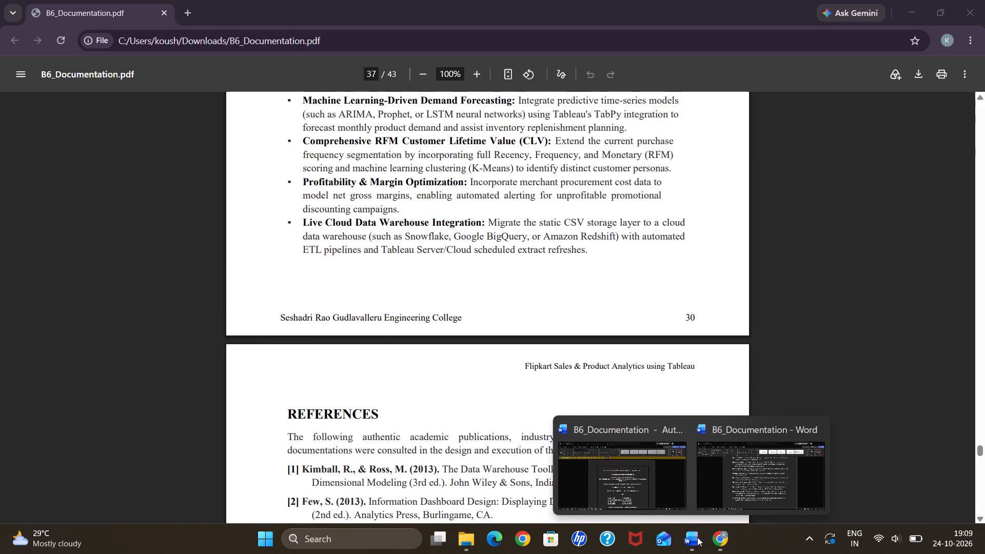
left_click(734, 469)
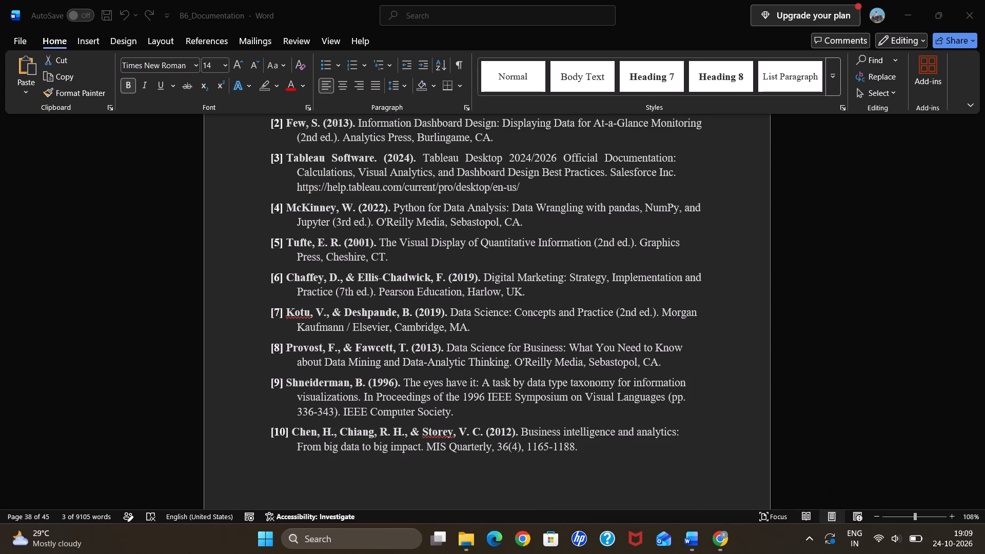
scroll(734, 469, "up", 5)
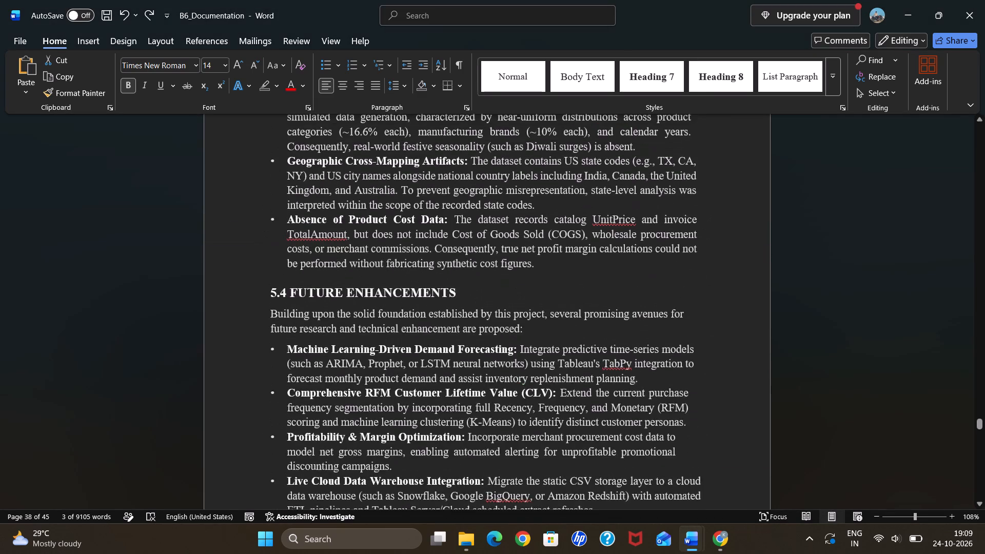
scroll(734, 469, "up", 5)
scroll(734, 469, "up", 20)
scroll(734, 469, "up", 20)
scroll(734, 469, "up", 20)
scroll(734, 469, "down", 3)
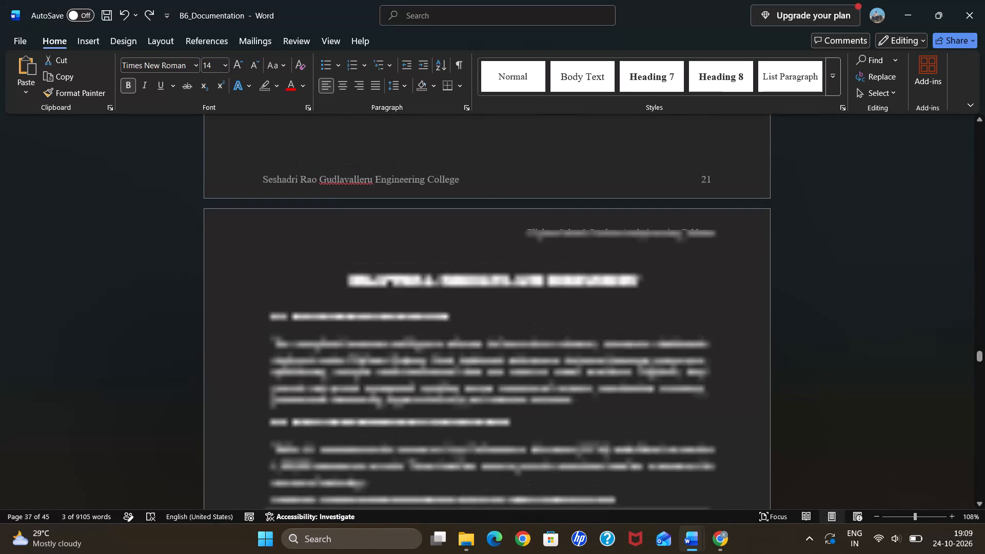
scroll(734, 469, "down", 9)
scroll(787, 394, "down", 3)
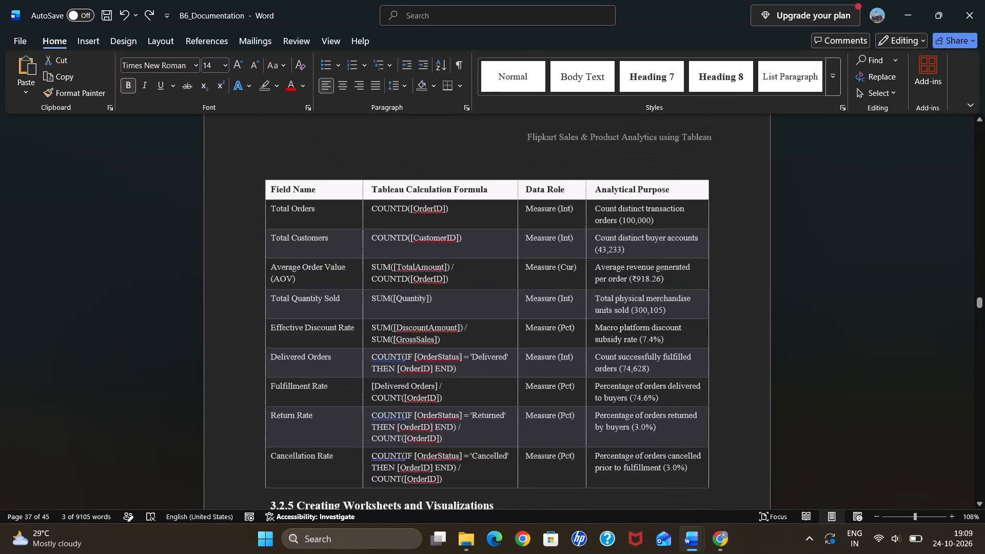
scroll(787, 394, "down", 5)
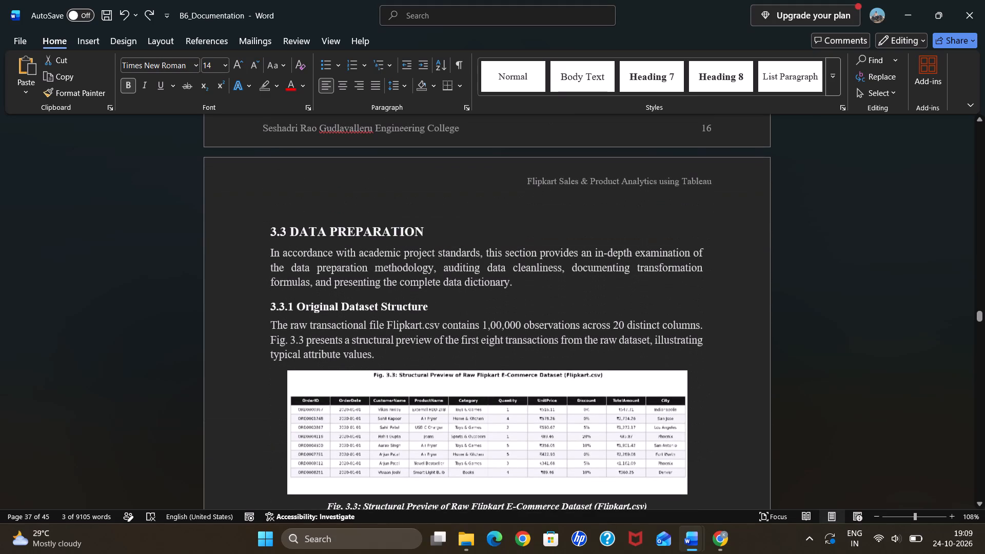
scroll(787, 394, "down", 1)
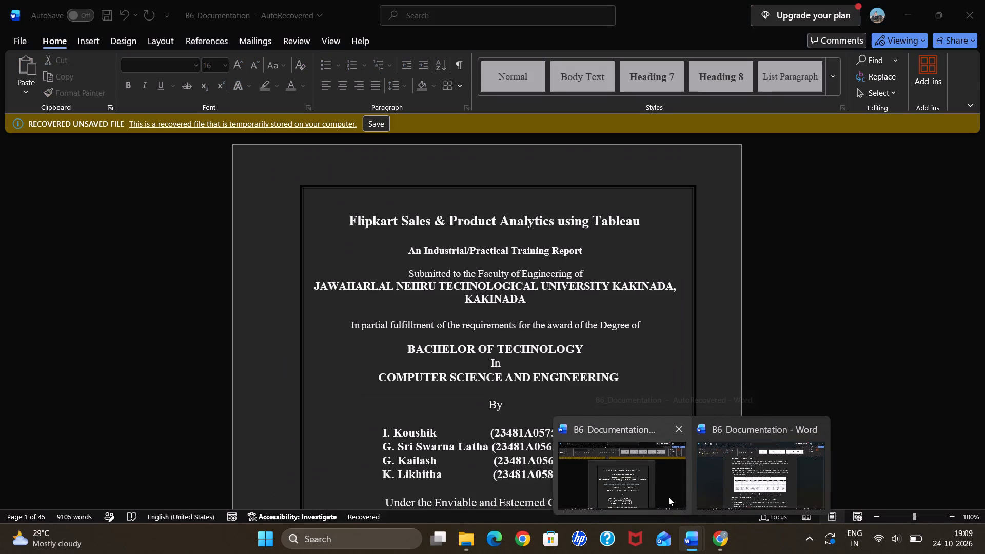
Switch to the AutoRecovered copy of B6_Documentation and examine its pages from the title page to the Fig. 3.1 project flow.
left_click(648, 486)
scroll(648, 486, "down", 3)
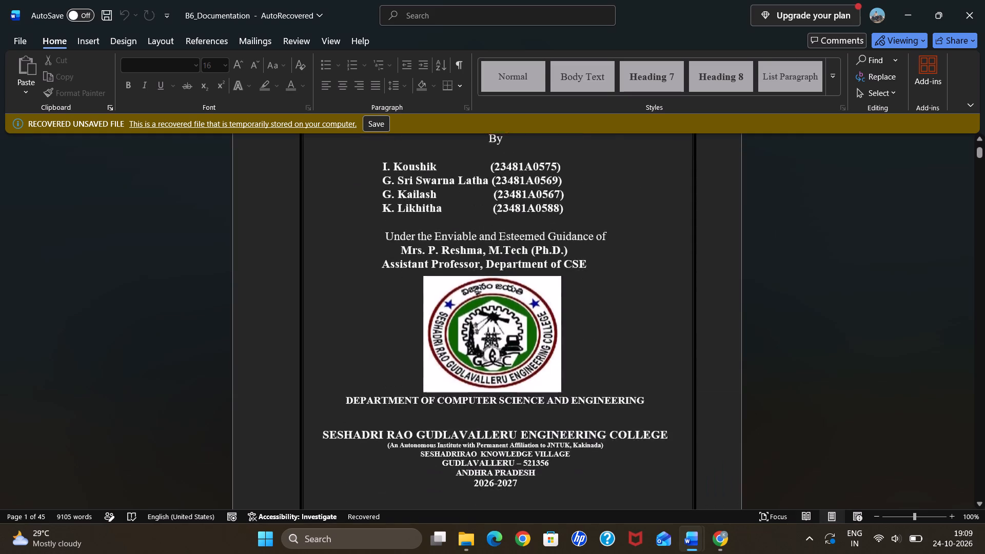
scroll(648, 486, "down", 7)
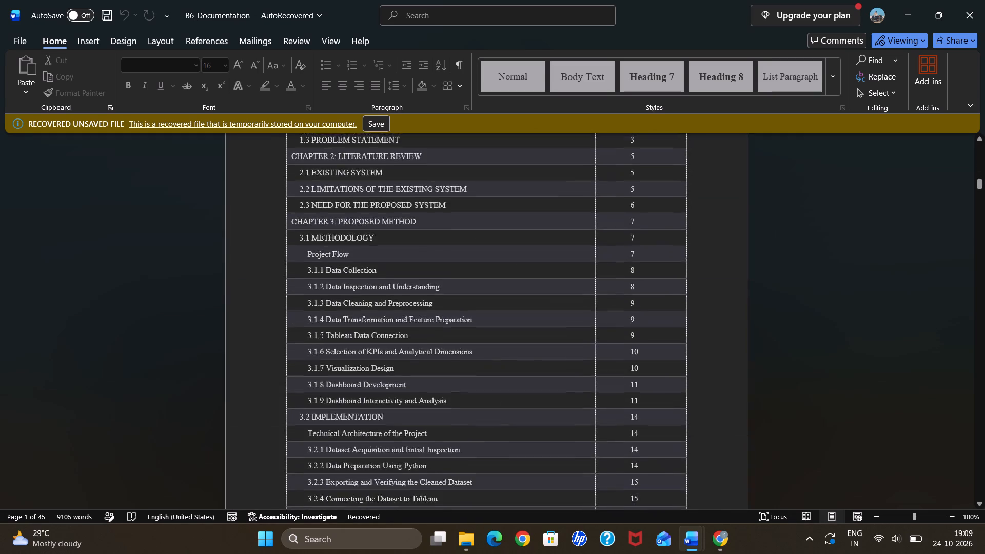
scroll(648, 486, "down", 9)
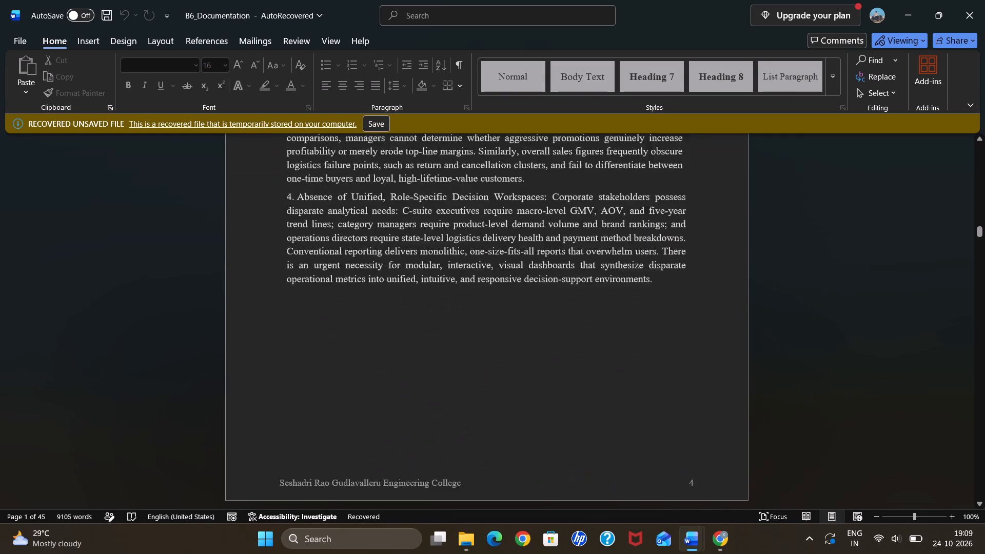
scroll(648, 486, "down", 8)
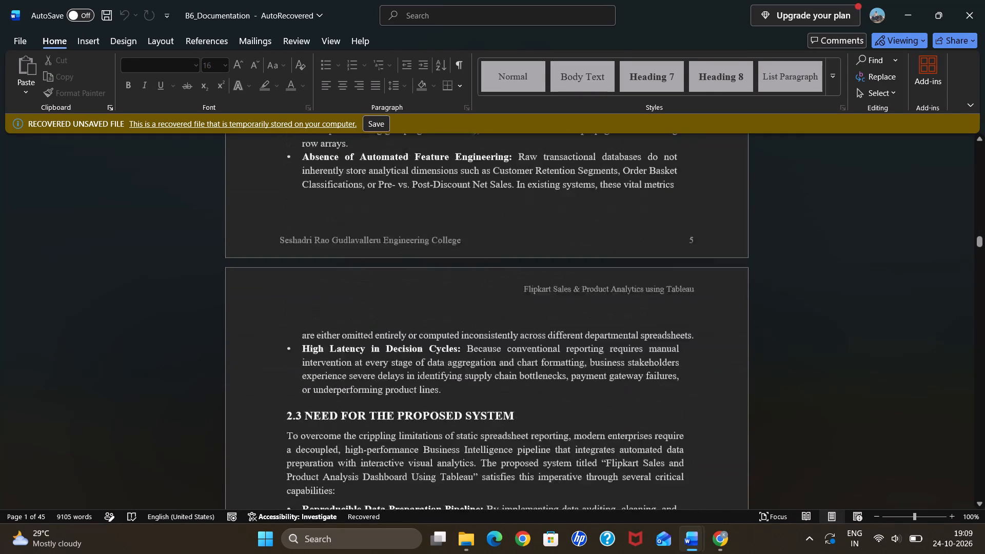
scroll(648, 486, "down", 6)
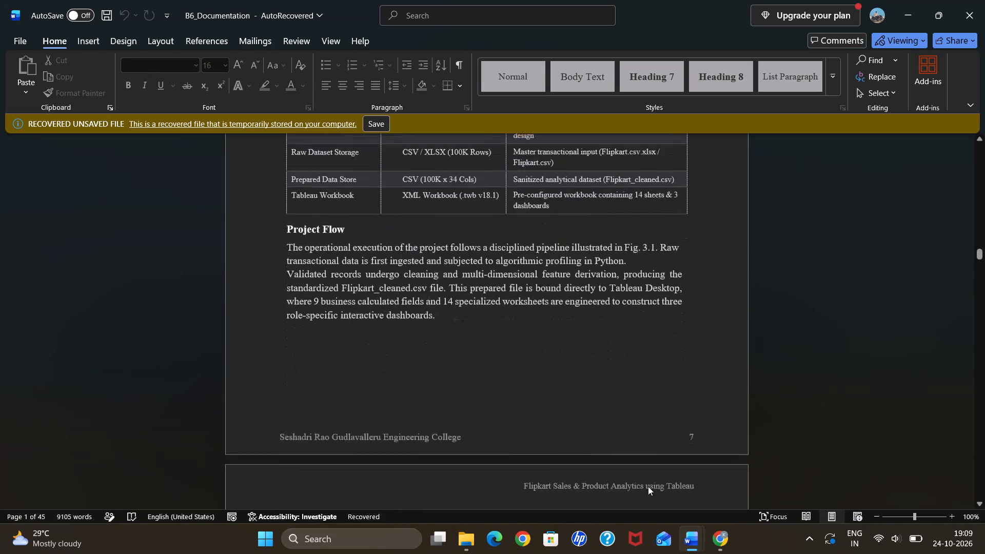
scroll(648, 486, "down", 3)
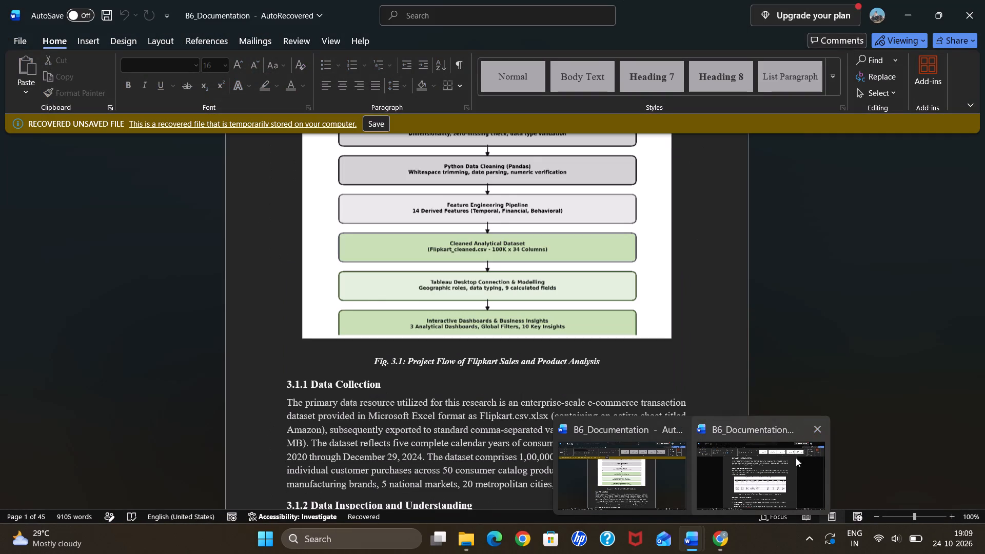
left_click(664, 473)
scroll(664, 473, "up", 1)
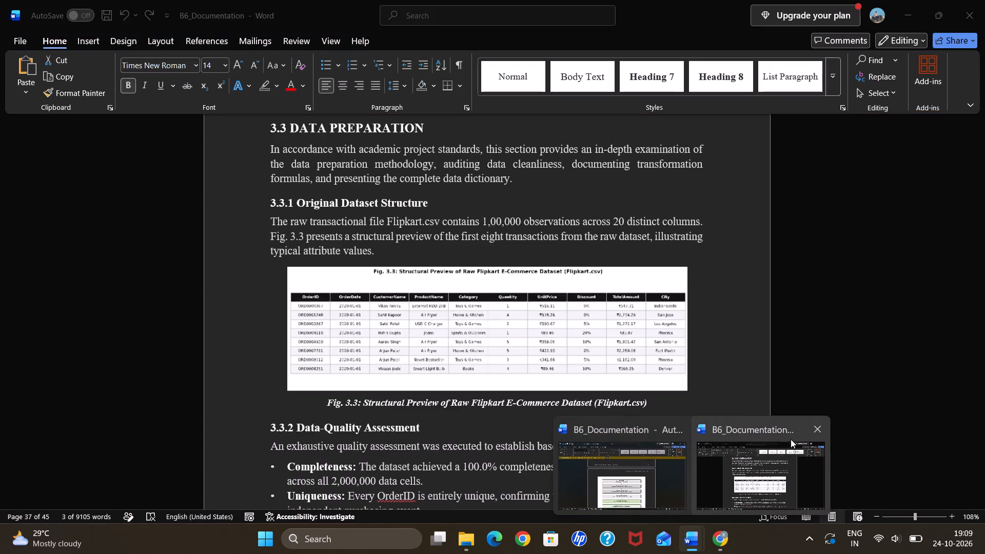
Close the non-recovered B6_Documentation document without saving its changes.
left_click(819, 427)
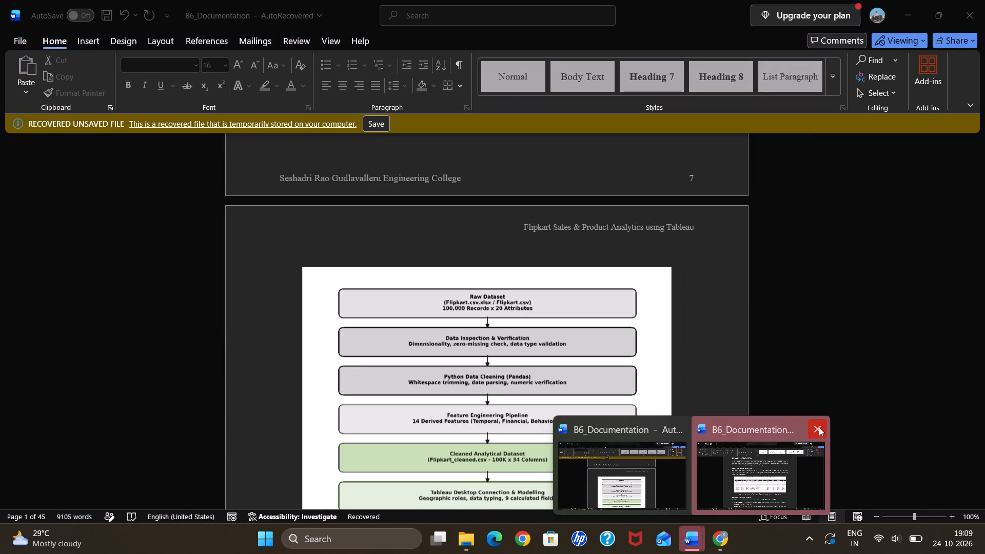
left_click(789, 461)
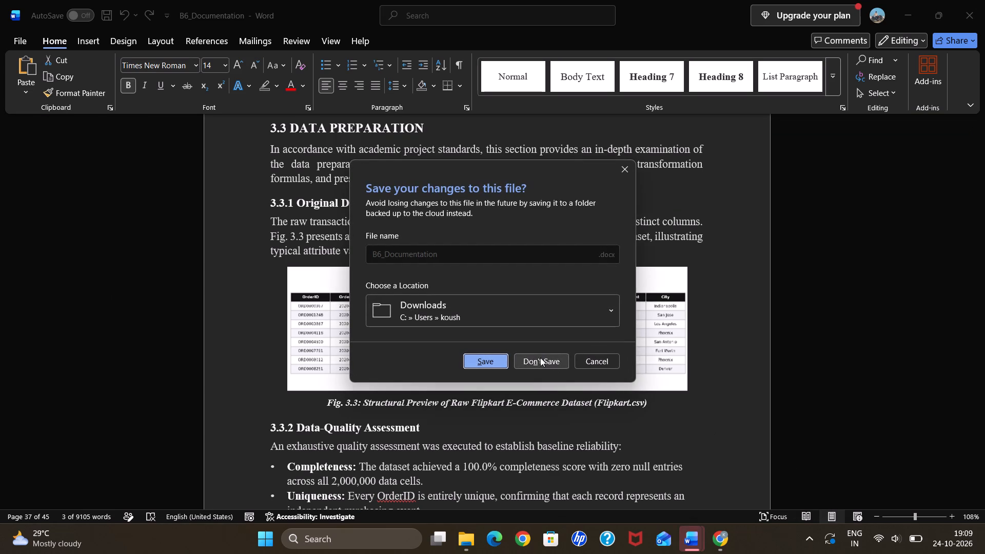
left_click(540, 358)
Save the recovered B6_Documentation document.
scroll(671, 367, "down", 2)
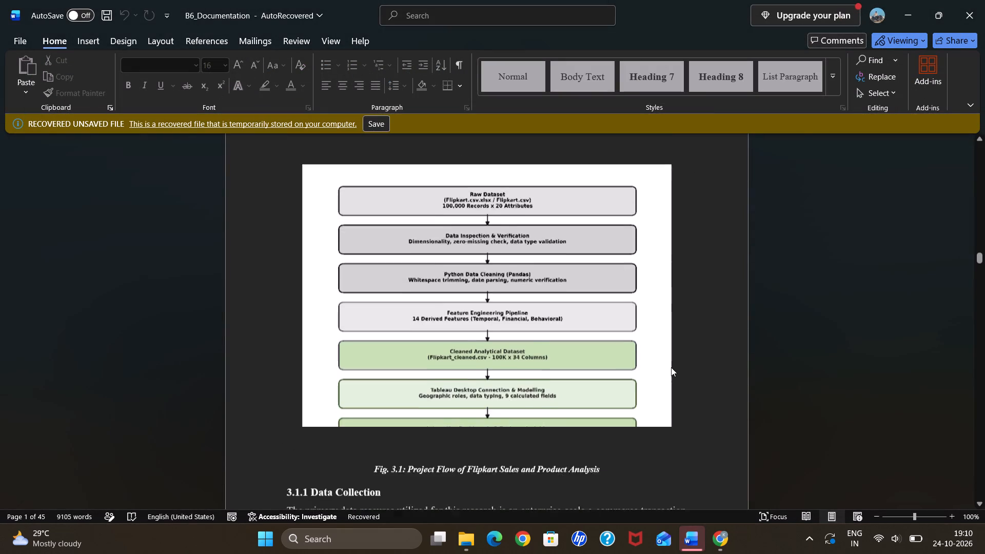
scroll(671, 367, "up", 15)
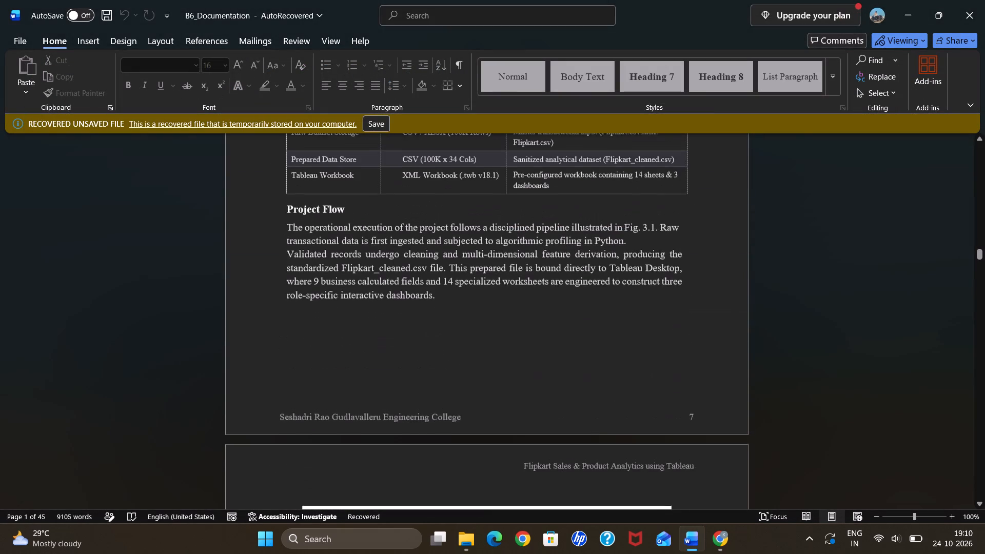
scroll(671, 367, "up", 1)
key("ctrl+s")
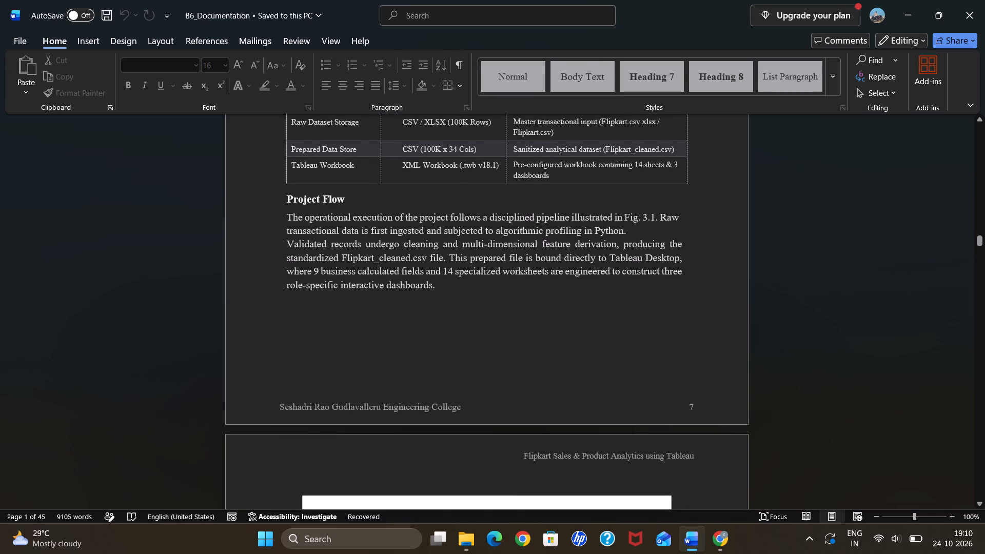
Examine the recovered document's layout from the Project Flow section through section 3.2 to the Program Outcomes page.
scroll(671, 367, "down", 8)
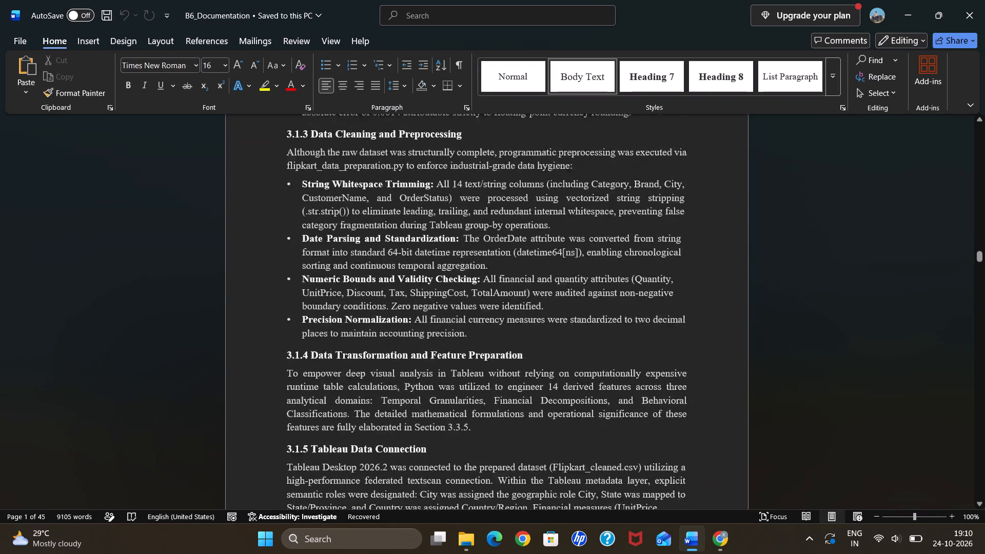
scroll(671, 367, "down", 8)
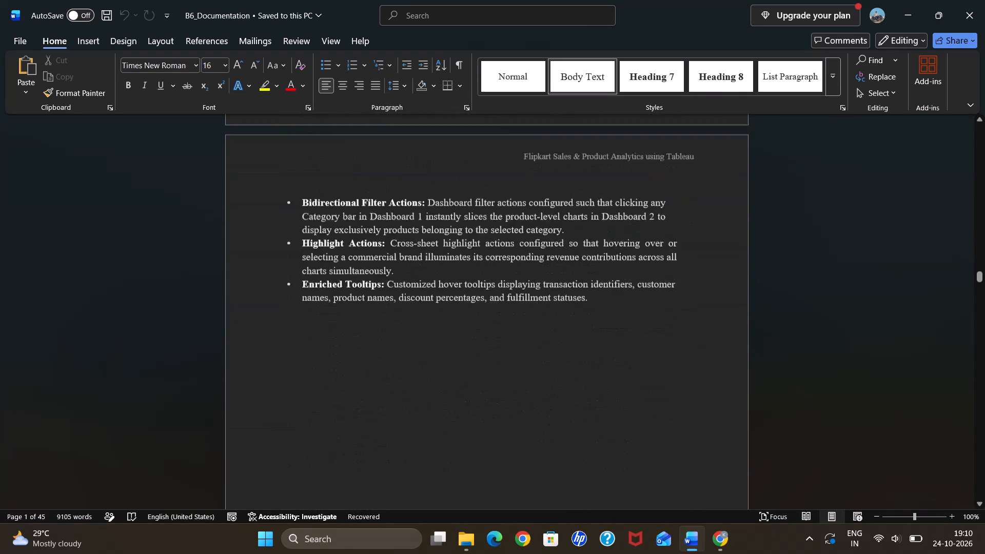
scroll(671, 367, "down", 2)
scroll(671, 367, "up", 2)
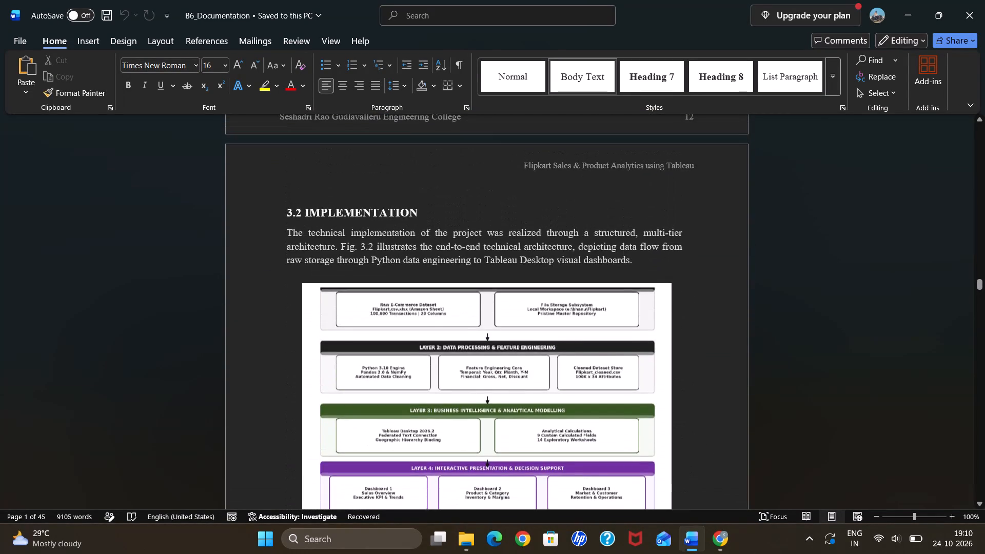
scroll(671, 367, "down", 20)
scroll(671, 367, "down", 12)
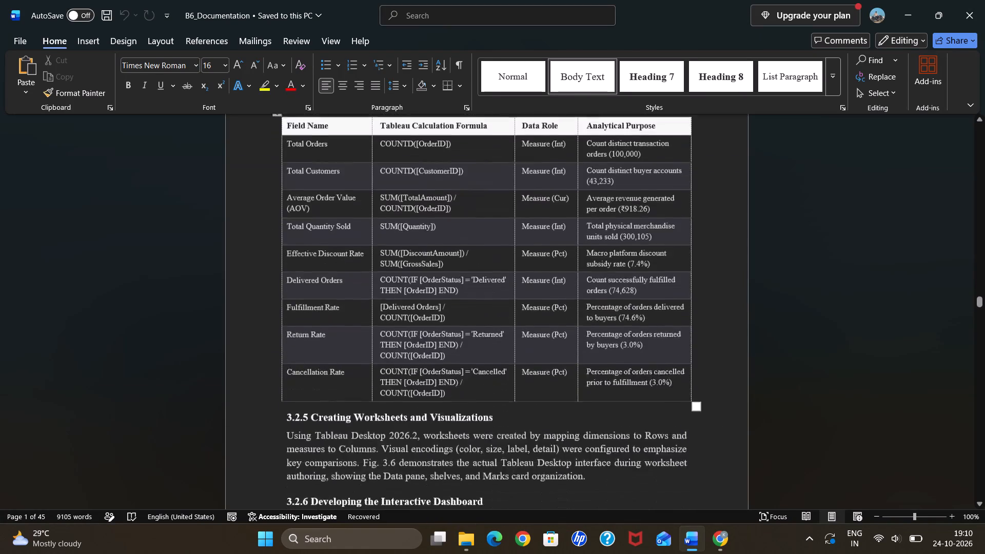
scroll(671, 367, "down", 17)
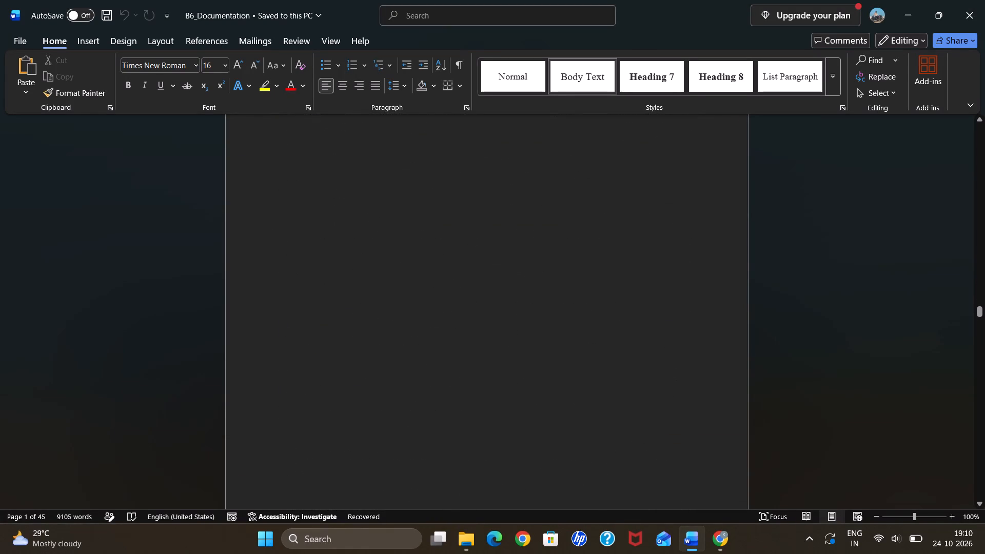
scroll(671, 367, "down", 17)
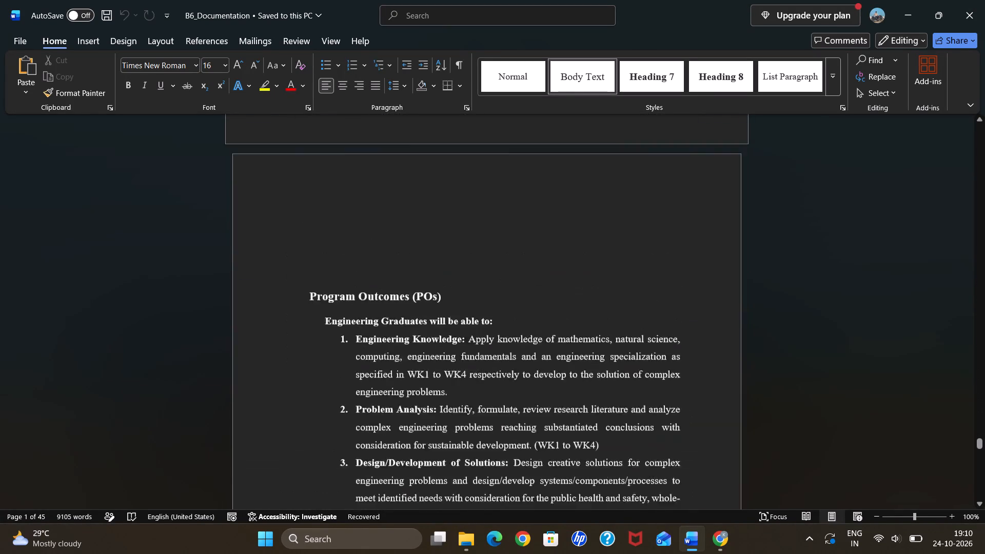
Examine the pages from Program Outcomes back through section 5.3 and the insights table to section 4.5 and Fig. 4.3.
scroll(671, 367, "up", 9)
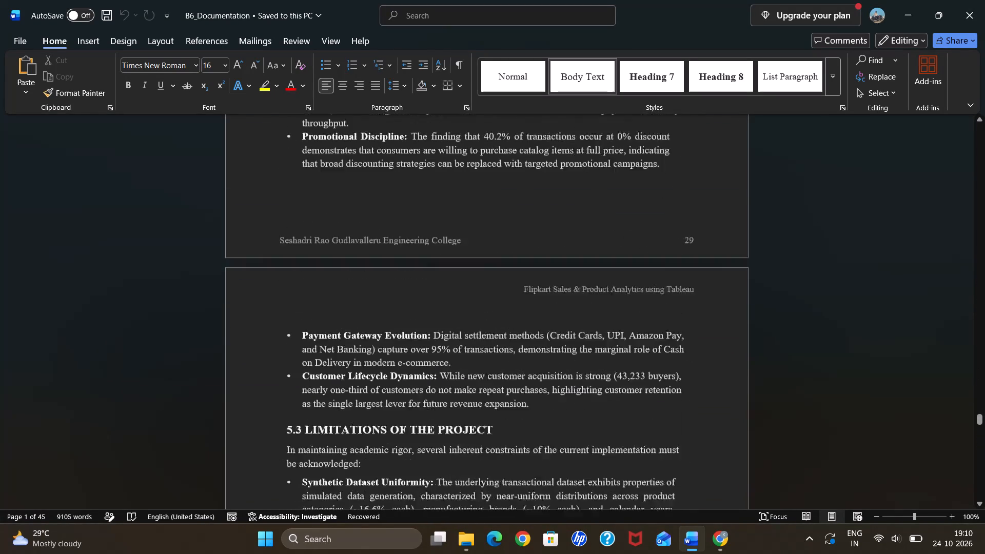
scroll(671, 367, "up", 9)
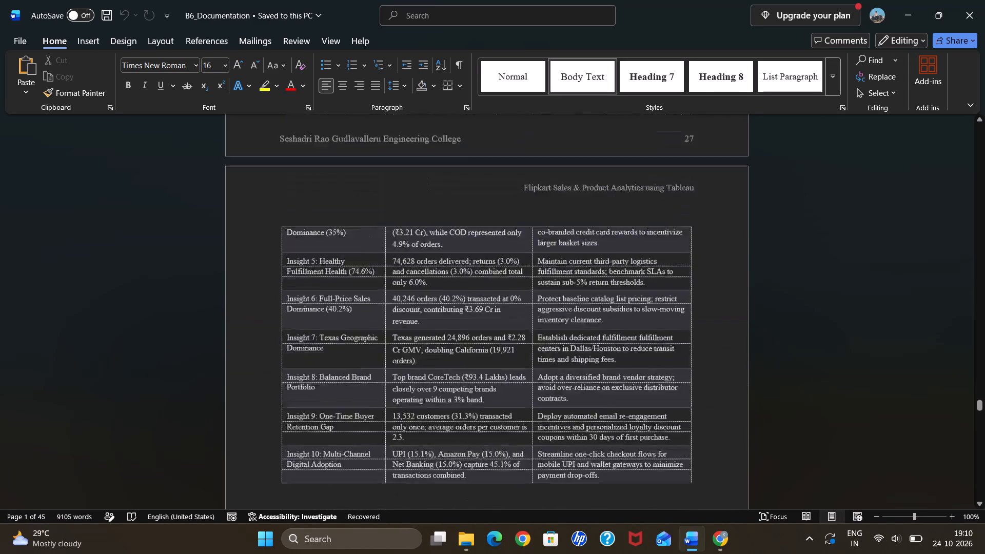
scroll(671, 367, "up", 15)
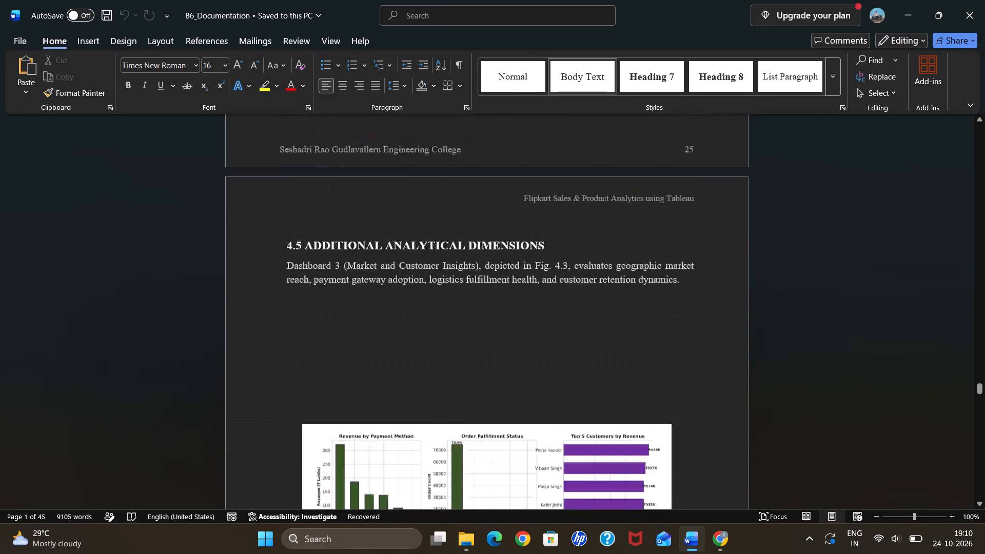
scroll(671, 367, "down", 6)
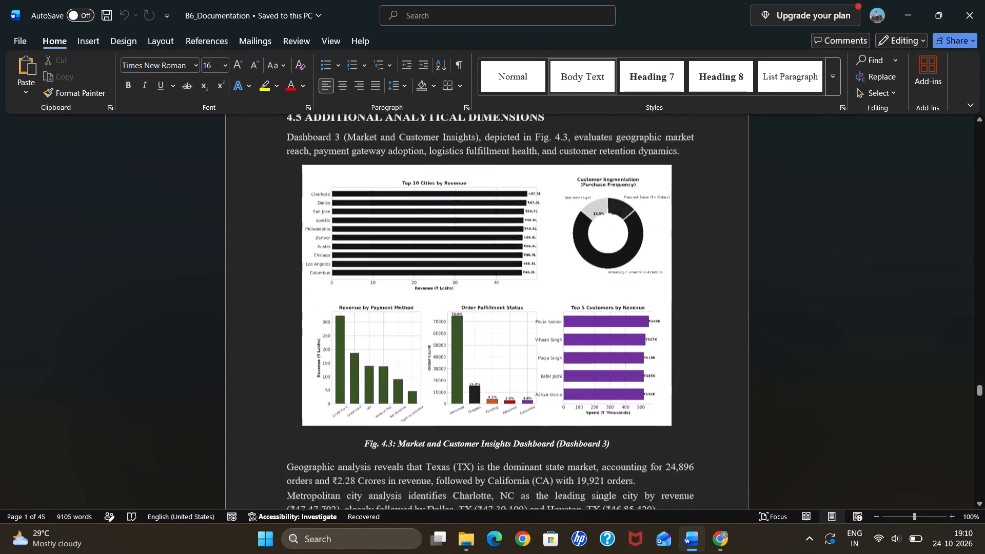
Examine the pages from section 4.5 through REFERENCES to the last completion certificate, checking heading alignment and certificate placement.
scroll(671, 367, "down", 17)
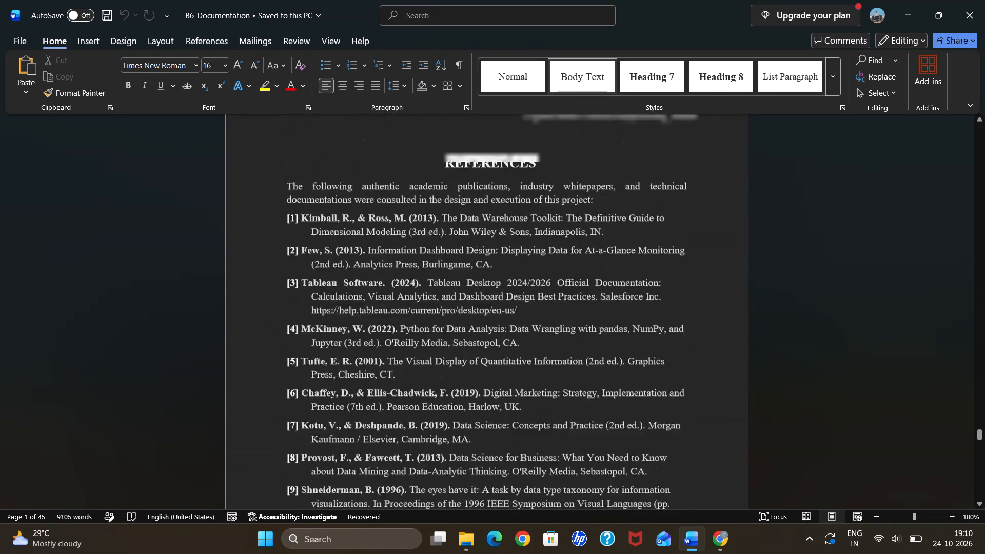
scroll(671, 367, "down", 10)
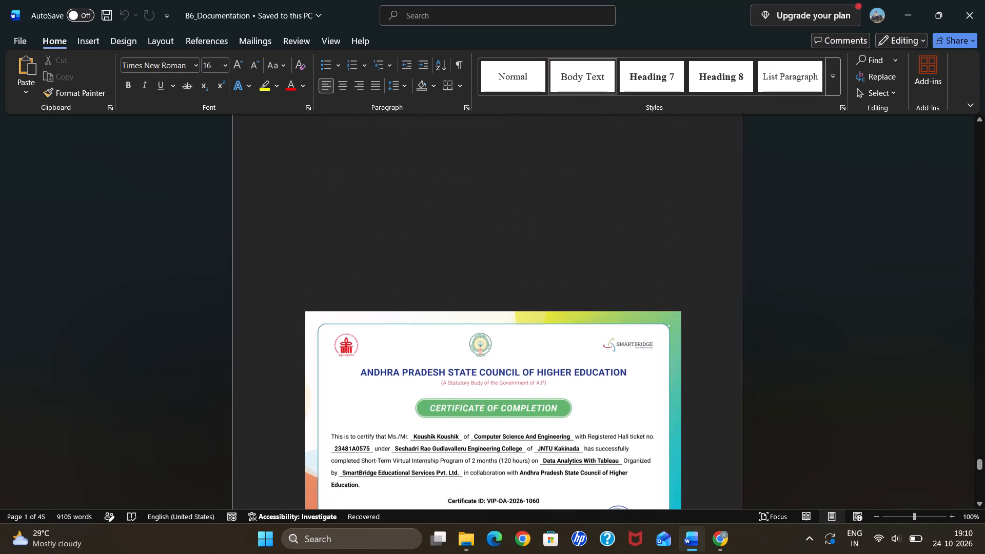
scroll(671, 367, "down", 6)
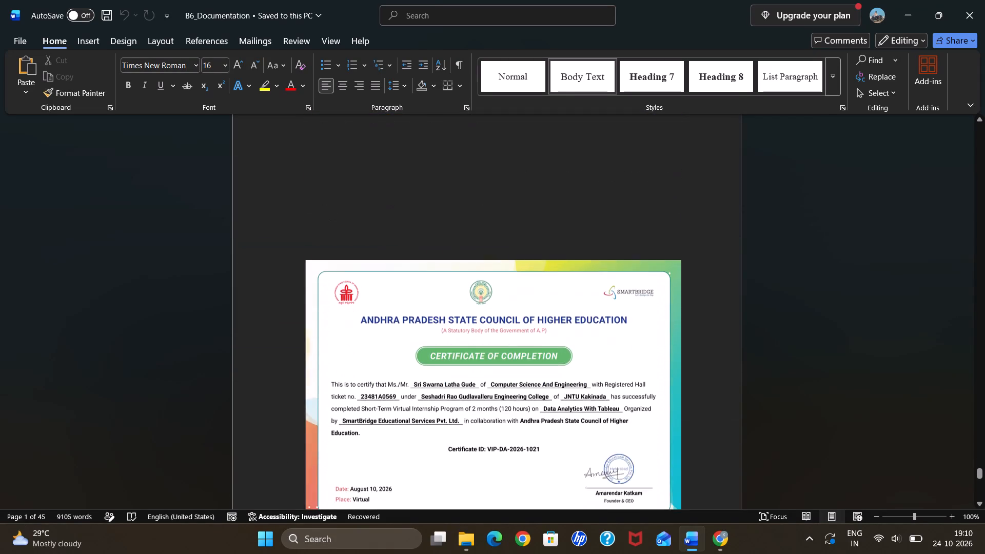
scroll(671, 367, "down", 11)
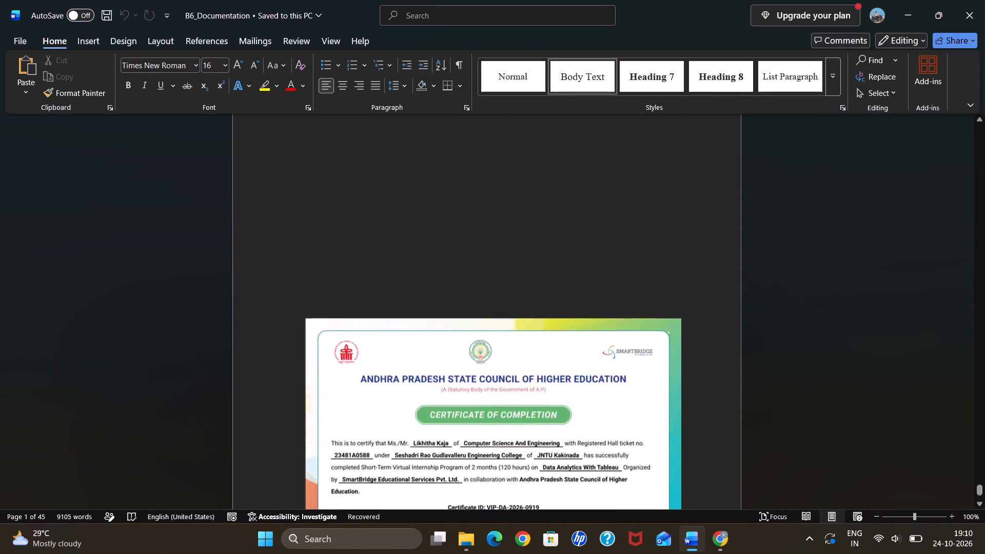
scroll(671, 367, "down", 8)
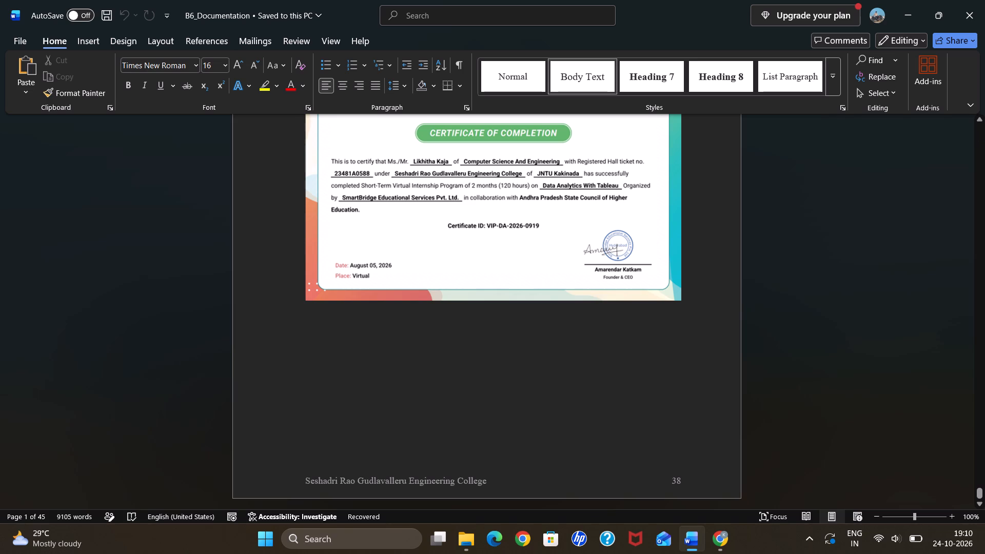
Examine the recovered document from the completion certificates back through Chapter 1 and the contents to the title page.
double_click(981, 130)
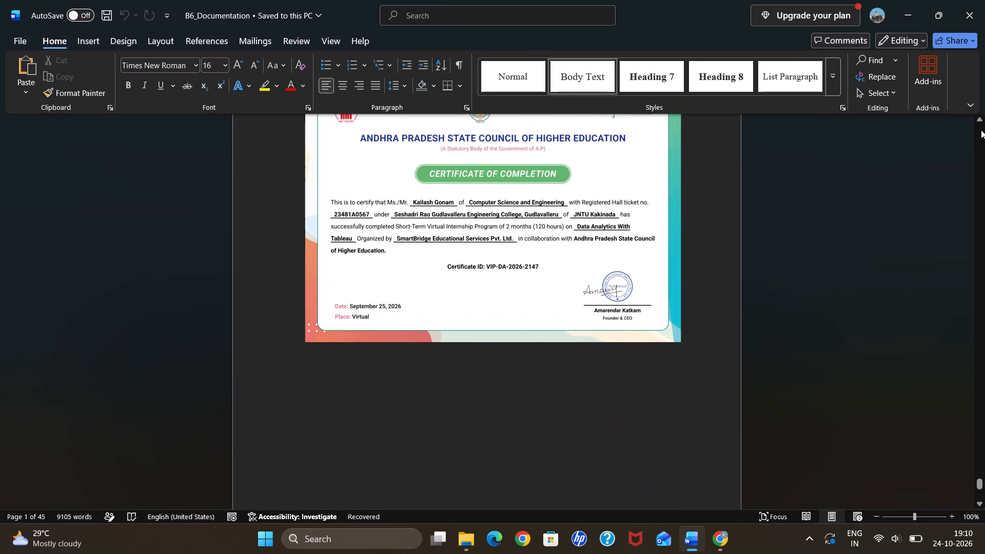
triple_click(981, 130)
triple_click(981, 130)
double_click(981, 130)
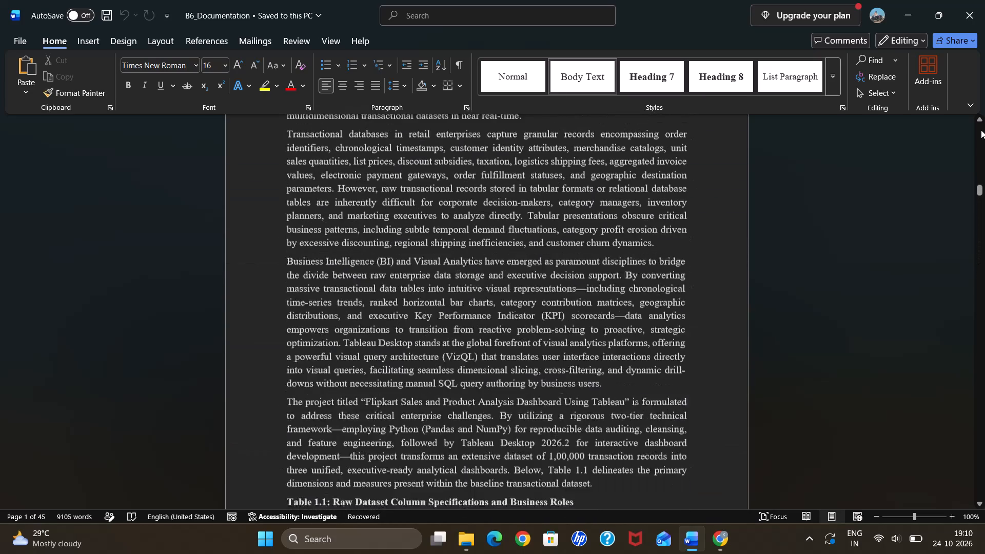
triple_click(981, 130)
triple_click(981, 130)
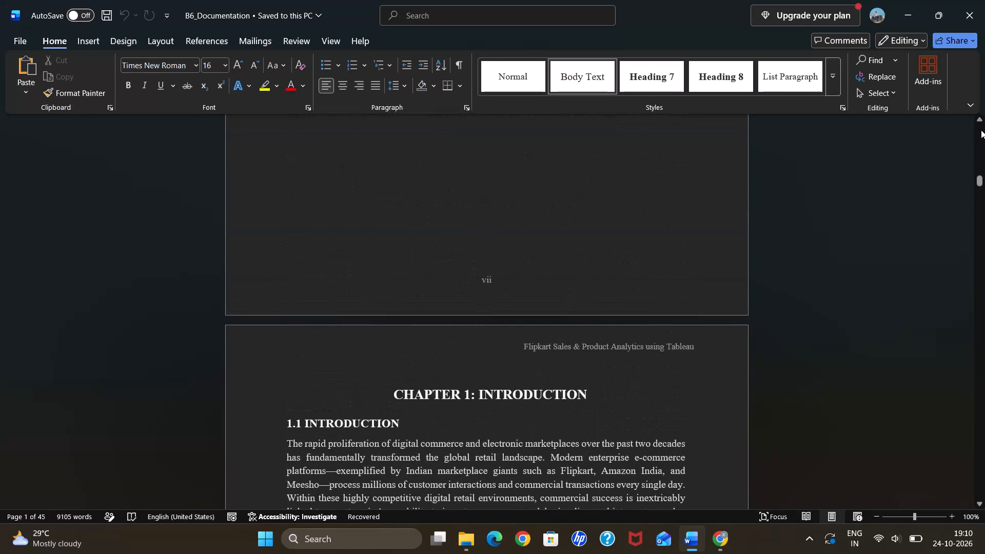
triple_click(981, 130)
left_click(981, 130)
left_click_drag(981, 130, 980, 140)
triple_click(980, 140)
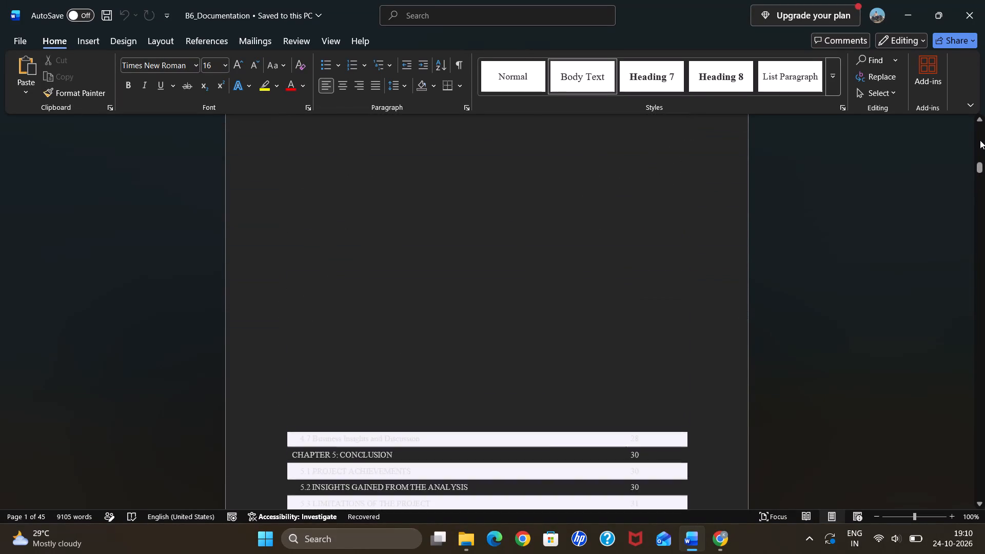
double_click(980, 140)
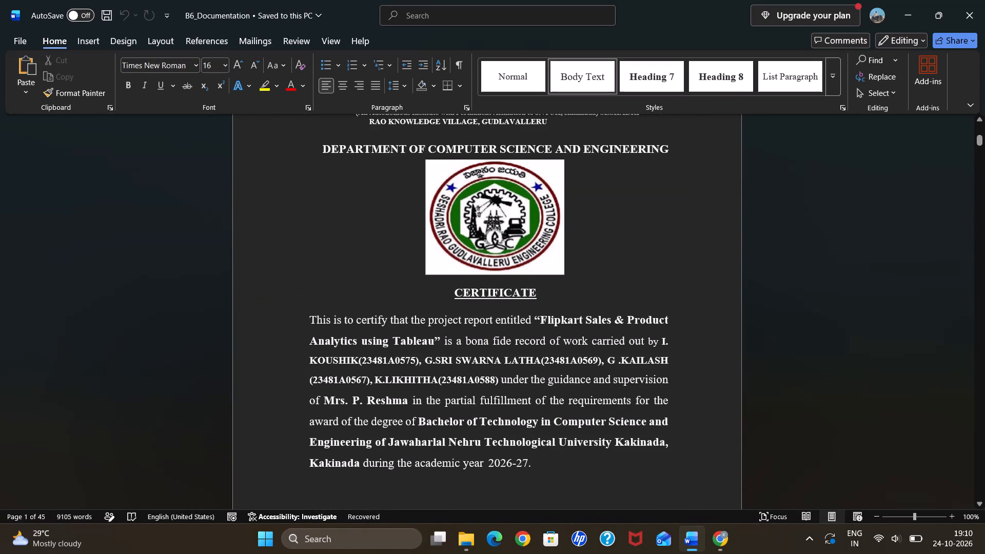
scroll(942, 299, "up", 2)
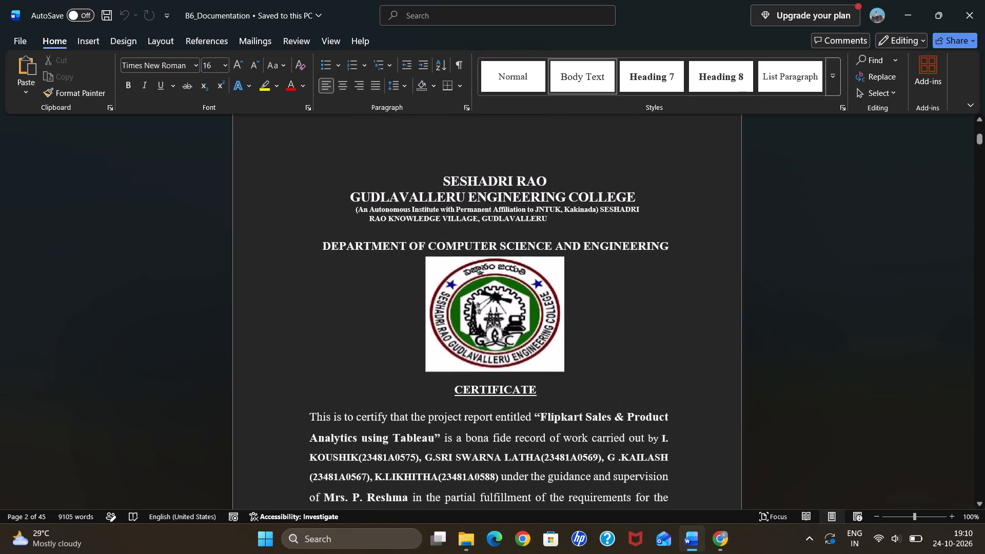
scroll(942, 299, "up", 2)
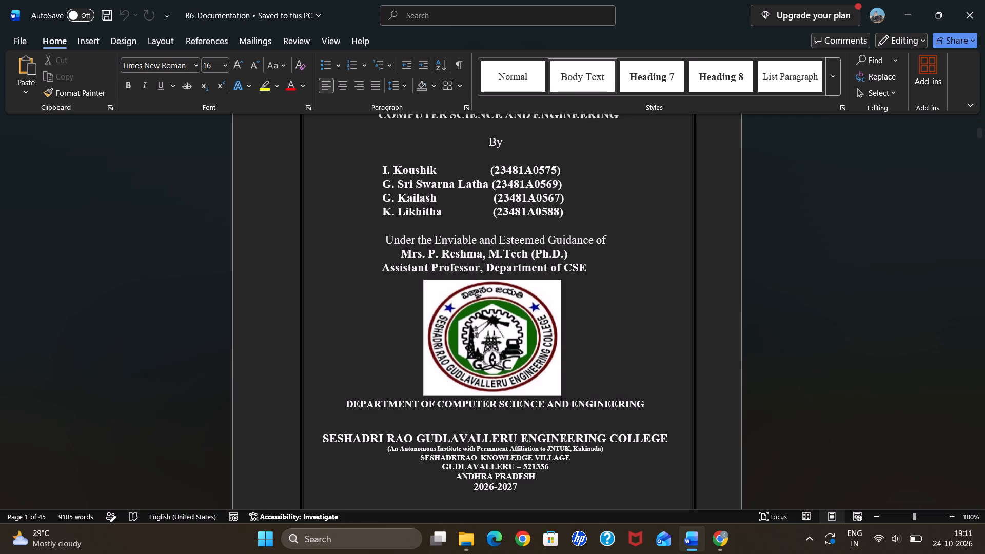
Save the report and save a copy of it in the Downloads folder as B6_Documentation_new, in Word Document format.
key("ctrl+s")
left_click(27, 39)
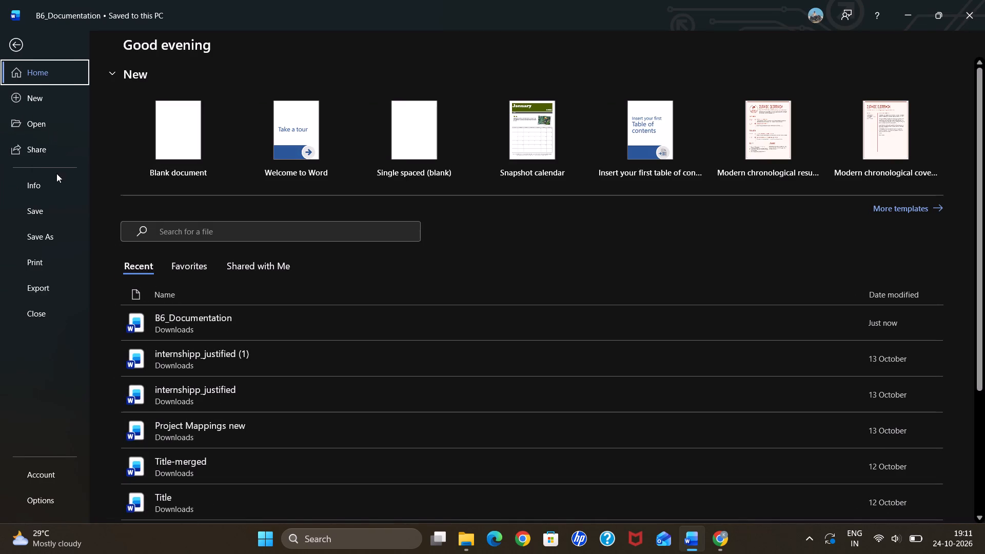
left_click(42, 244)
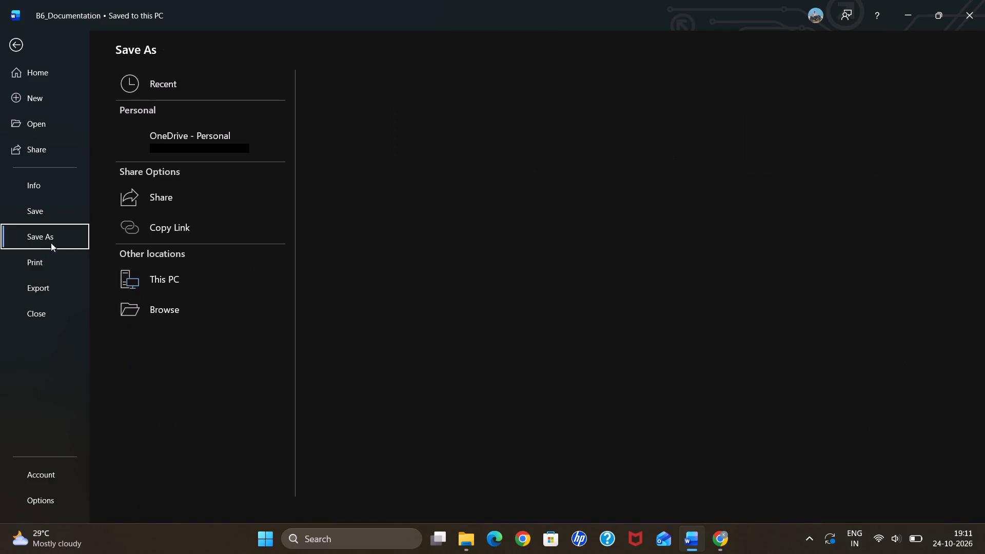
left_click(207, 281)
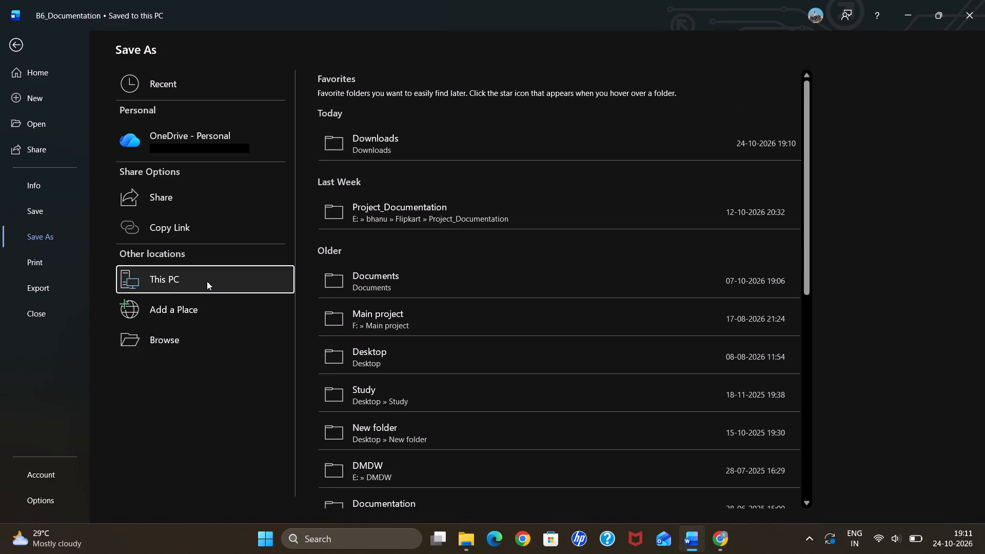
left_click(166, 339)
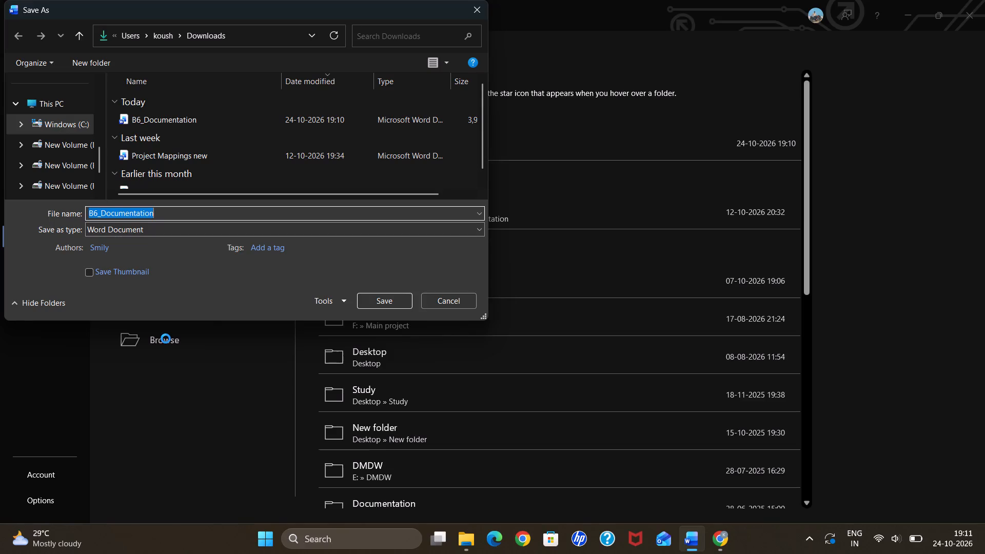
left_click(171, 213)
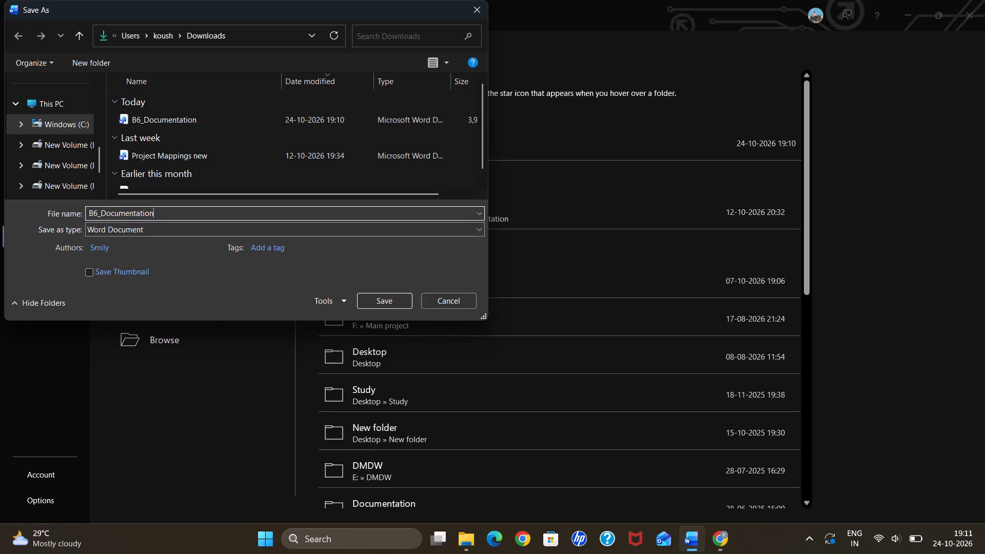
key("shift+underscore")
type("new")
key("Return")
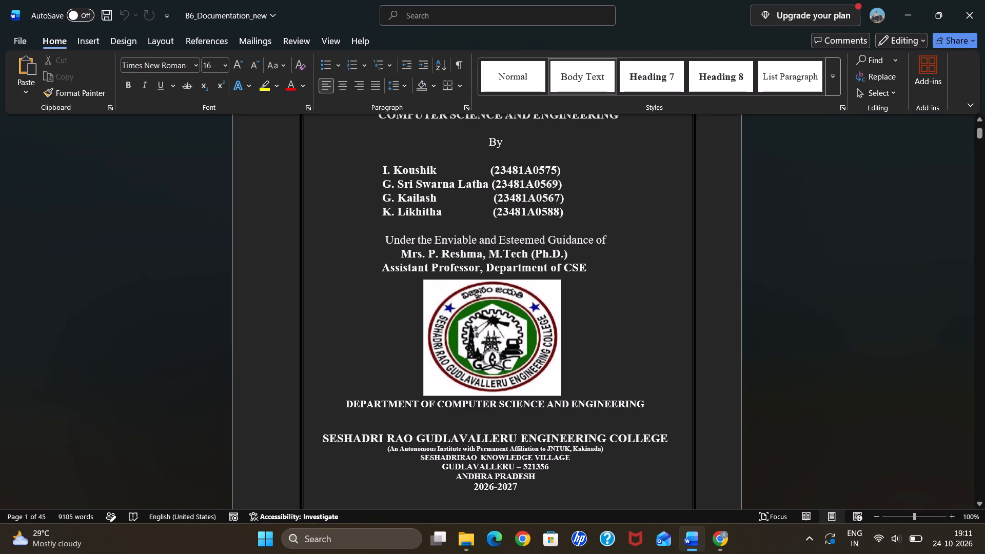
Close the Word report and the B6_Documentation PDF, and open the Downloads folder in File Explorer.
left_click(984, 0)
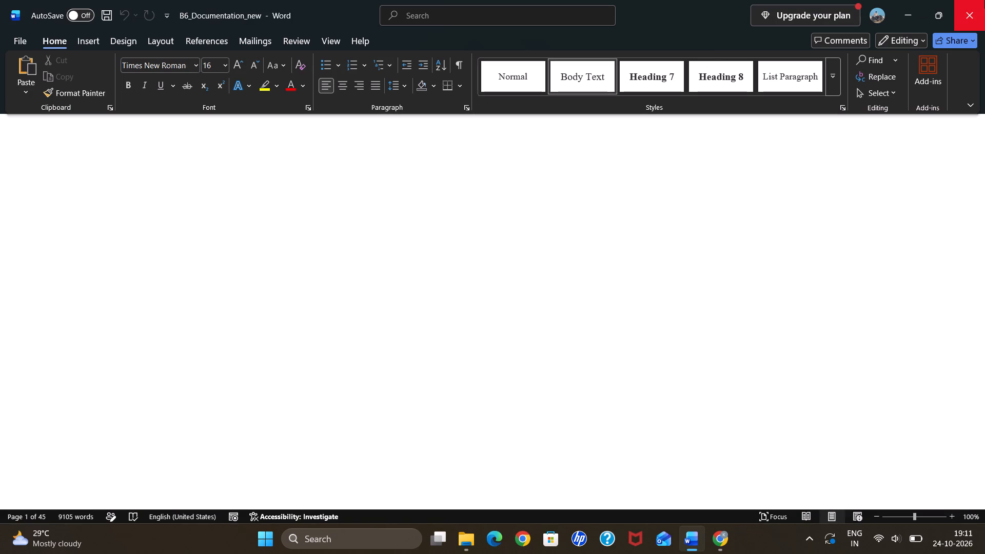
left_click(984, 0)
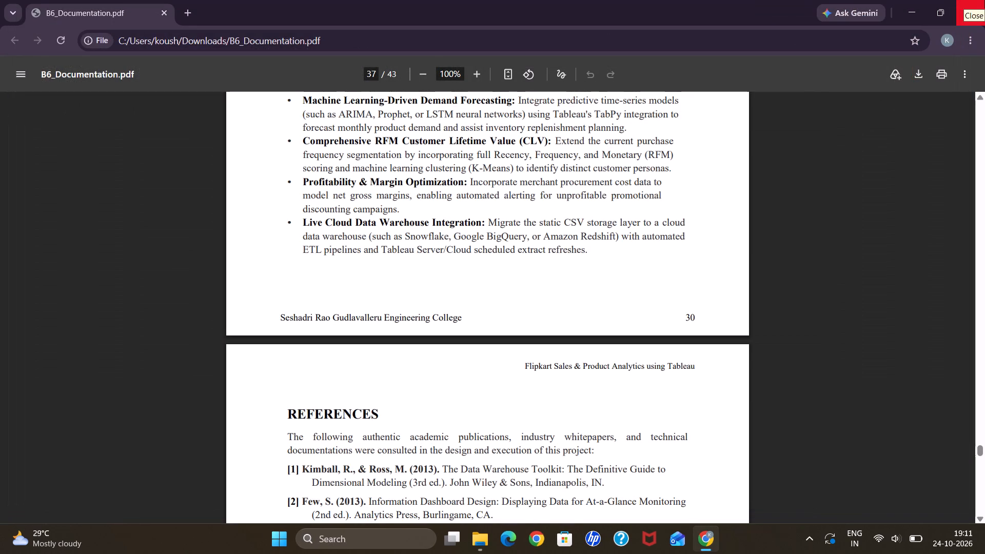
left_click(984, 0)
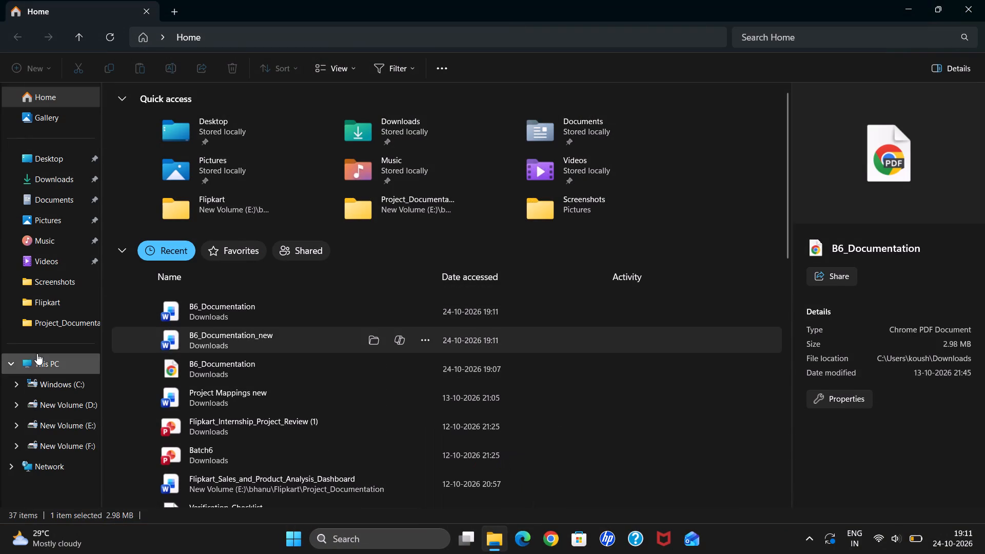
left_click(80, 177)
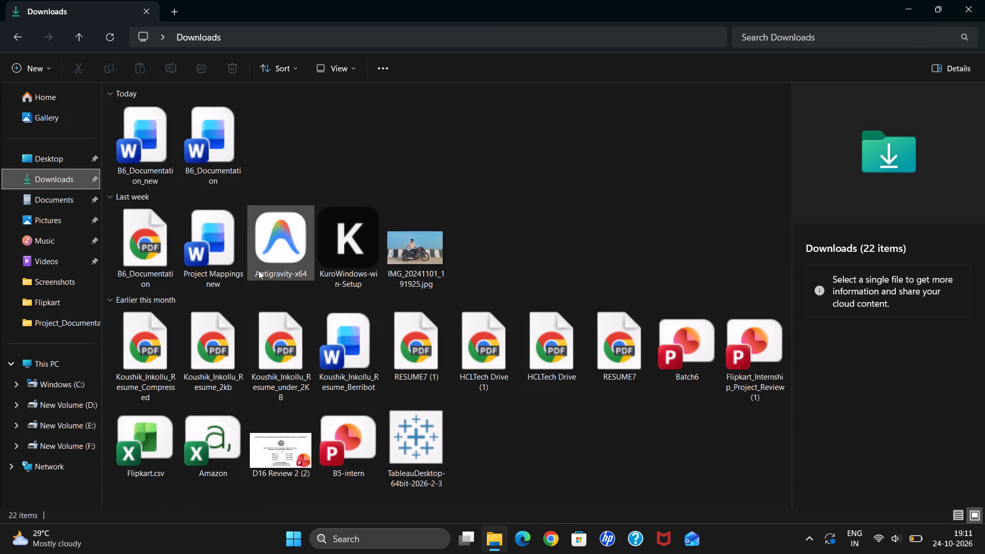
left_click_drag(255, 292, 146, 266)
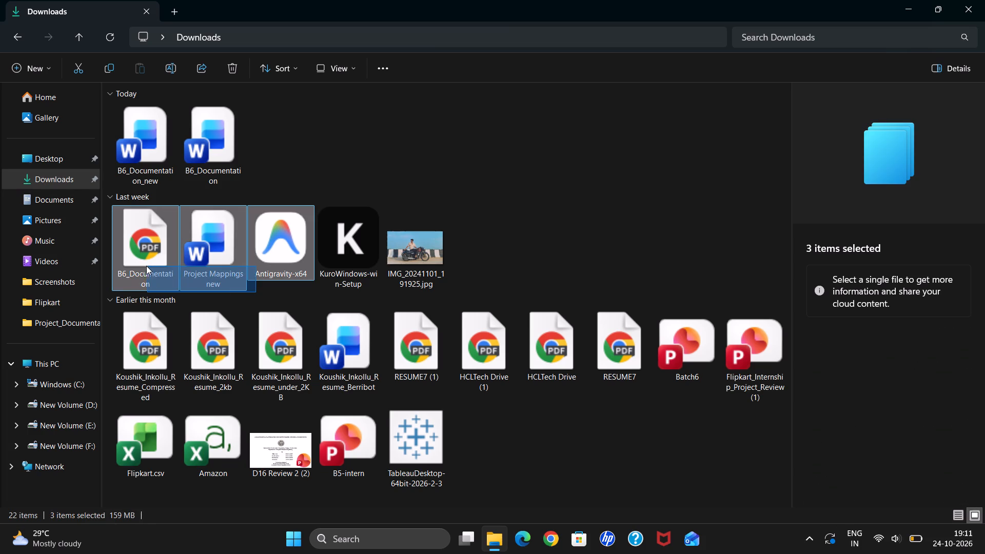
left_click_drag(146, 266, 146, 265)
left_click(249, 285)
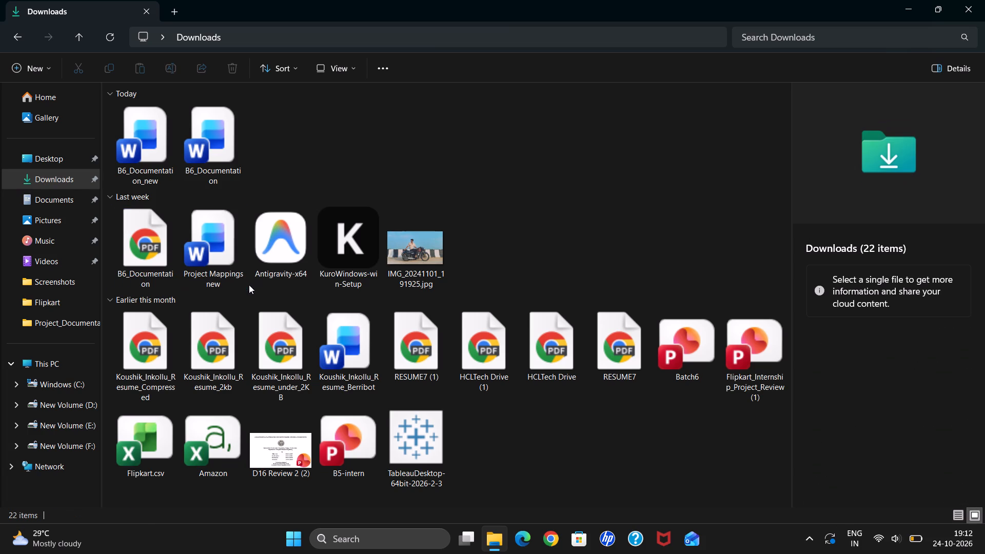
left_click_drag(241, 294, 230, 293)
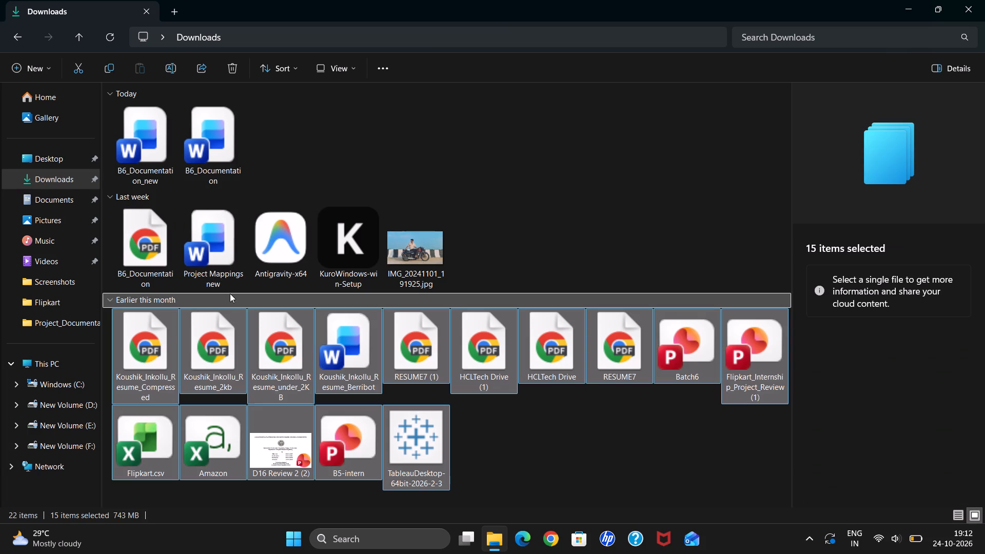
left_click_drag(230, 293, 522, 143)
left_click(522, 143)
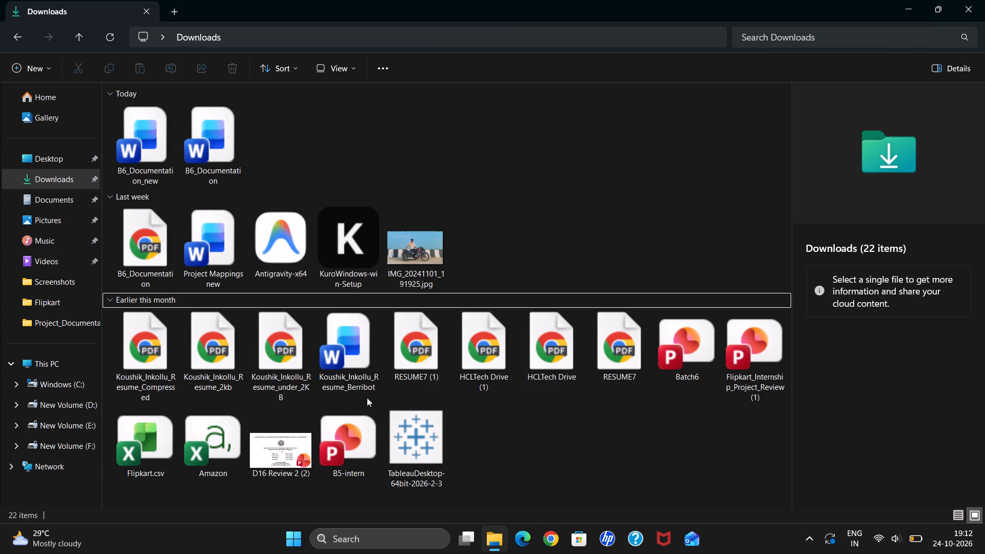
Delete the four name-labelled resume files (Compressed, 2kb, under_2KB, Berribot) and RESUME7 (1) from Downloads.
left_click_drag(385, 391, 146, 380)
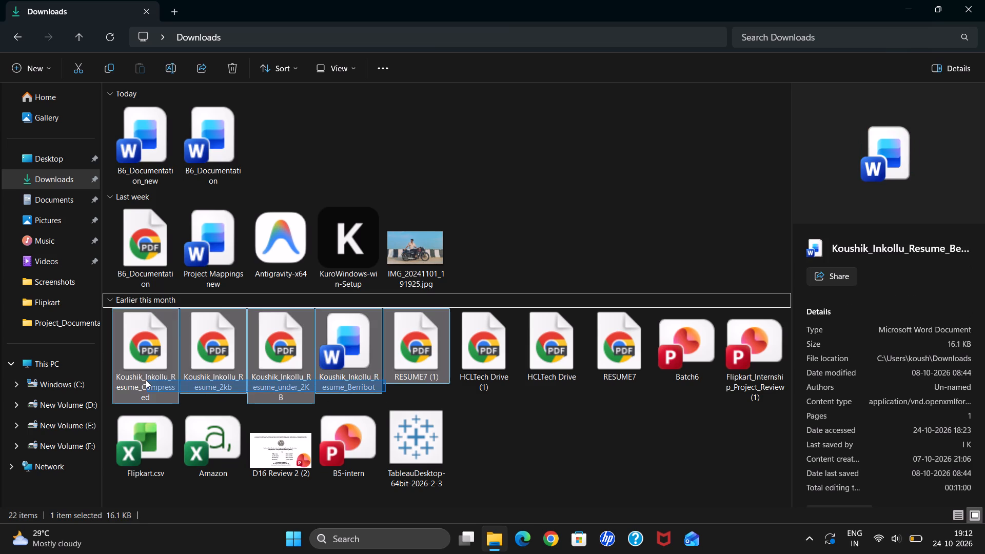
left_click_drag(146, 380, 144, 379)
key("Delete")
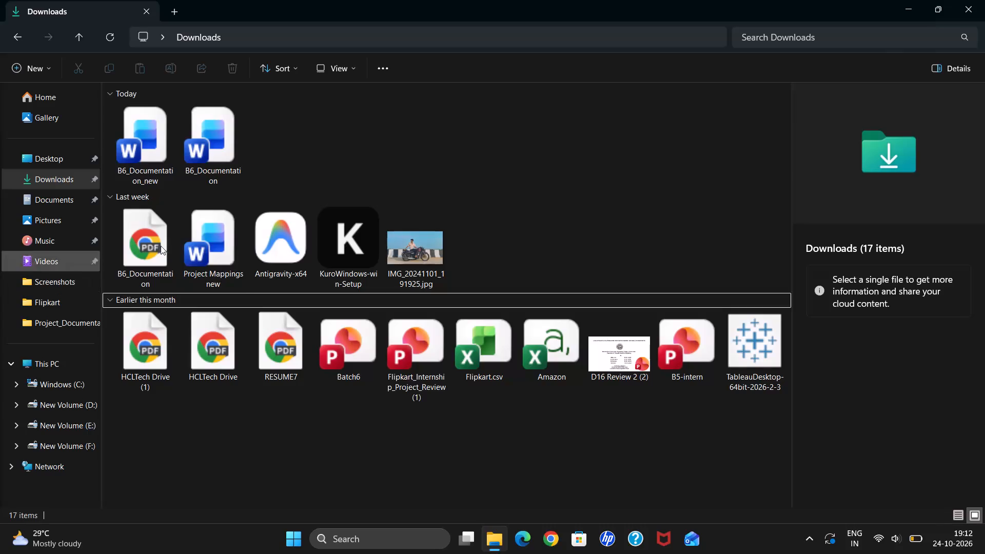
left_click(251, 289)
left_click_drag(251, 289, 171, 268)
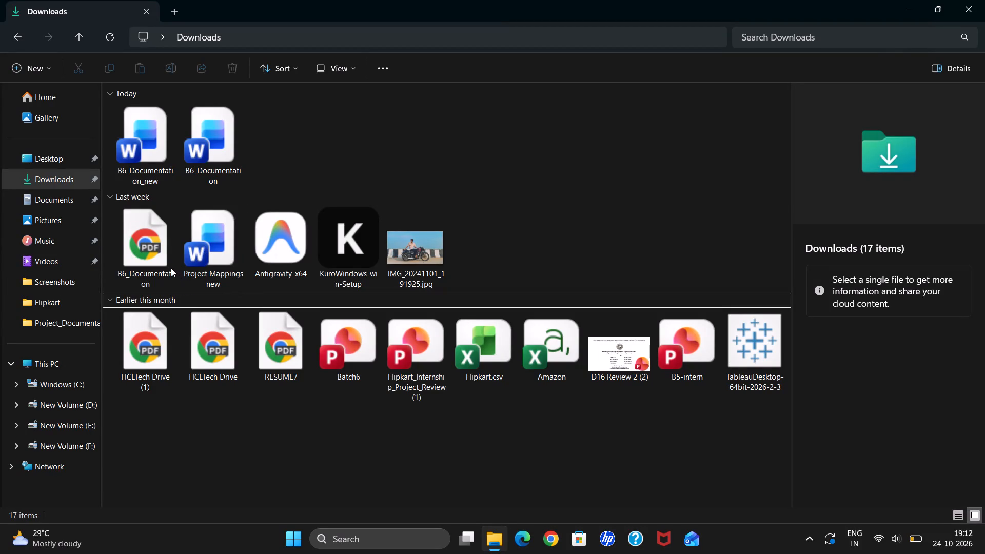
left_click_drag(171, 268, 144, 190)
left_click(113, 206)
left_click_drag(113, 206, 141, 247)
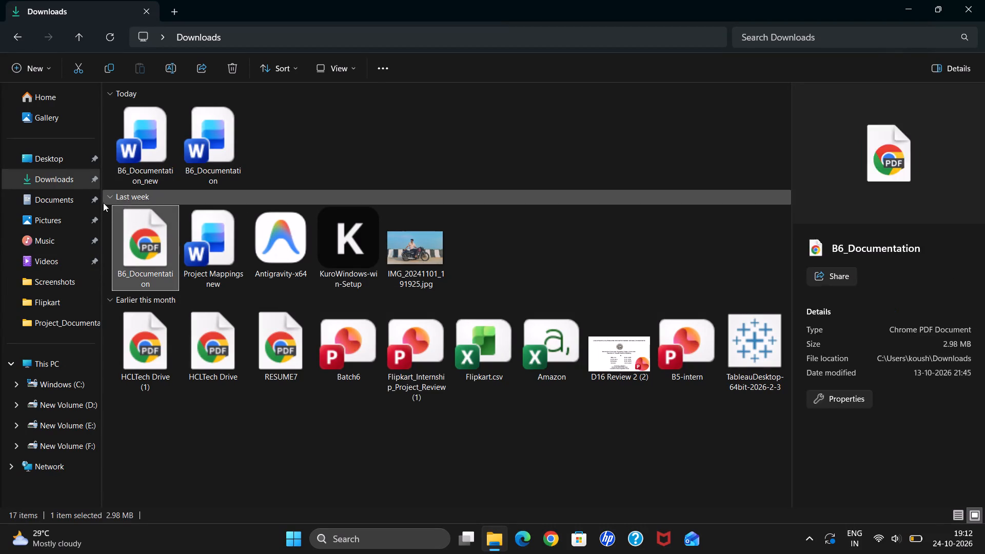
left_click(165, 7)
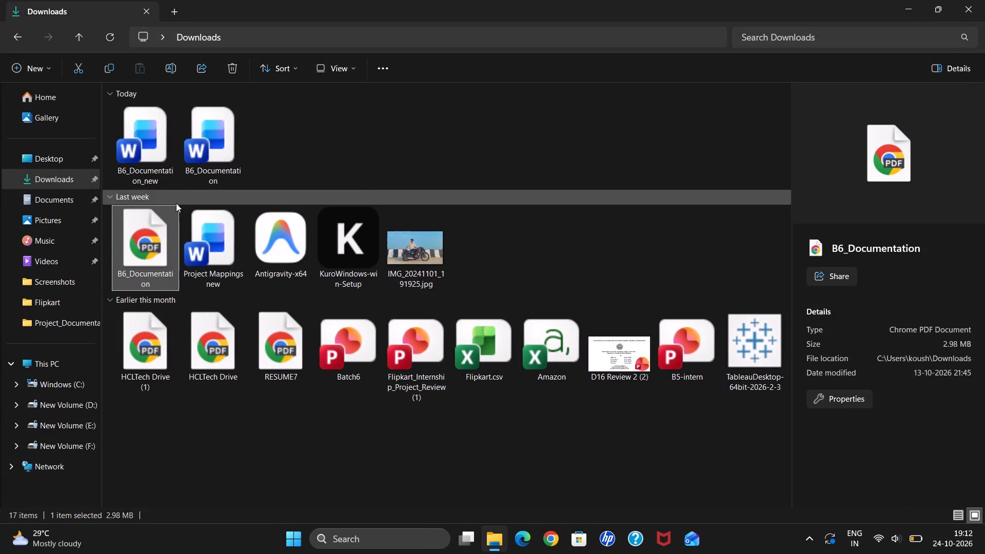
Delete the B6_Documentation PDF, the Project Mappings new document and the old B6_Documentation Word file from Downloads.
left_click_drag(107, 214, 230, 260)
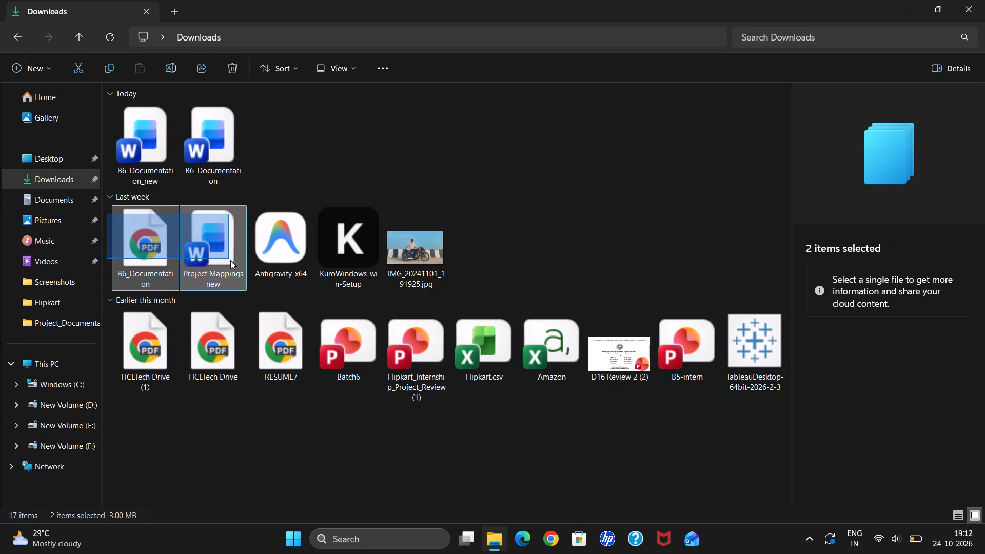
left_click_drag(230, 260, 231, 261)
key("Delete")
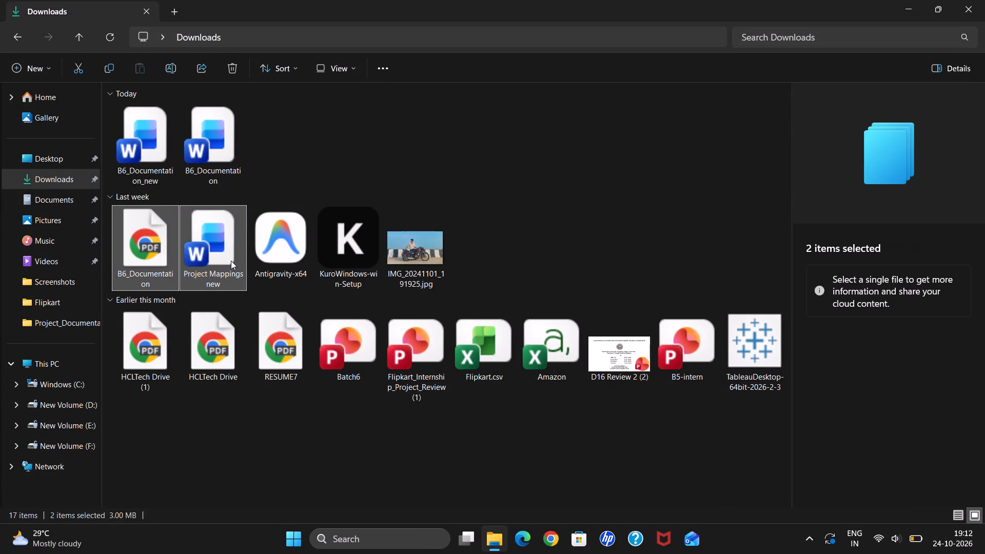
left_click_drag(283, 176, 237, 154)
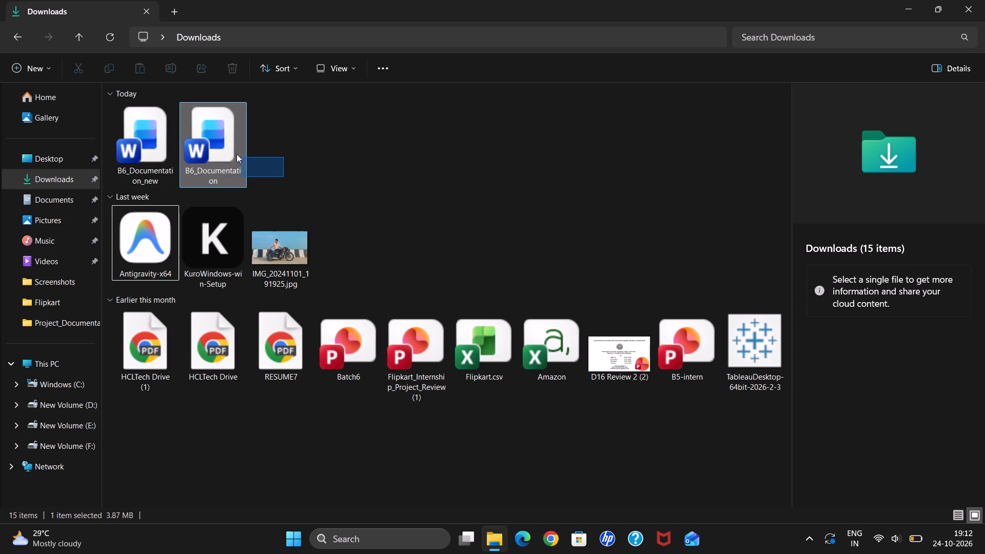
left_click_drag(237, 154, 216, 142)
key("Delete")
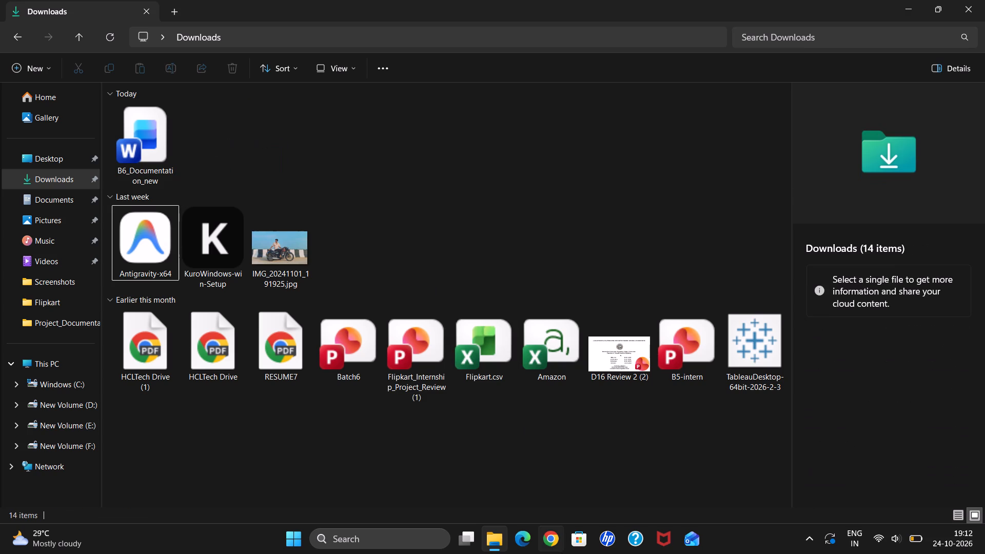
Open Chrome with the Koushikstu profile, search for "word to pdf" and open the iLovePDF Word to PDF converter.
left_click(551, 543)
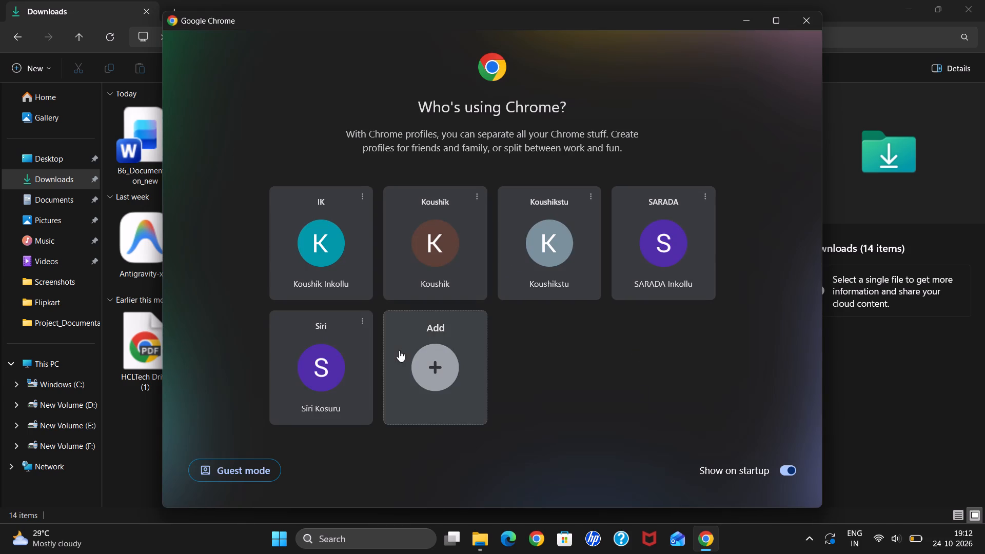
left_click(533, 244)
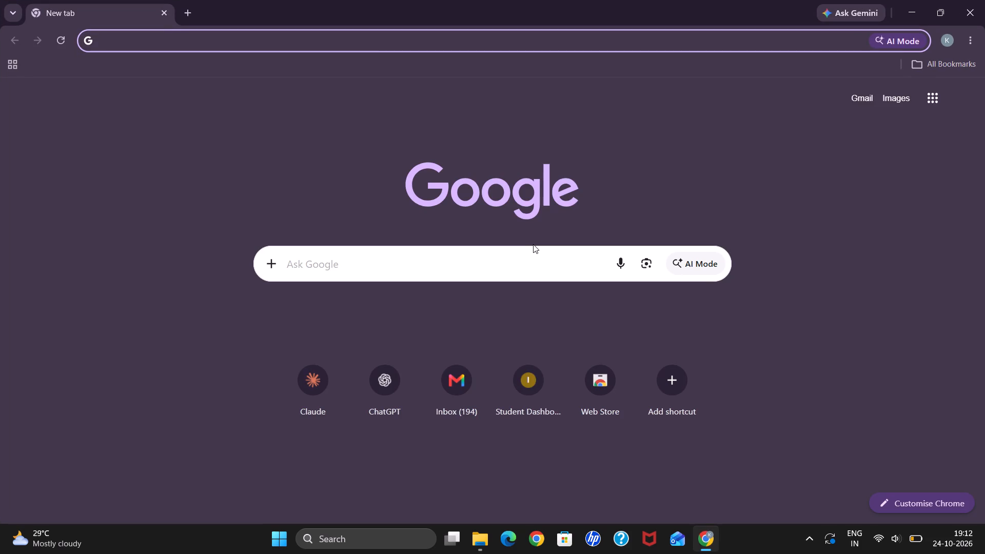
type("word tp")
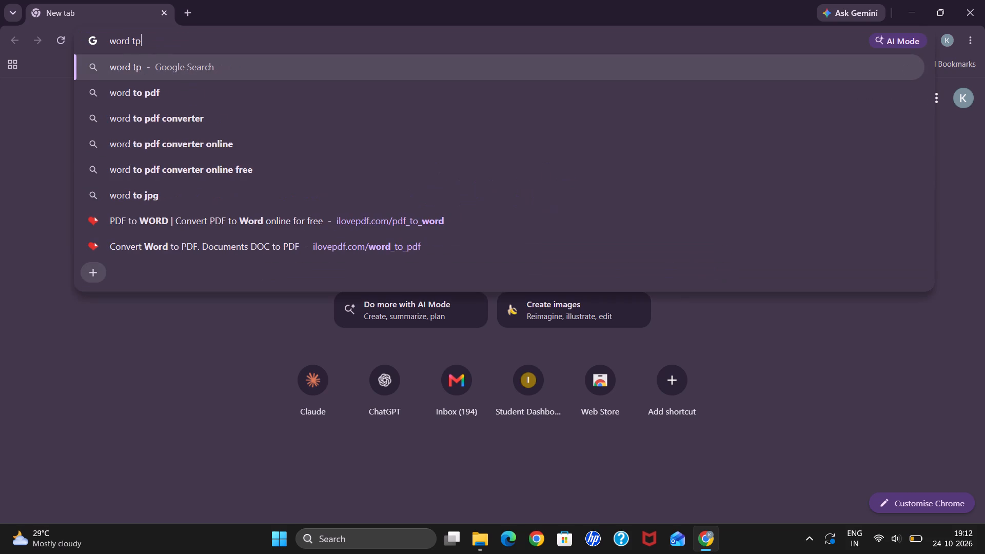
key("BackSpace")
type("o pdf")
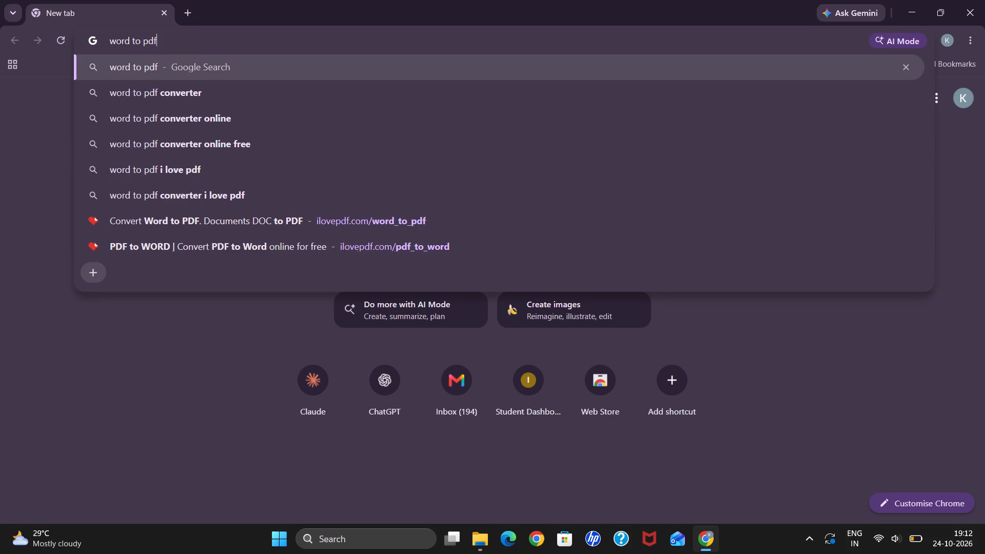
key("Return")
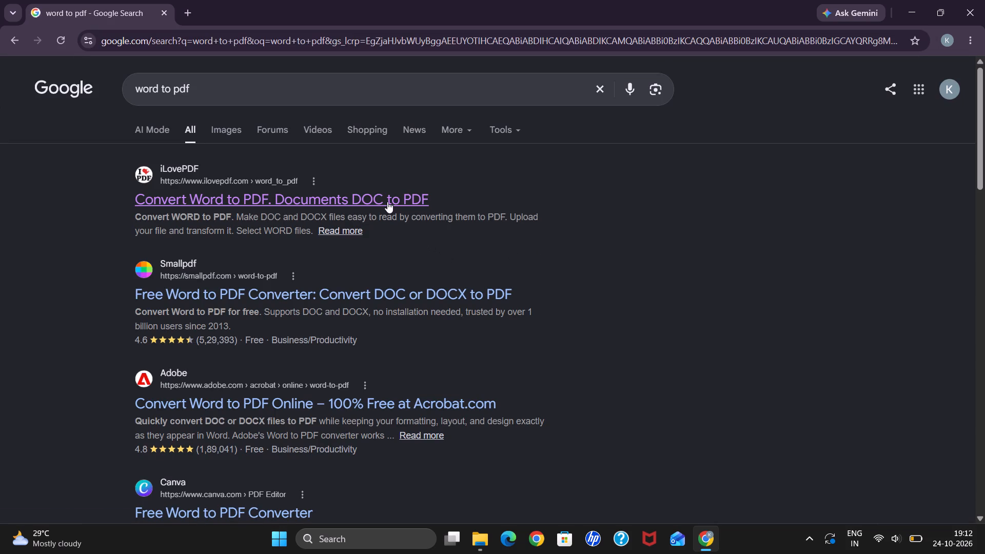
left_click(387, 202)
Upload B6_Documentation_new from Downloads to the converter, convert it to PDF and download the result.
left_click(456, 224)
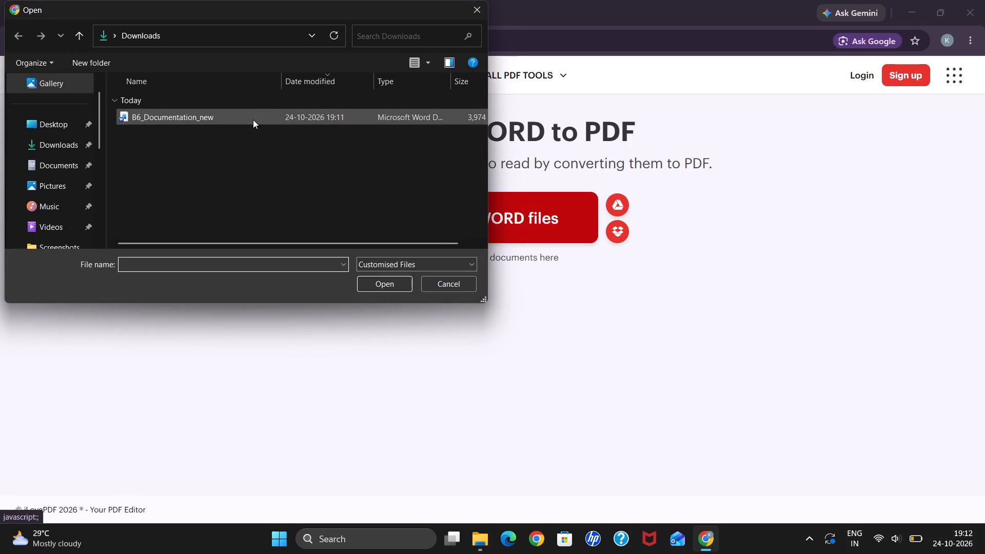
left_click(242, 118)
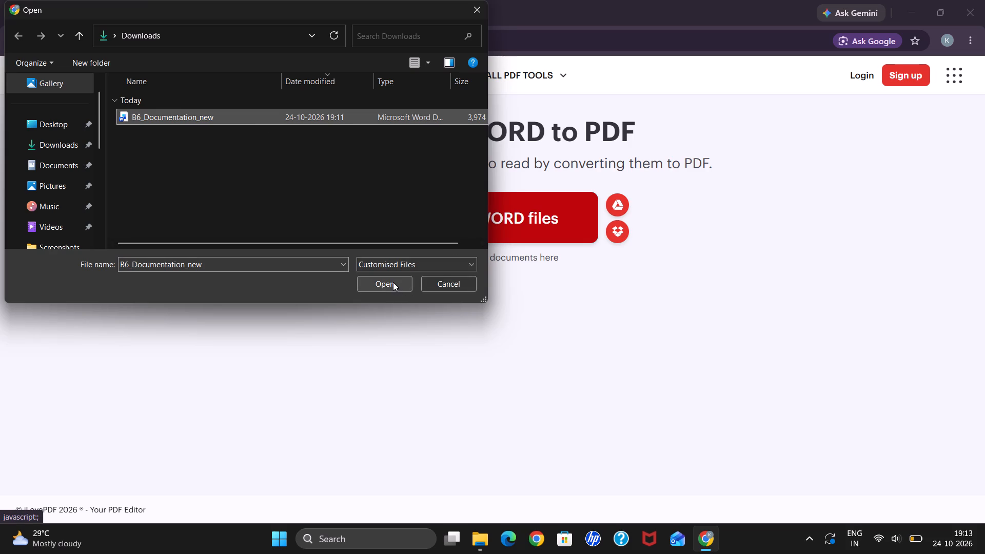
left_click(393, 282)
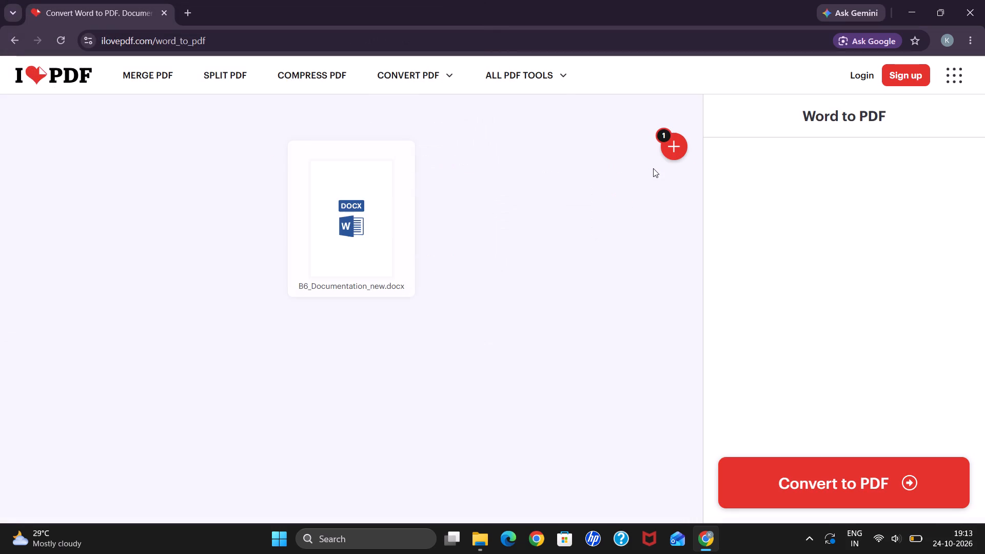
left_click(817, 472)
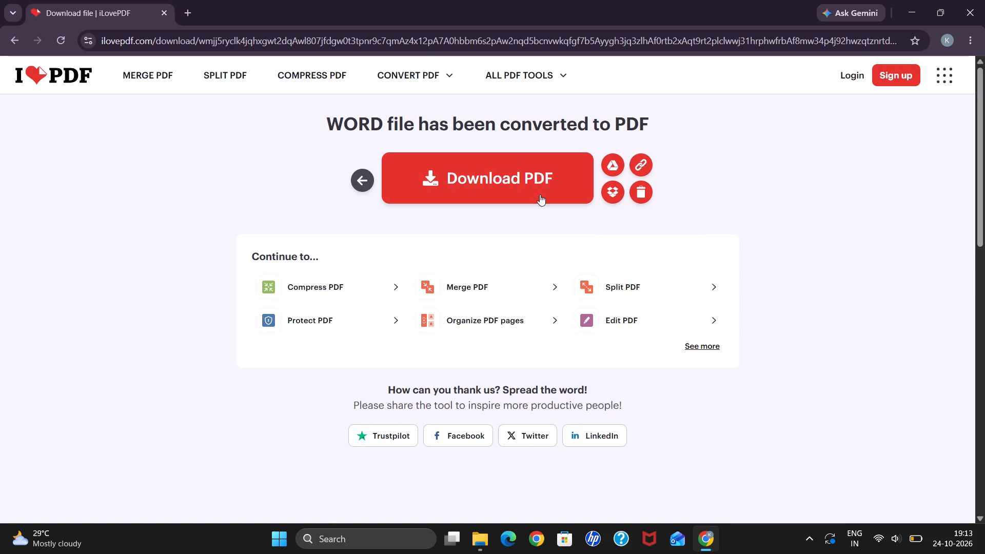
left_click(518, 178)
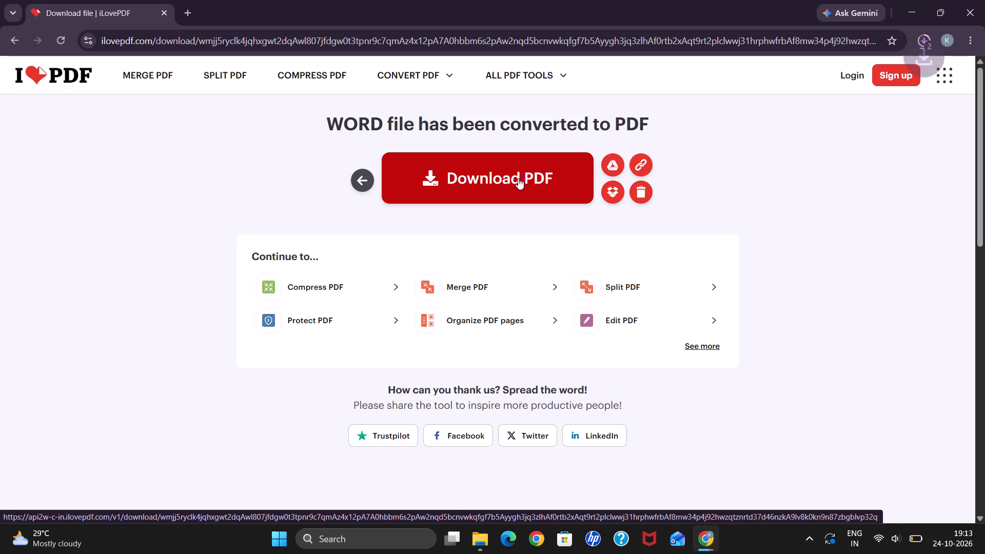
Open the downloaded B6_Documentation_new PDF from the Downloads folder and dismiss the energy saver notice.
left_click(924, 43)
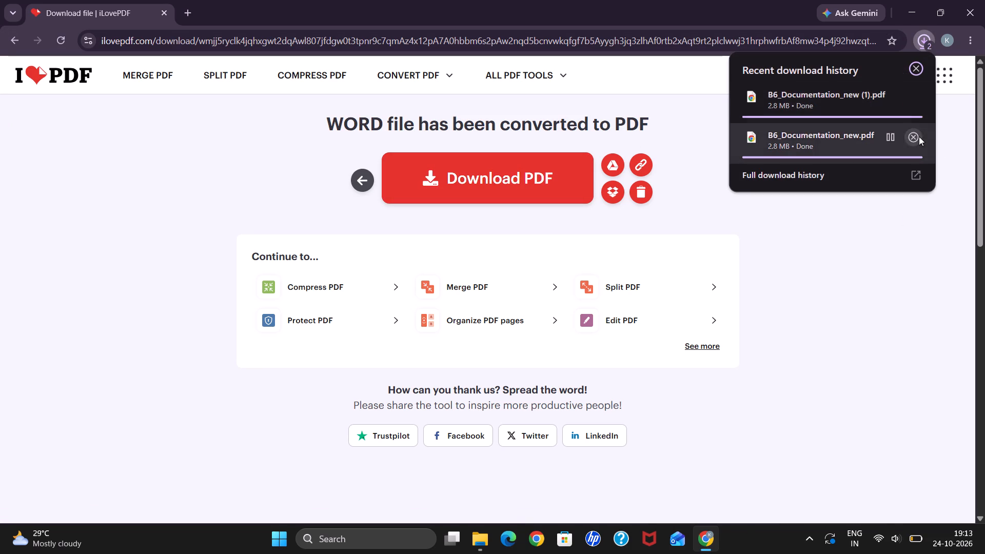
left_click(888, 96)
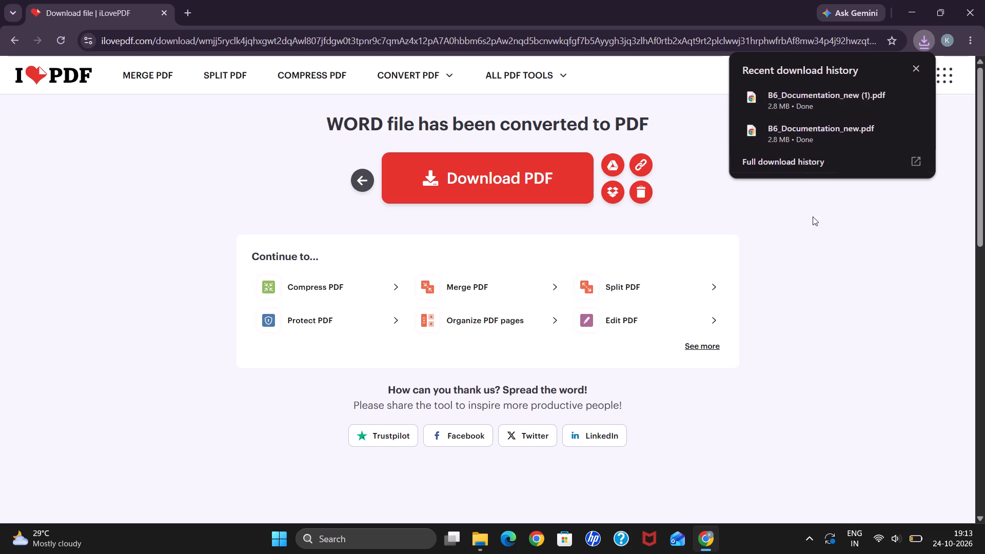
left_click(479, 530)
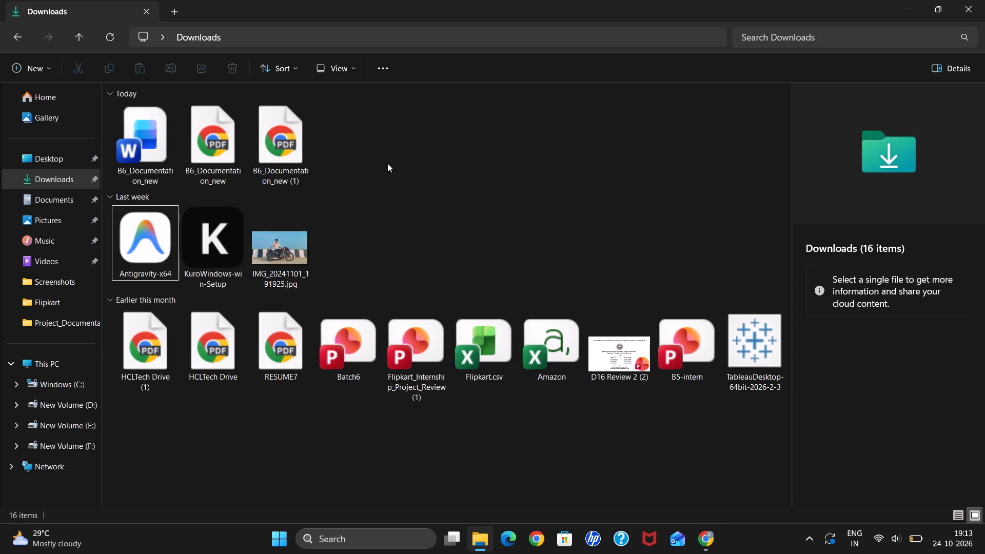
double_click(231, 146)
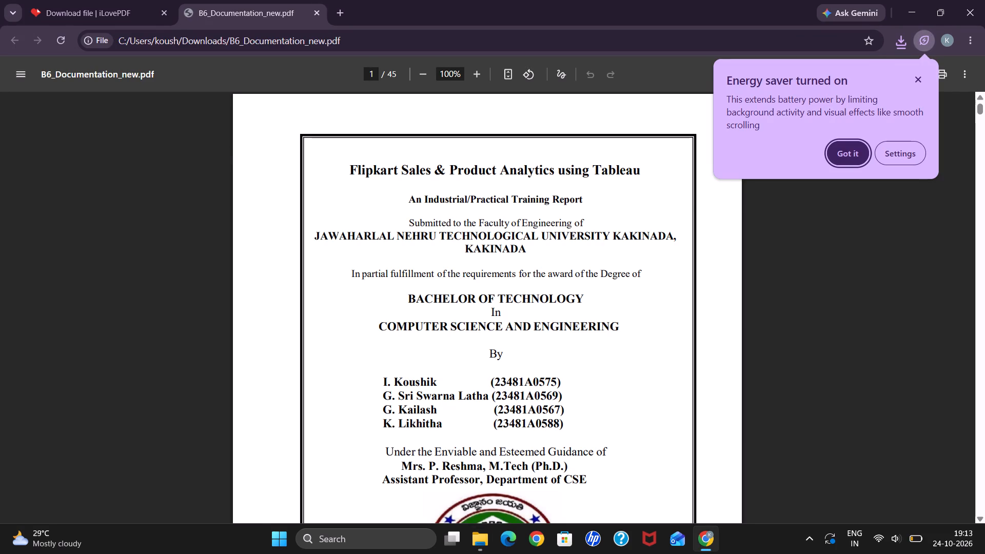
left_click(847, 157)
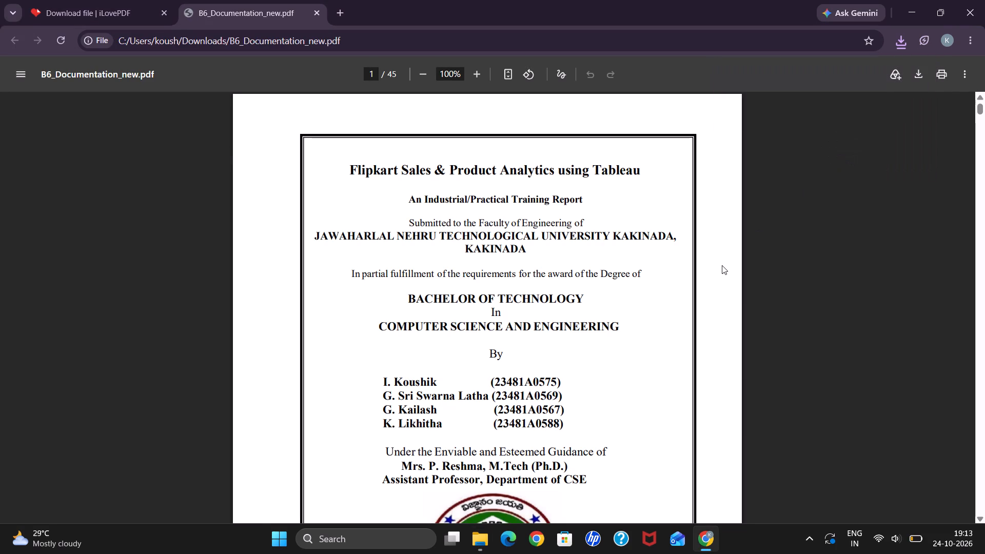
Review the converted PDF's front matter, from the cover page and certificate through the abstract and contents to the list of figures.
scroll(722, 265, "down", 1)
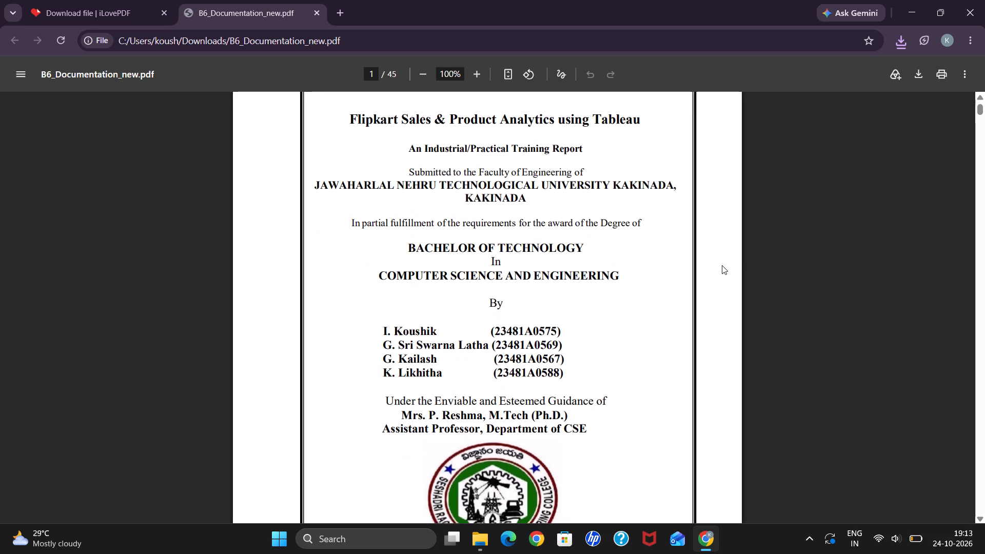
scroll(722, 265, "down", 1)
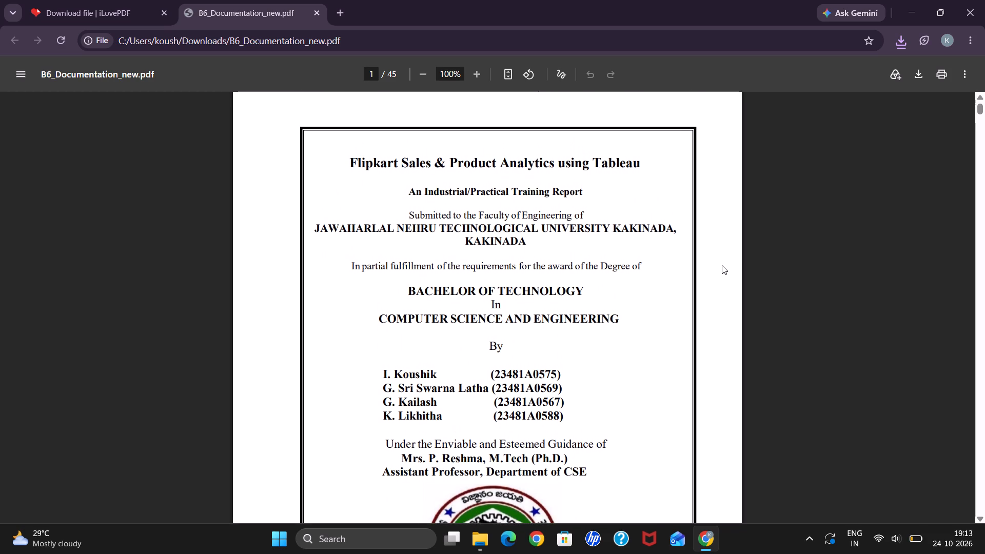
scroll(722, 265, "down", 3)
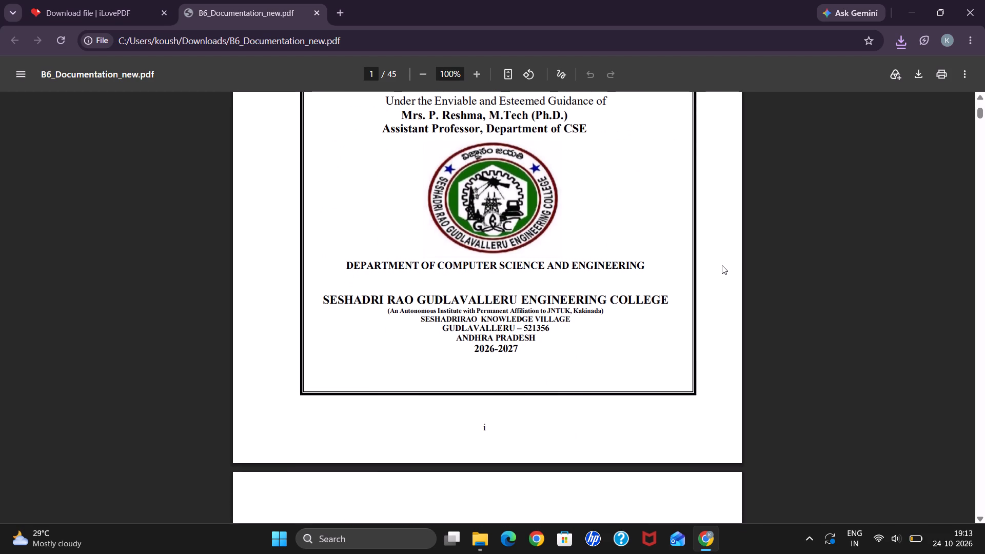
scroll(722, 265, "down", 1)
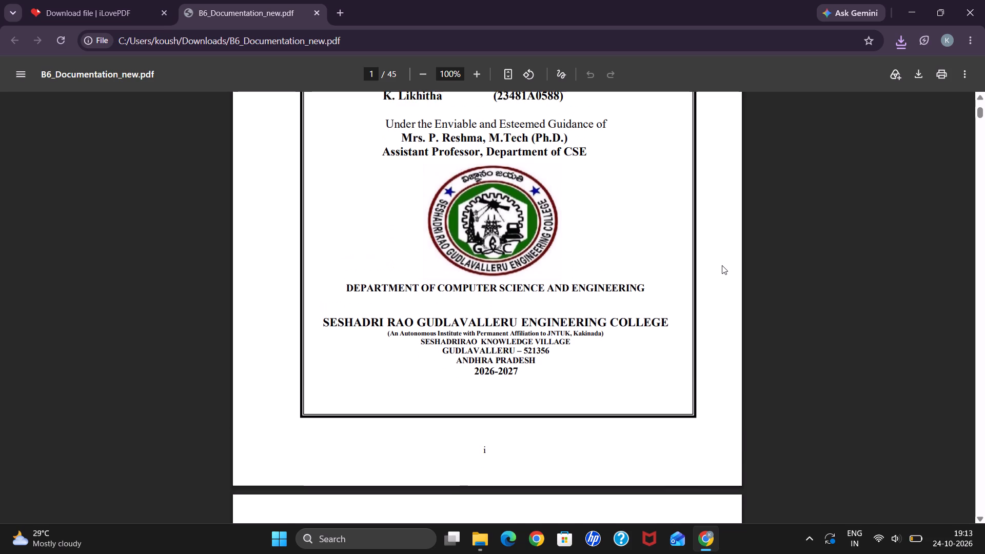
scroll(722, 265, "down", 6)
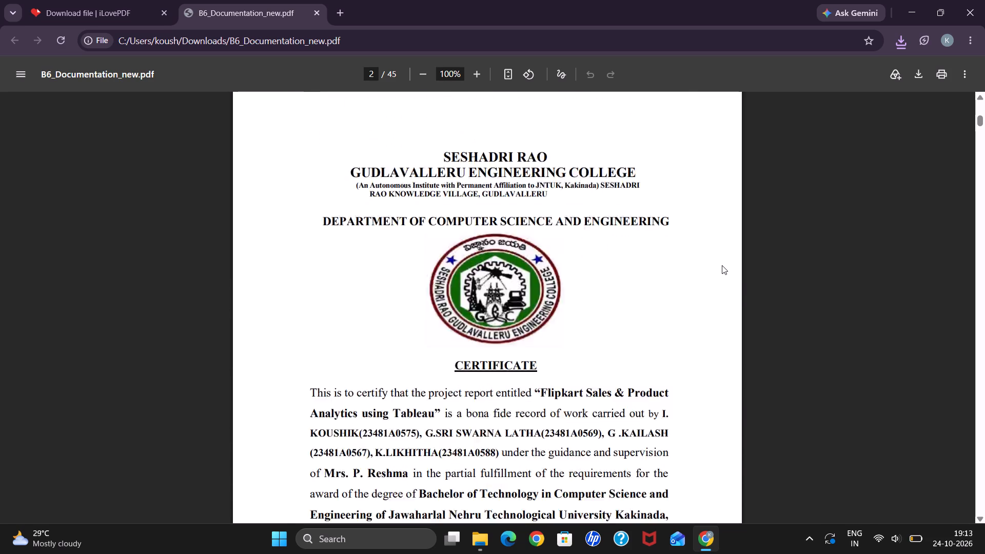
scroll(722, 265, "down", 6)
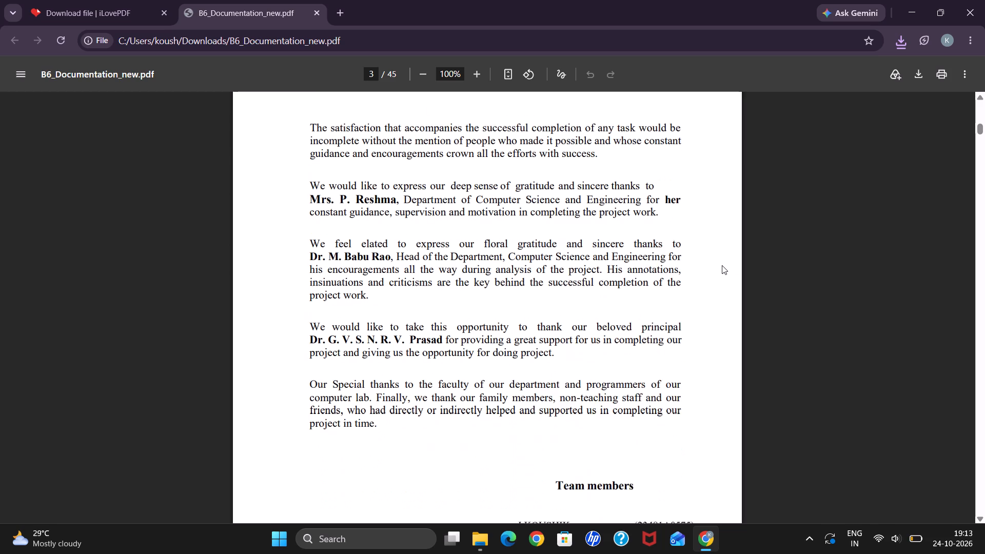
scroll(722, 265, "down", 6)
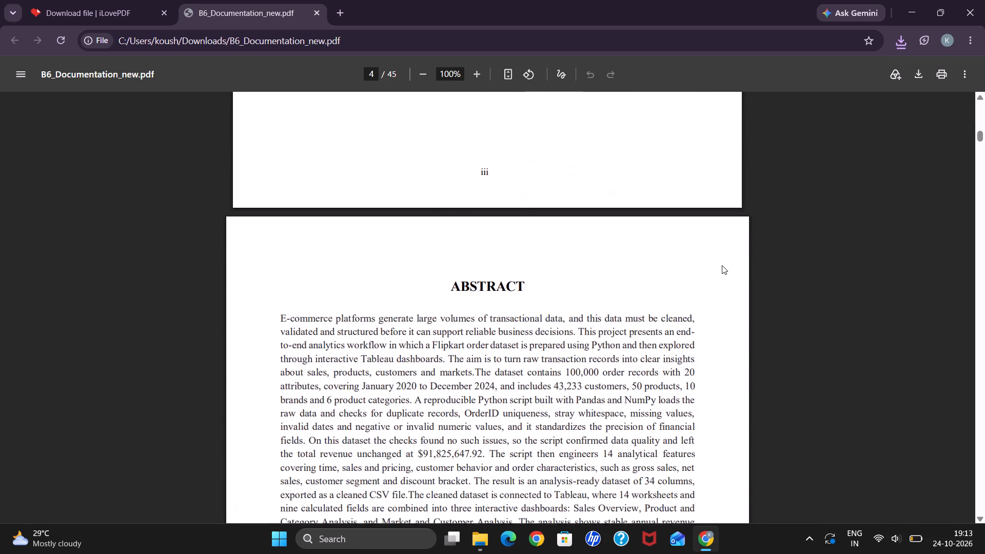
scroll(722, 265, "down", 6)
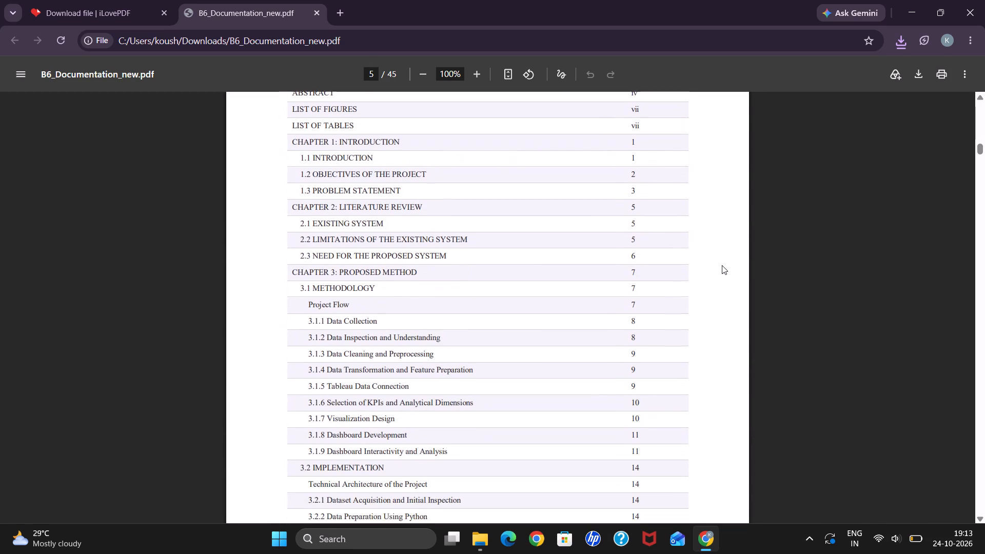
scroll(722, 265, "down", 8)
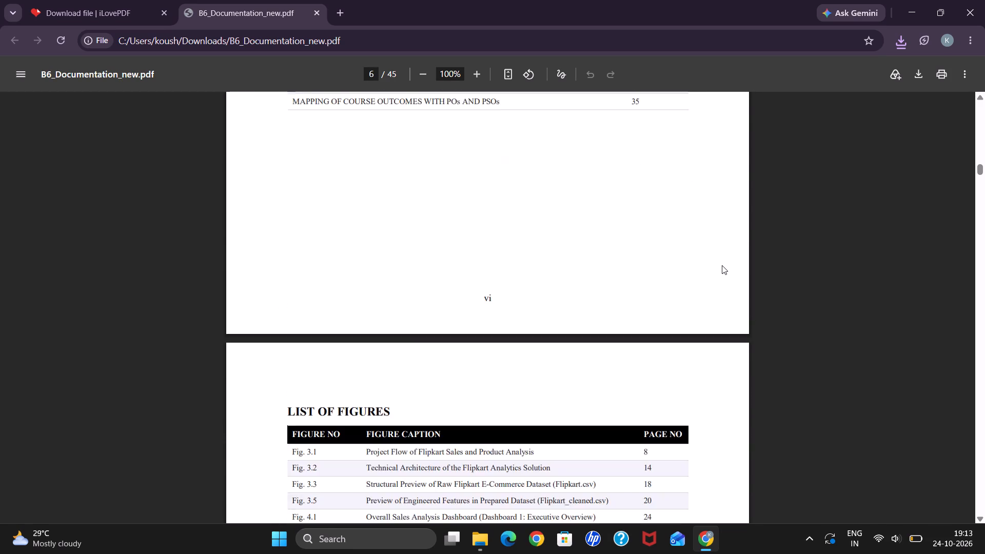
Review the converted PDF's body pages from the list of figures through the introduction, objectives and literature review into Chapter 3.
scroll(722, 265, "down", 4)
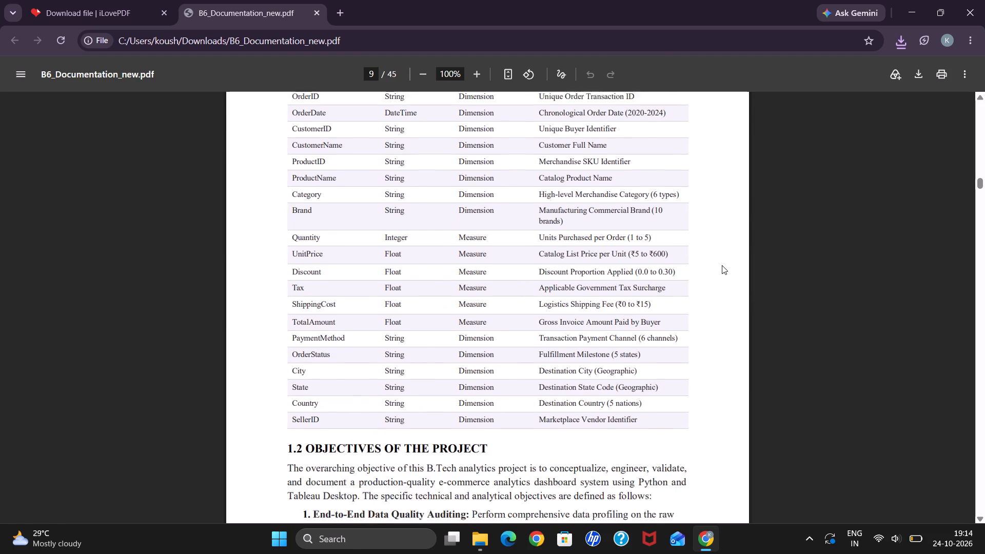
scroll(722, 265, "down", 7)
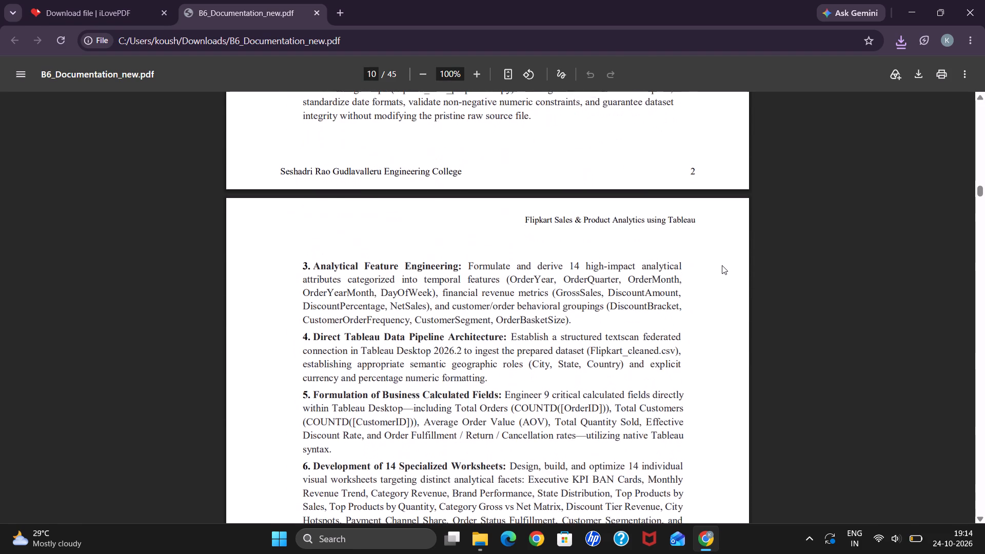
scroll(722, 265, "down", 9)
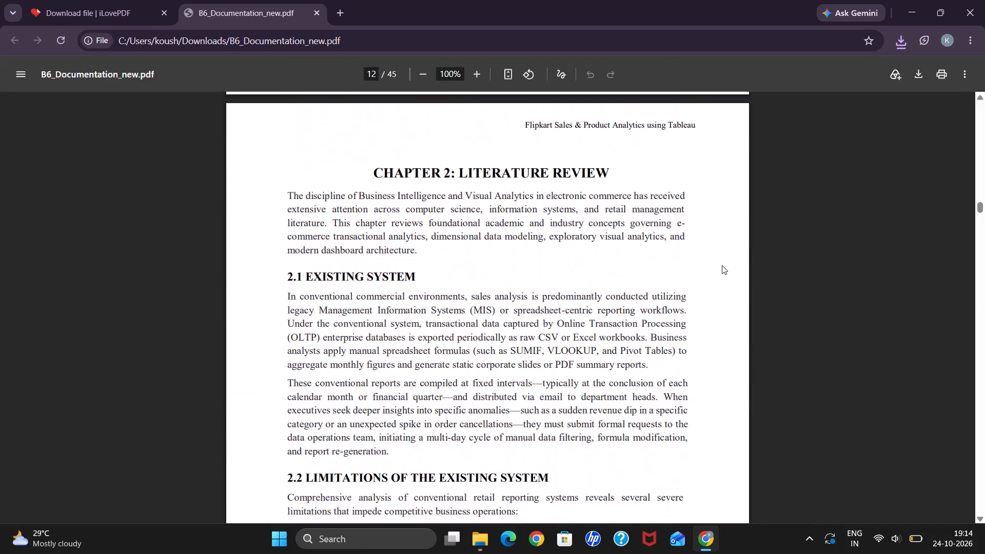
scroll(722, 265, "down", 5)
Go back to page 15 of the PDF and examine the project flow diagram in Fig. 3.1.
scroll(722, 265, "up", 3)
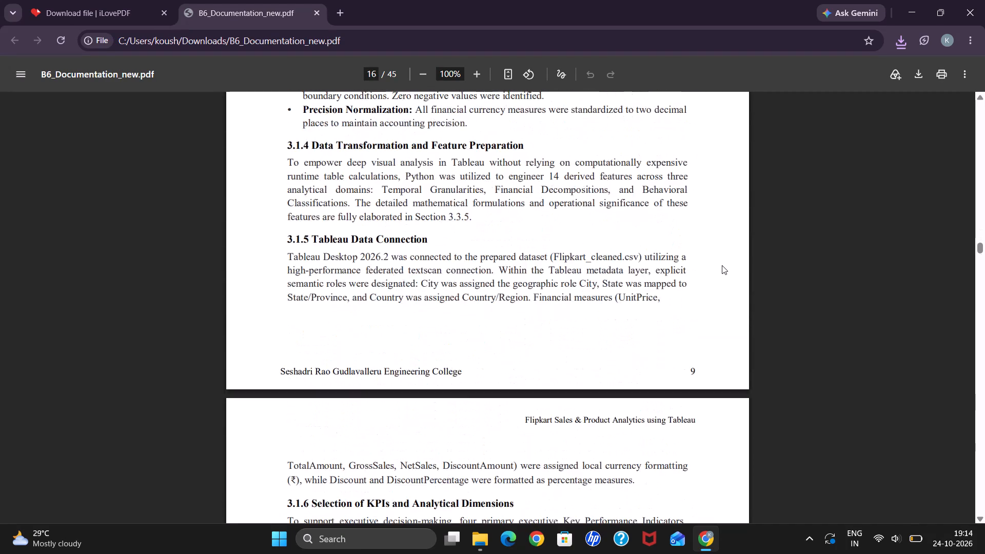
scroll(722, 265, "up", 6)
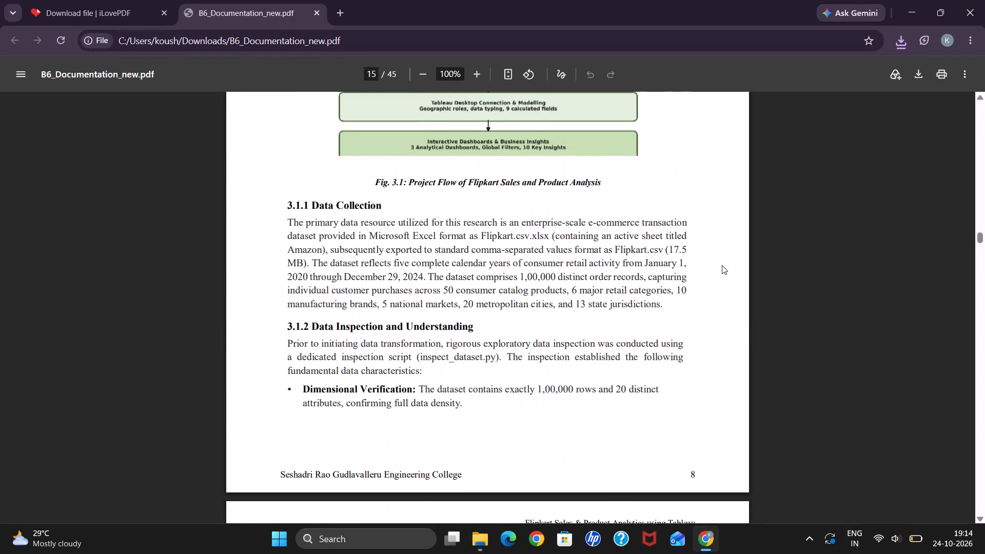
scroll(722, 265, "up", 3)
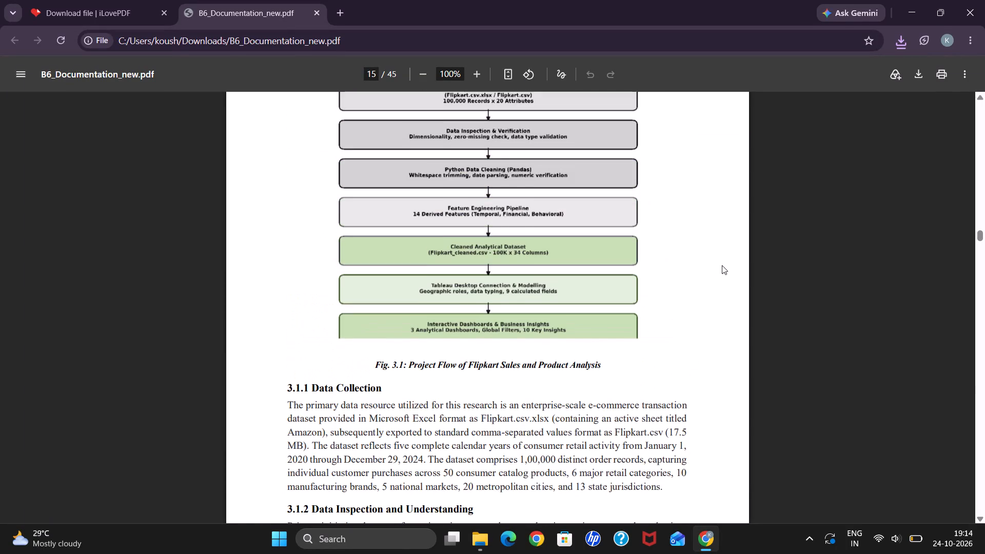
scroll(722, 265, "up", 2)
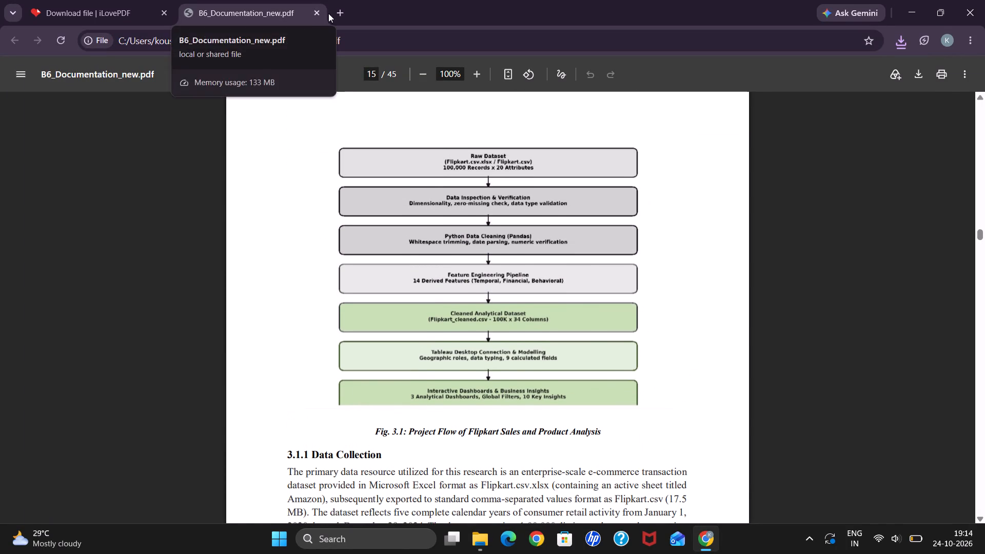
Open a new browser tab and start entering an address or search beginning with "ma".
left_click(344, 10)
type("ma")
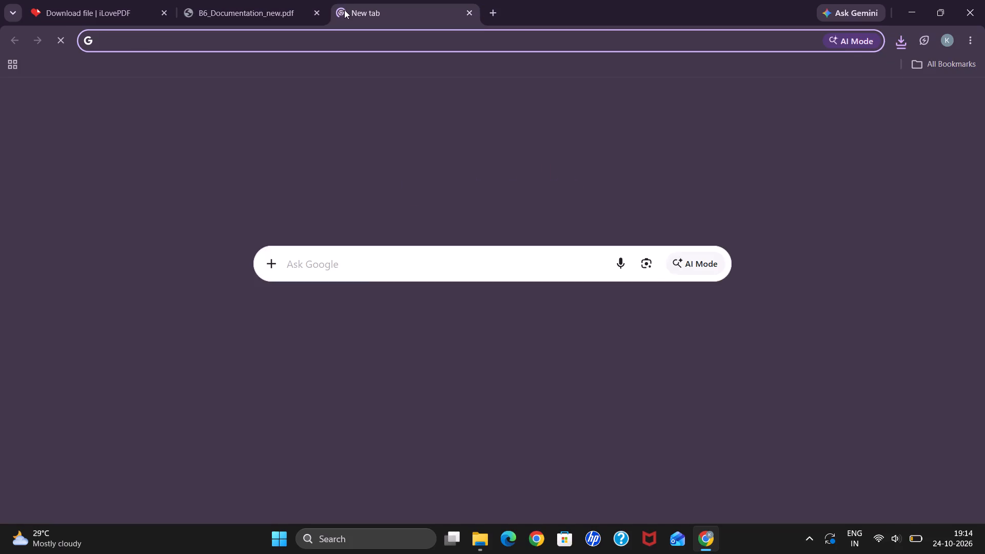